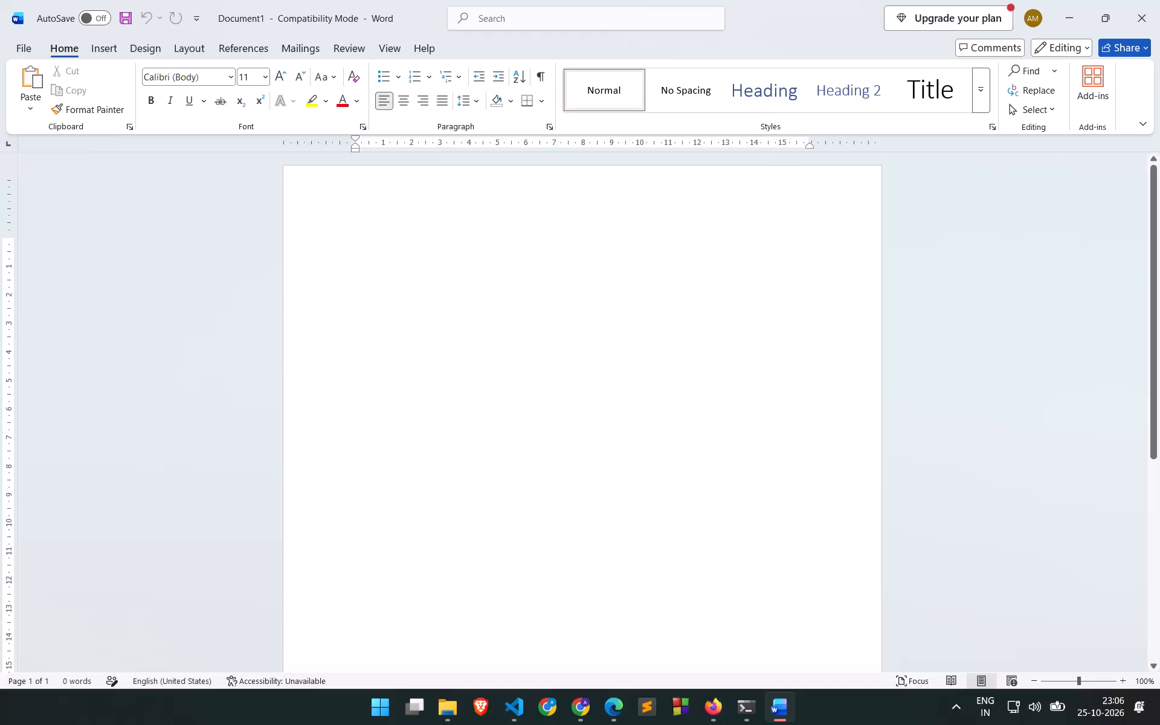
{"action": "left_click", "coordinate": [586, 723]}
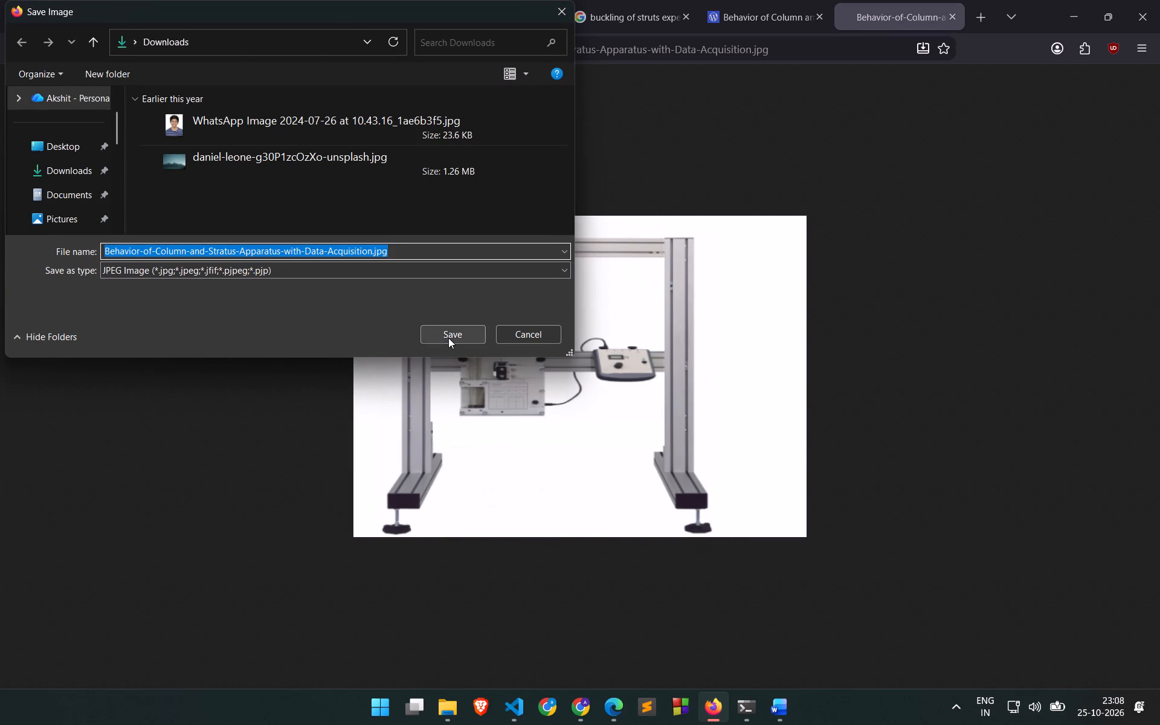
{"action": "left_click", "coordinate": [448, 338]}
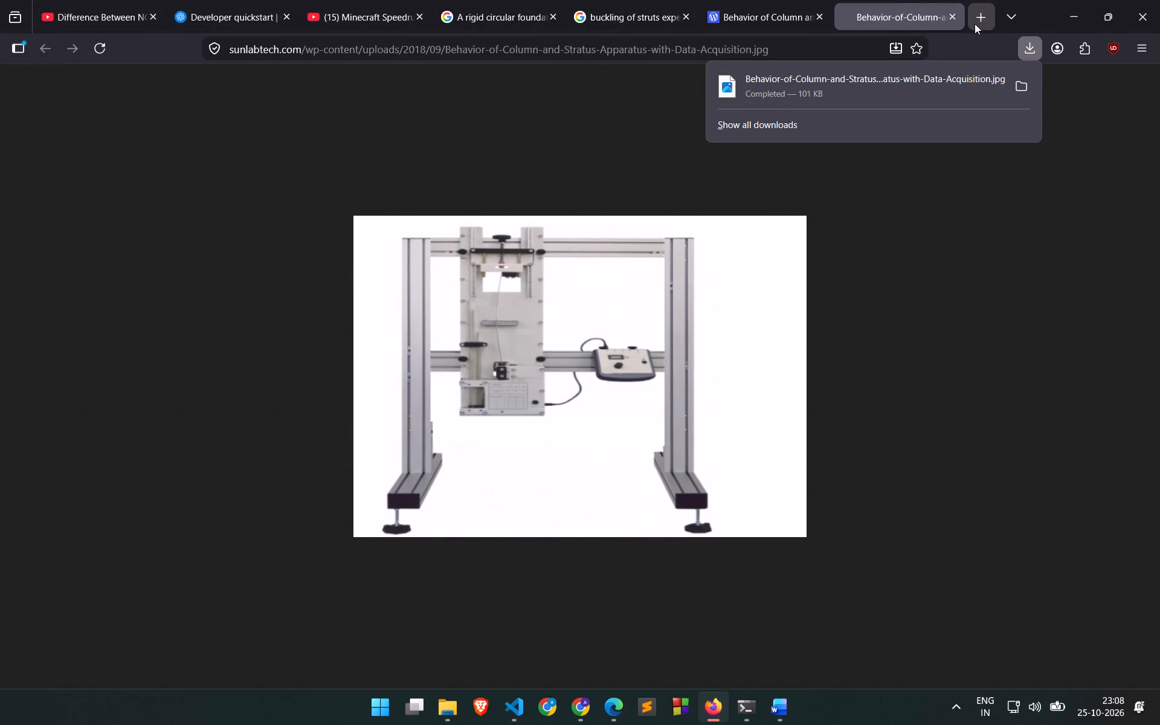
Search for "canva" in a new tab, open the Canva India site and go to its login.
{"action": "left_click", "coordinate": [975, 24]}
{"action": "type", "text": "canva"}
{"action": "key", "text": "Return"}
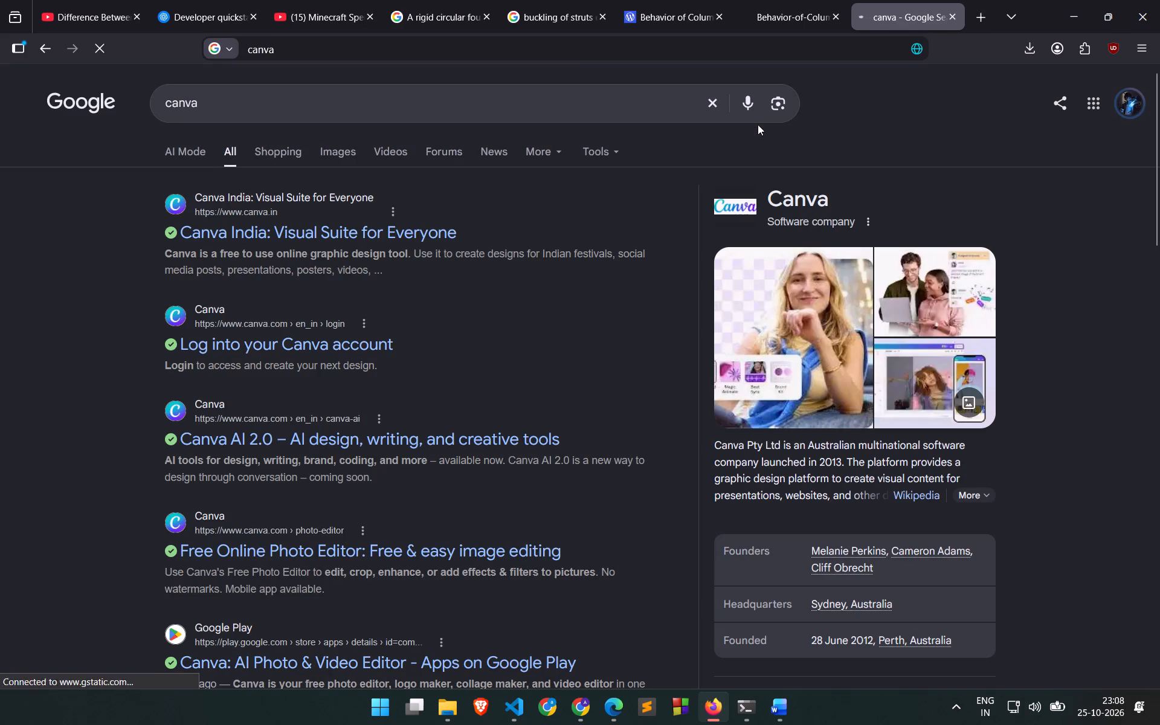
{"action": "left_click", "coordinate": [348, 233]}
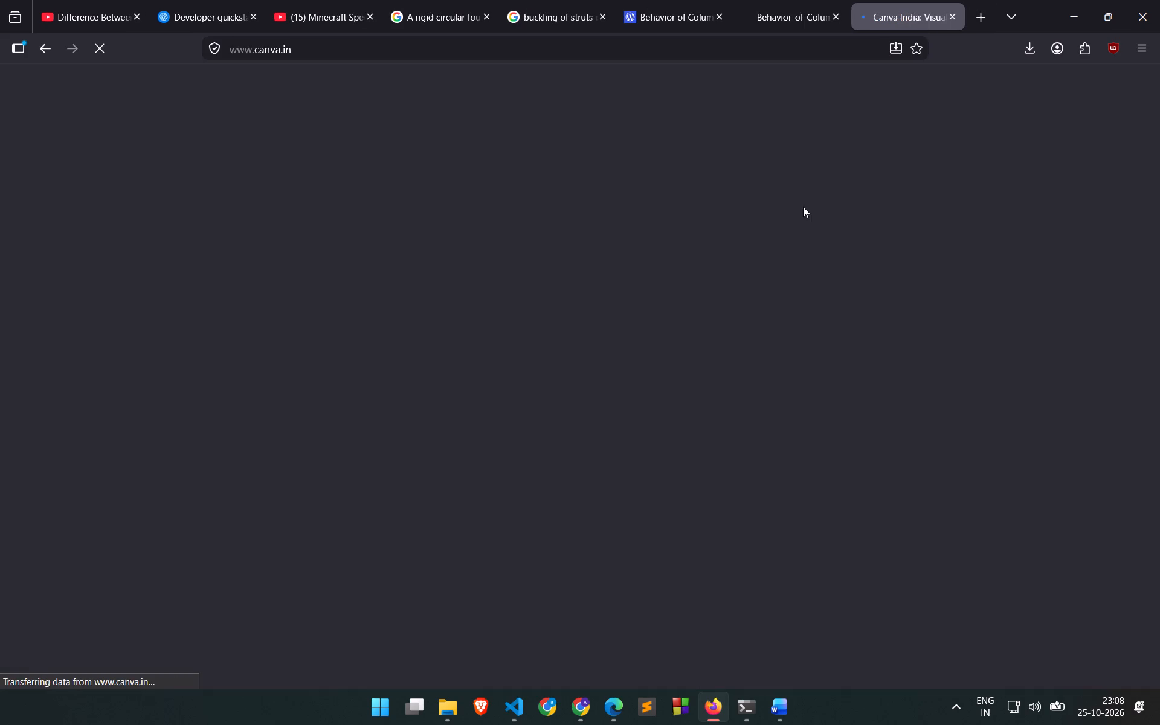
{"action": "left_click", "coordinate": [1080, 97]}
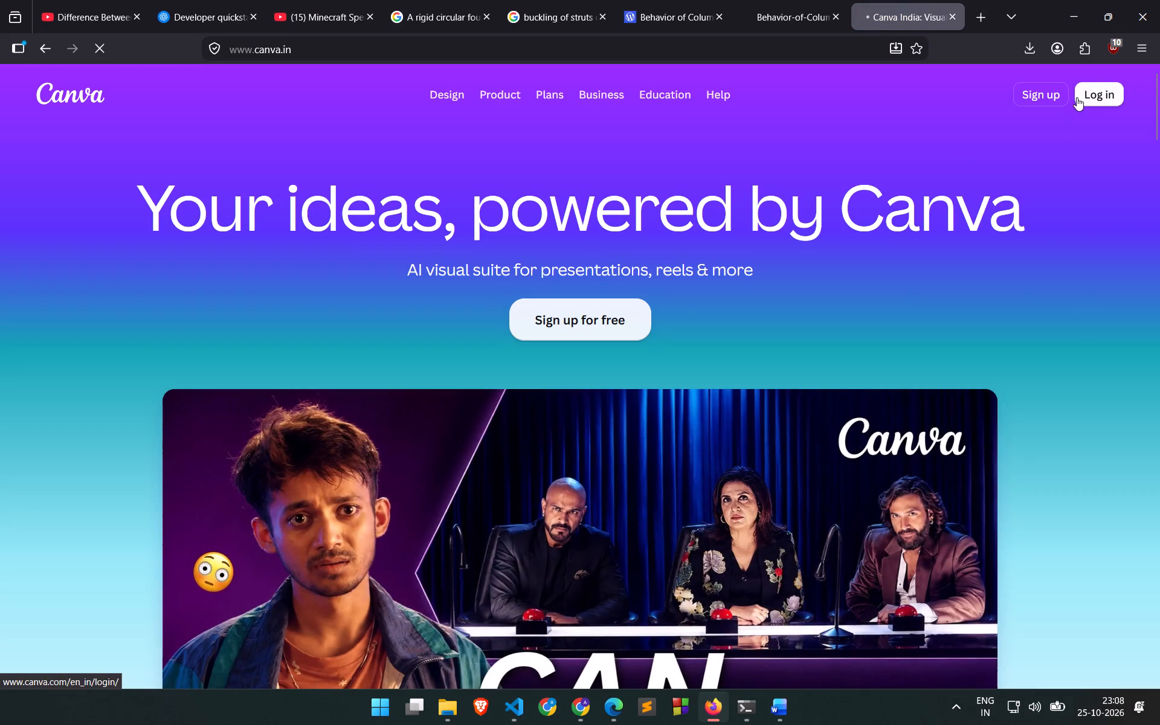
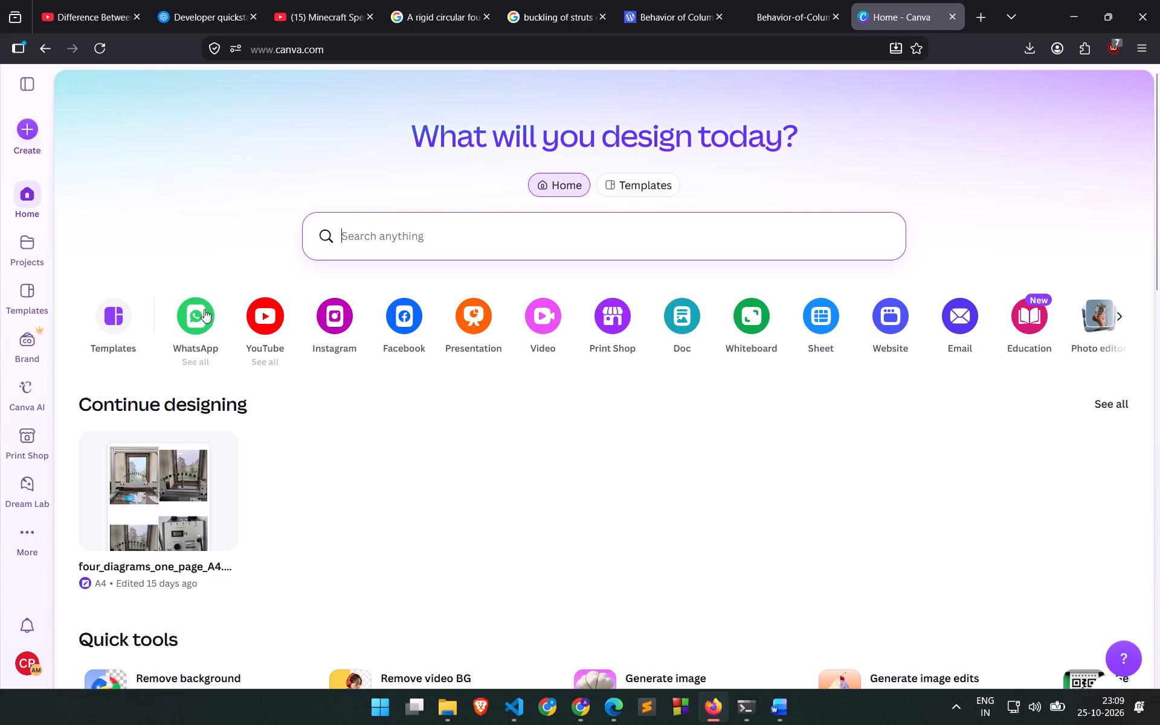
Upload Behavior-of-Column-and-Stratus-Apparatus-with-Data-Acquisition.jpg from the Downloads folder in File Explorer to Canva.
{"action": "left_click", "coordinate": [449, 693]}
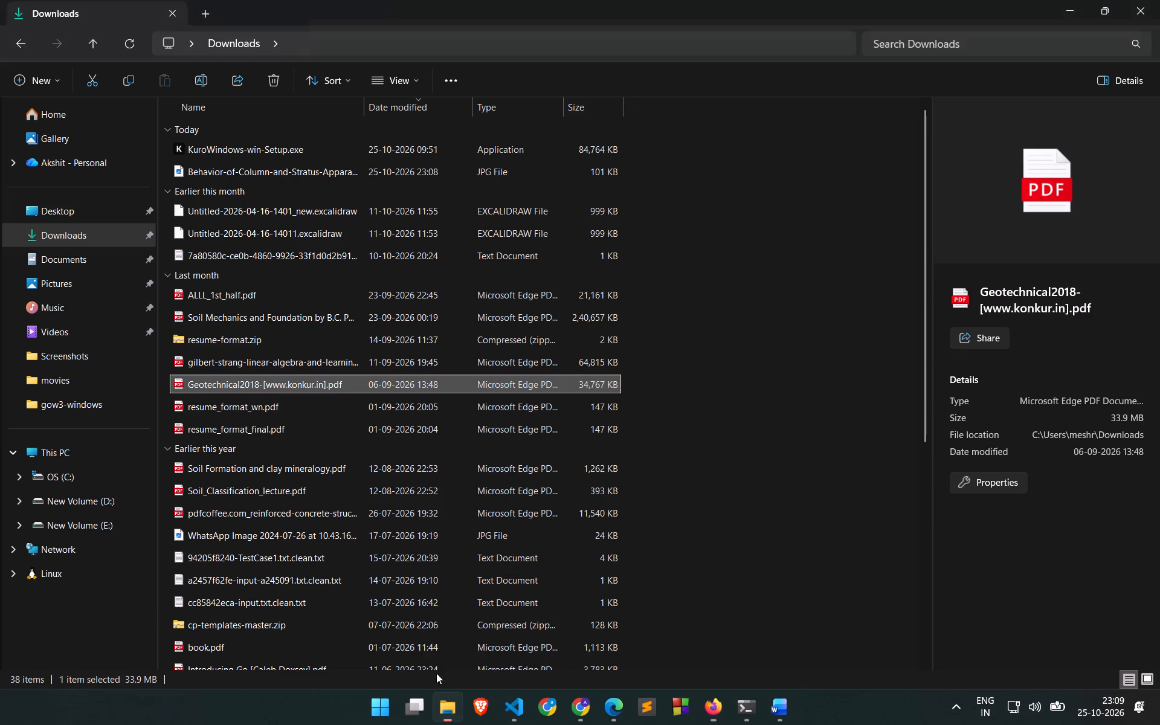
{"action": "left_click", "coordinate": [330, 164]}
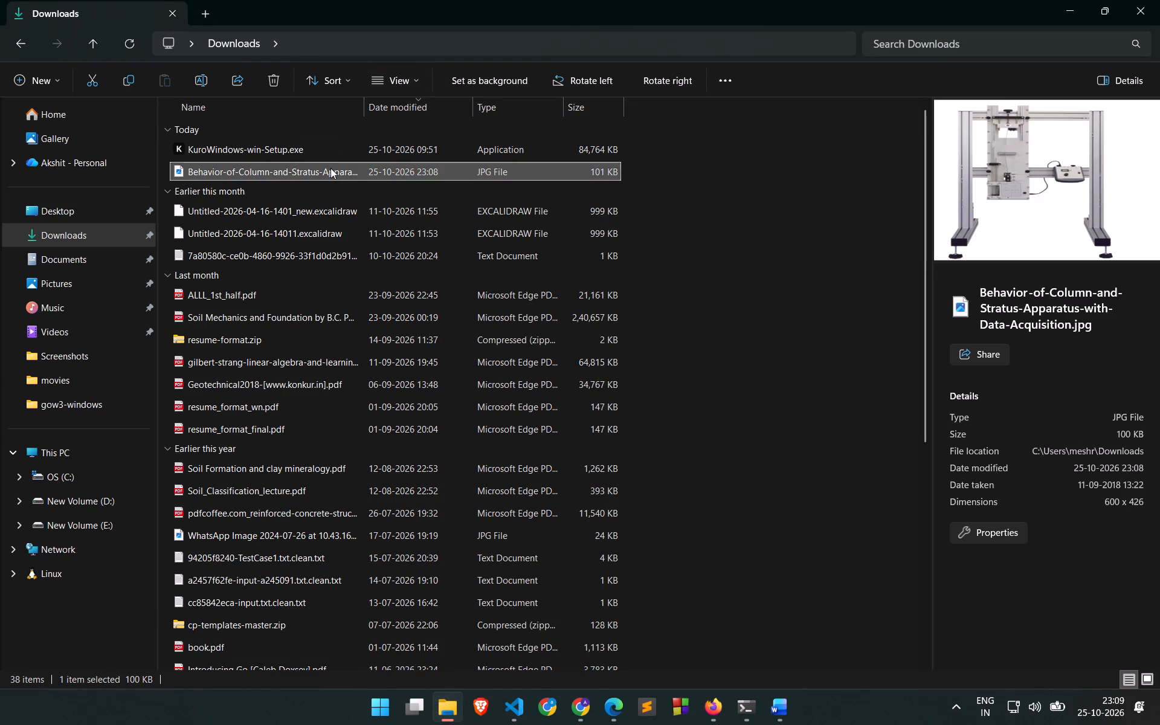
{"action": "left_click_drag", "start_coordinate": [330, 168], "coordinate": [709, 224]}
{"action": "key", "text": "alt+Tab"}
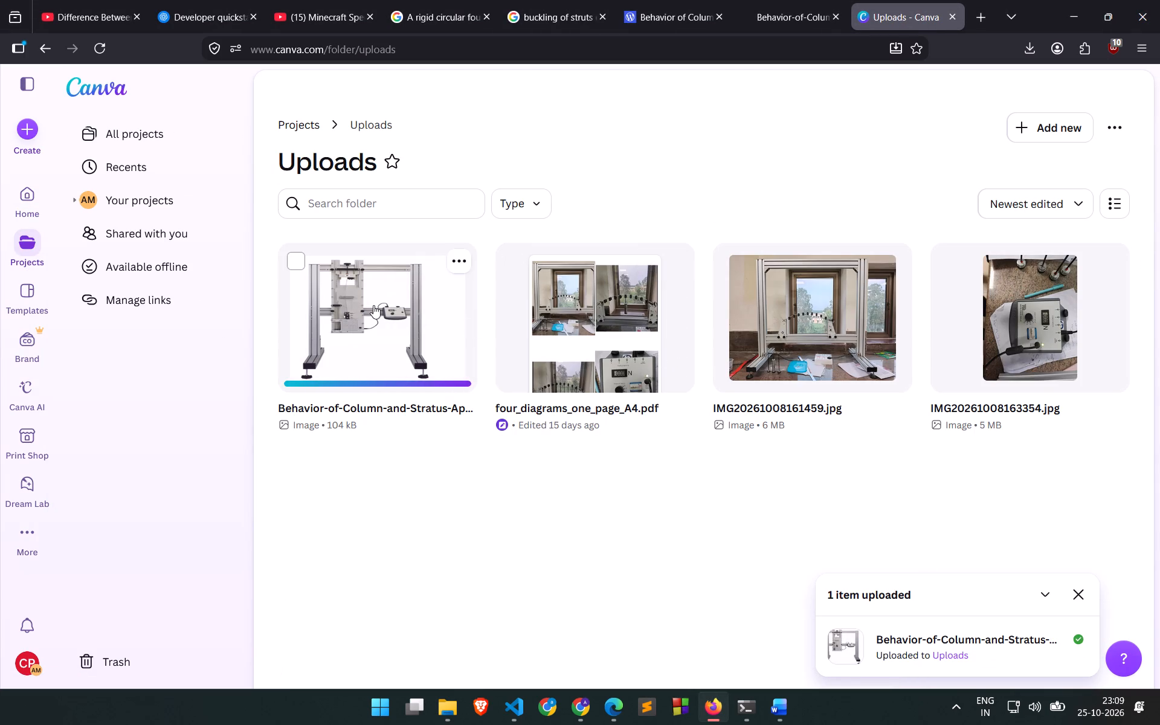
Open the preview of the newly uploaded apparatus image.
{"action": "left_click", "coordinate": [31, 668]}
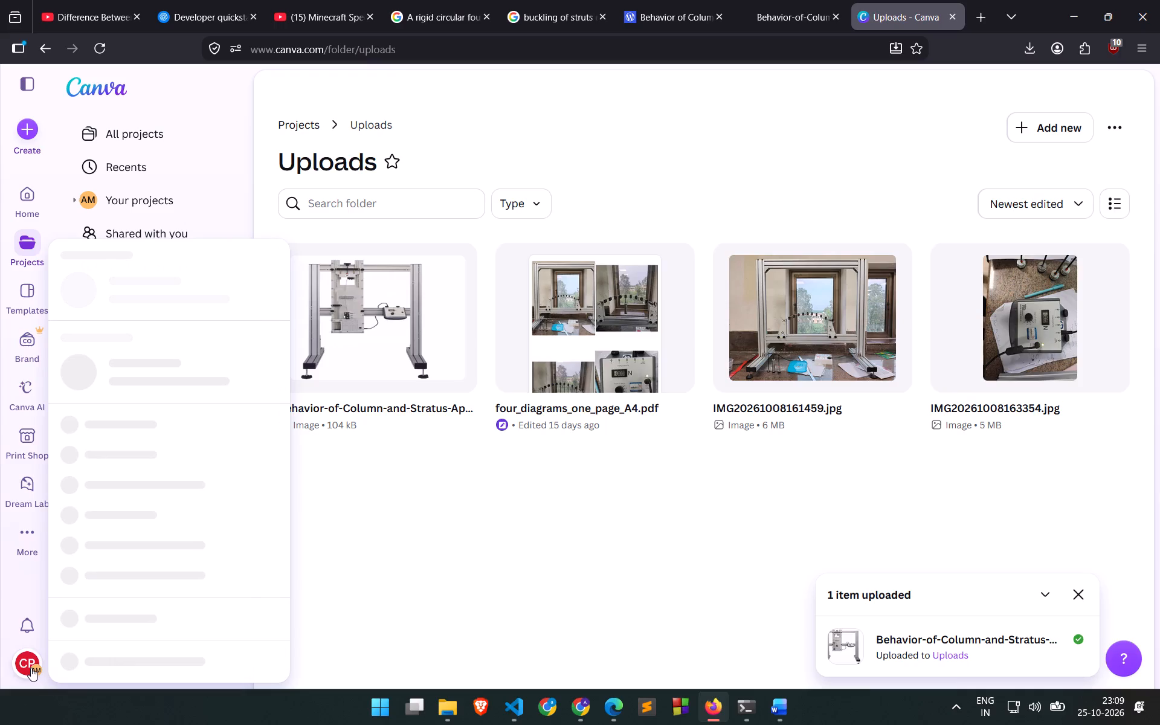
{"action": "left_click", "coordinate": [31, 668]}
{"action": "left_click", "coordinate": [383, 339]}
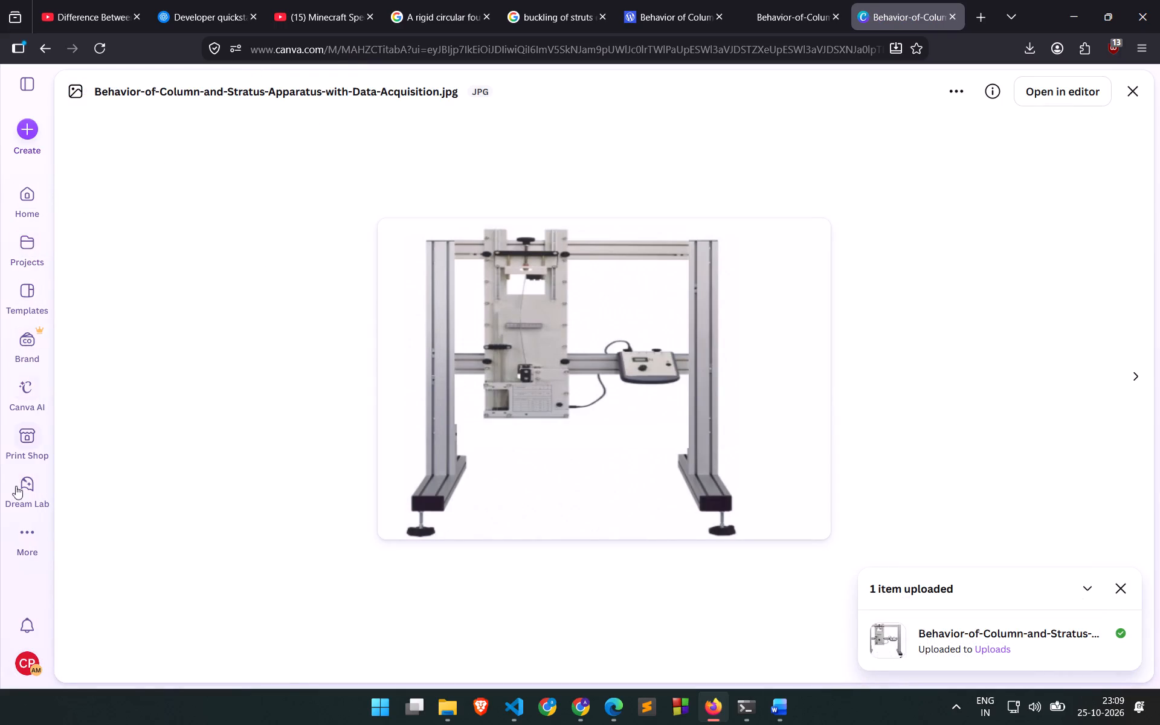
Search Canva's apps for "Background Eraser".
{"action": "left_click", "coordinate": [92, 516]}
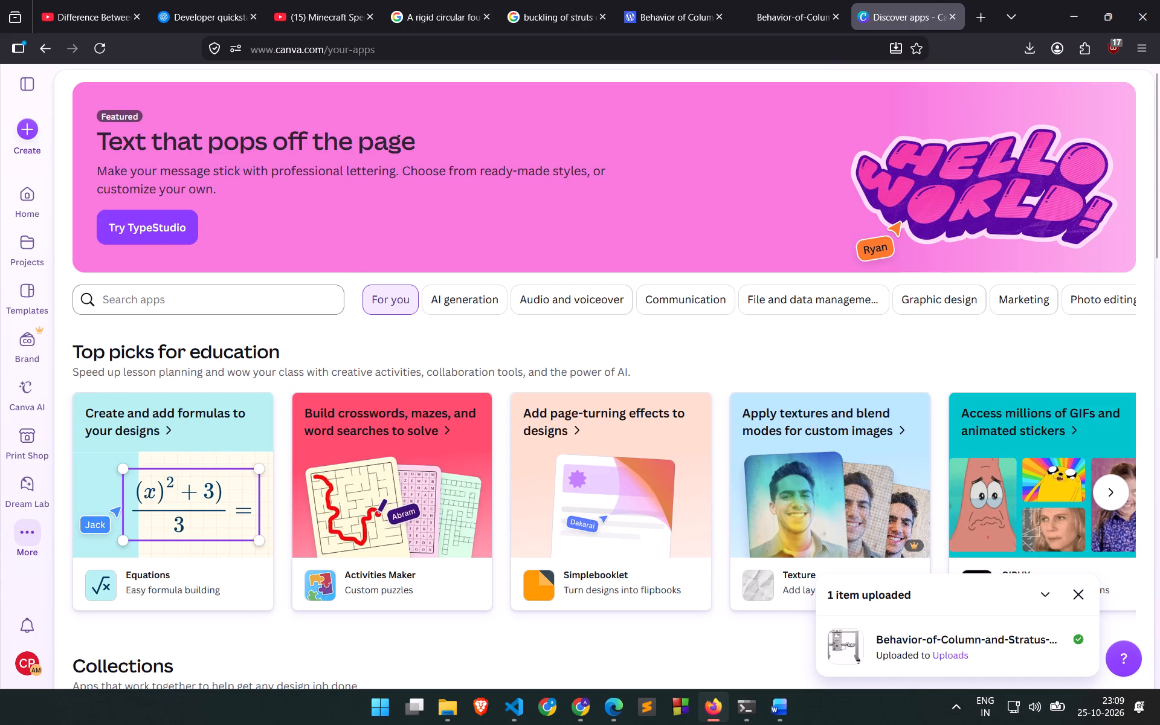
{"action": "left_click", "coordinate": [275, 298]}
{"action": "type", "text": "back"}
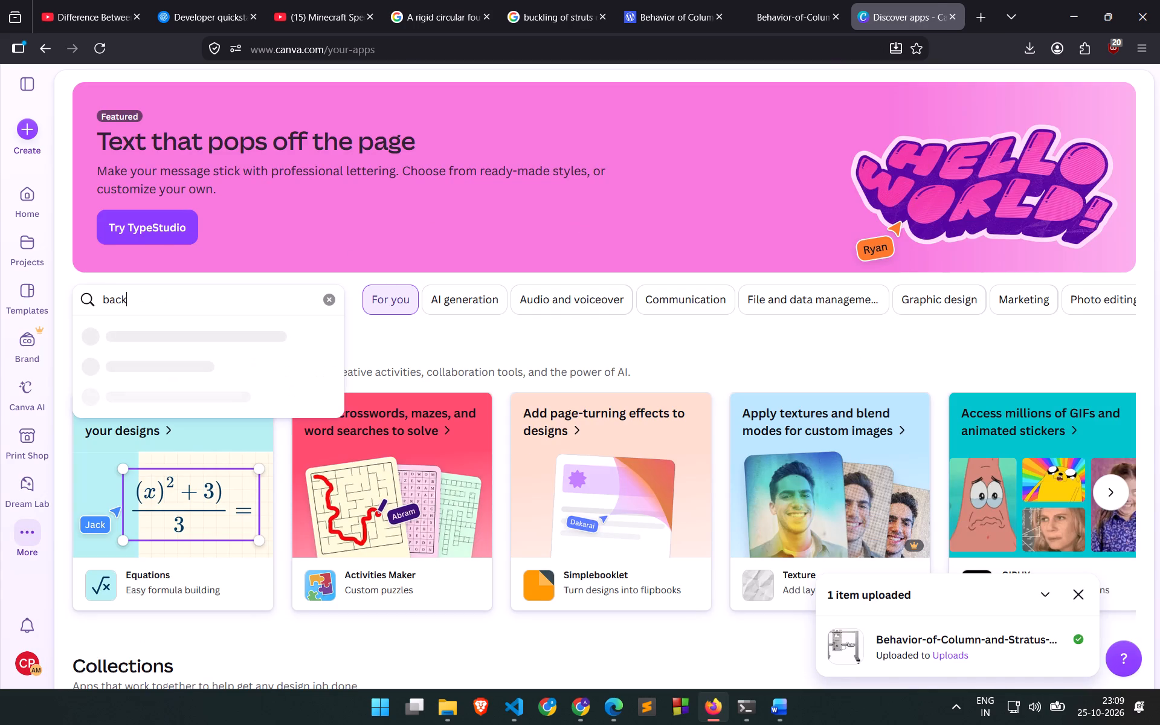
{"action": "key", "text": "Down"}
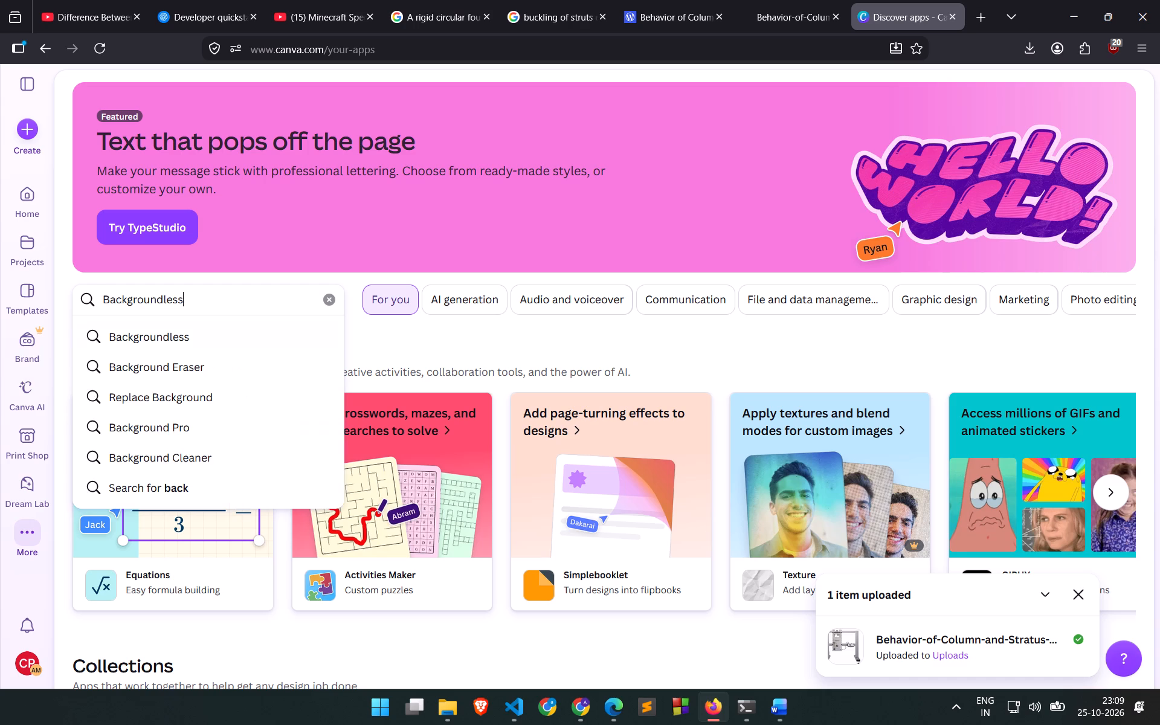
{"action": "key", "text": "Down"}
{"action": "key", "text": "Return"}
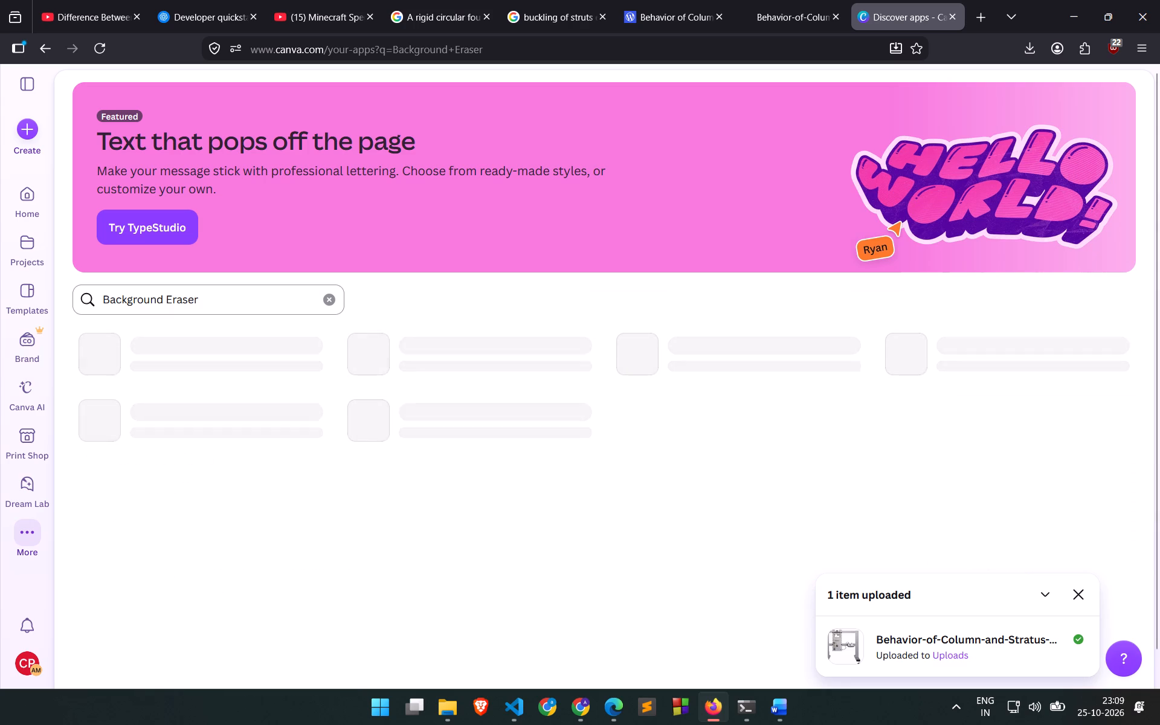
Return to Canva's home page and upload the apparatus JPG from the Downloads folder again.
{"action": "left_click", "coordinate": [39, 205]}
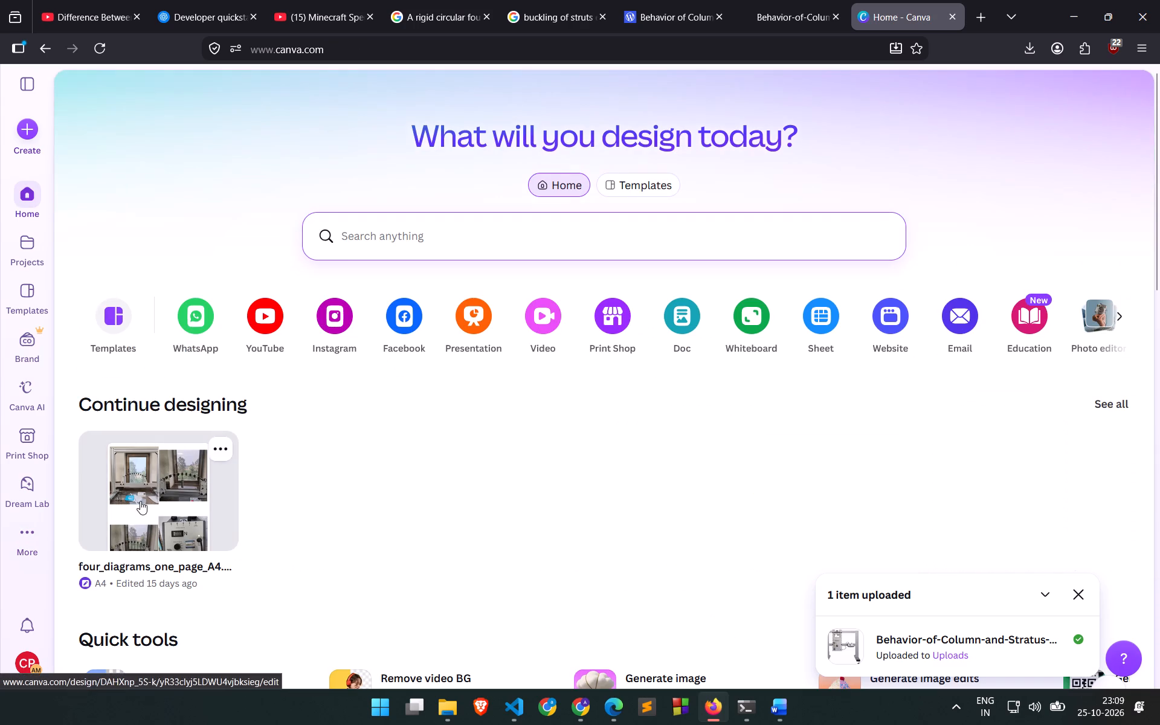
{"action": "scroll", "coordinate": [141, 498], "scroll_direction": "down", "scroll_amount": 5}
{"action": "scroll", "coordinate": [143, 474], "scroll_direction": "up", "scroll_amount": 7}
{"action": "scroll", "coordinate": [294, 427], "scroll_direction": "down", "scroll_amount": 1}
{"action": "key", "text": "alt+Tab"}
{"action": "left_click_drag", "start_coordinate": [297, 175], "coordinate": [332, 181]}
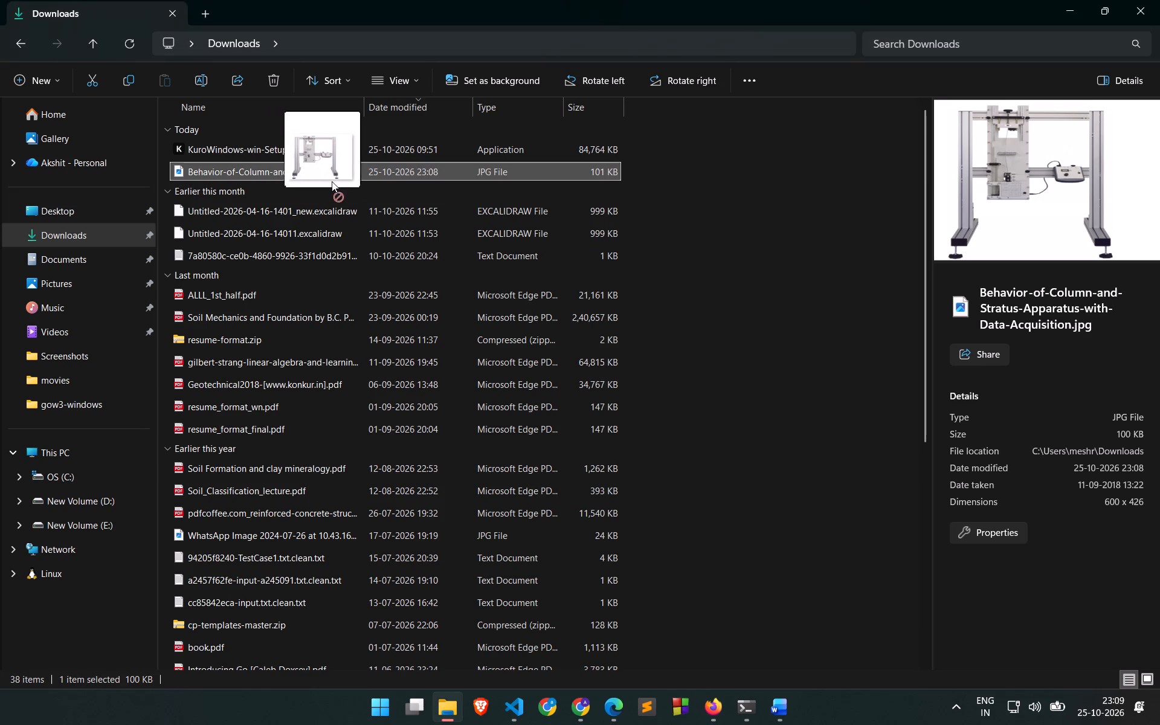
{"action": "left_click_drag", "start_coordinate": [332, 181], "coordinate": [391, 250]}
{"action": "key", "text": "alt+Tab"}
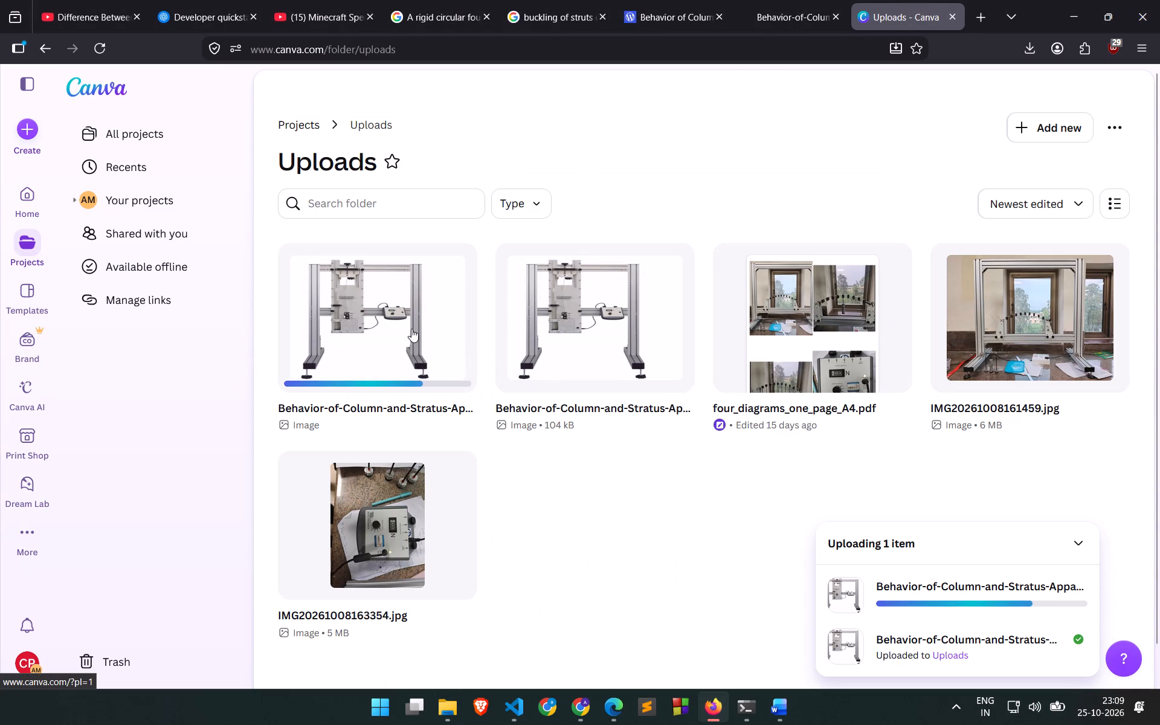
Open the latest uploaded apparatus image in the Canva editor as a new design.
{"action": "left_click", "coordinate": [407, 327]}
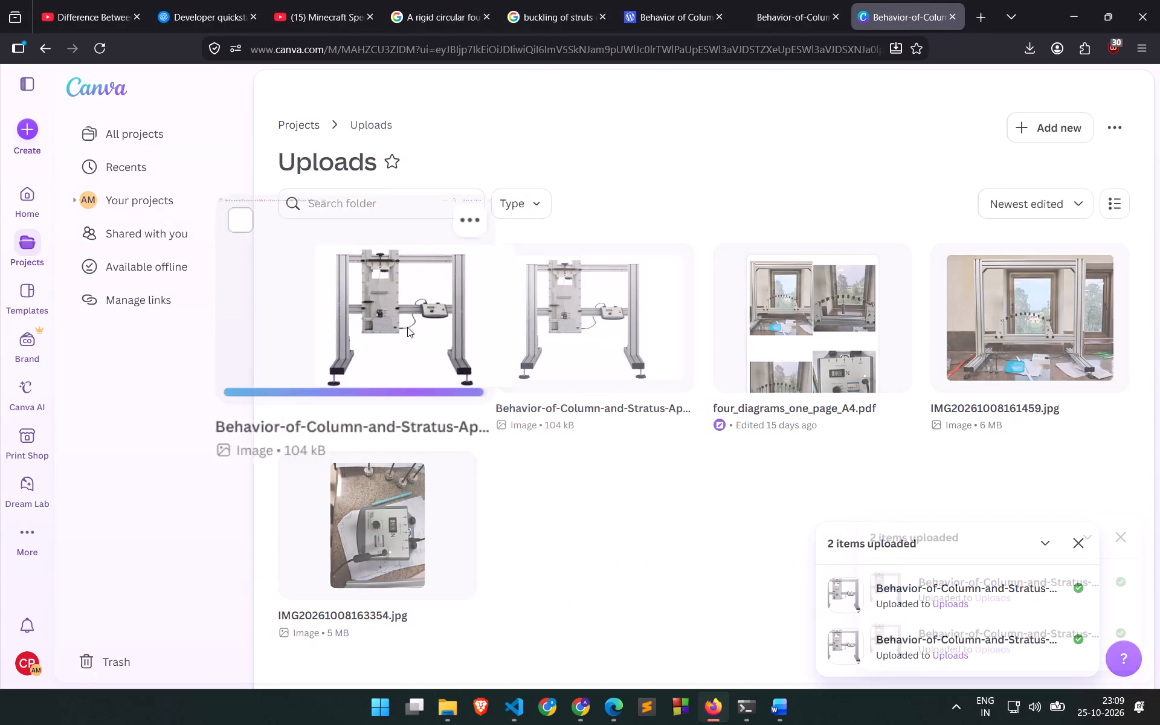
{"action": "left_click", "coordinate": [532, 371]}
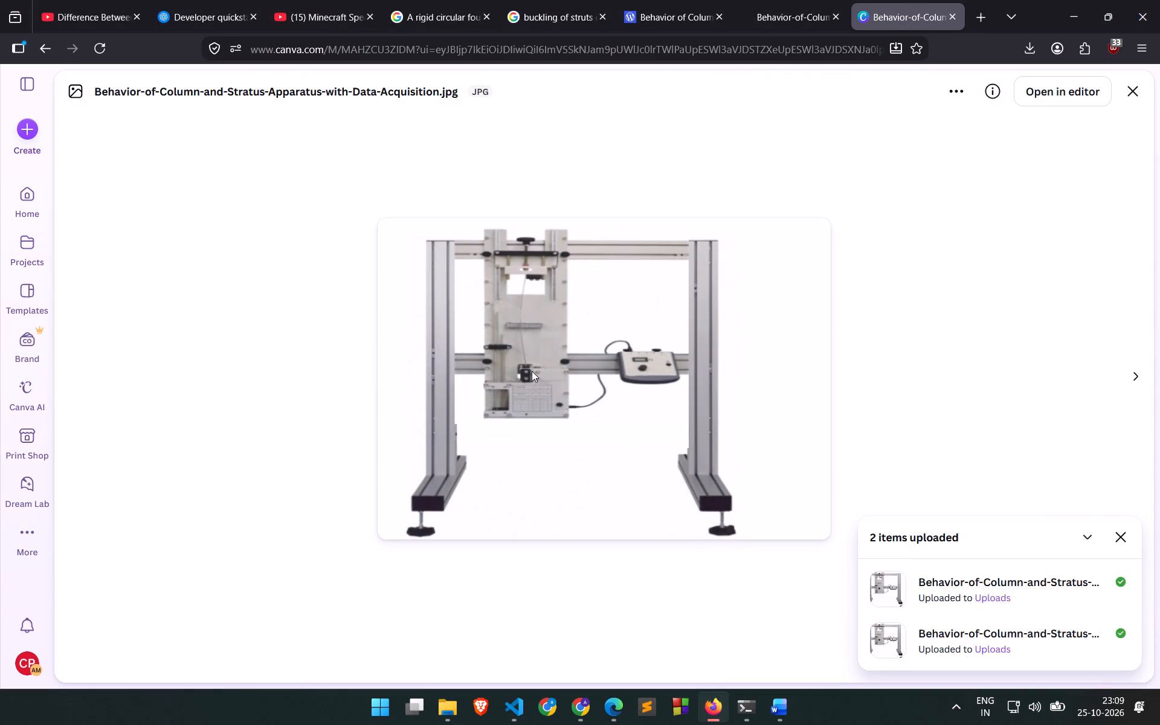
{"action": "double_click", "coordinate": [532, 371]}
{"action": "left_click", "coordinate": [1068, 100]}
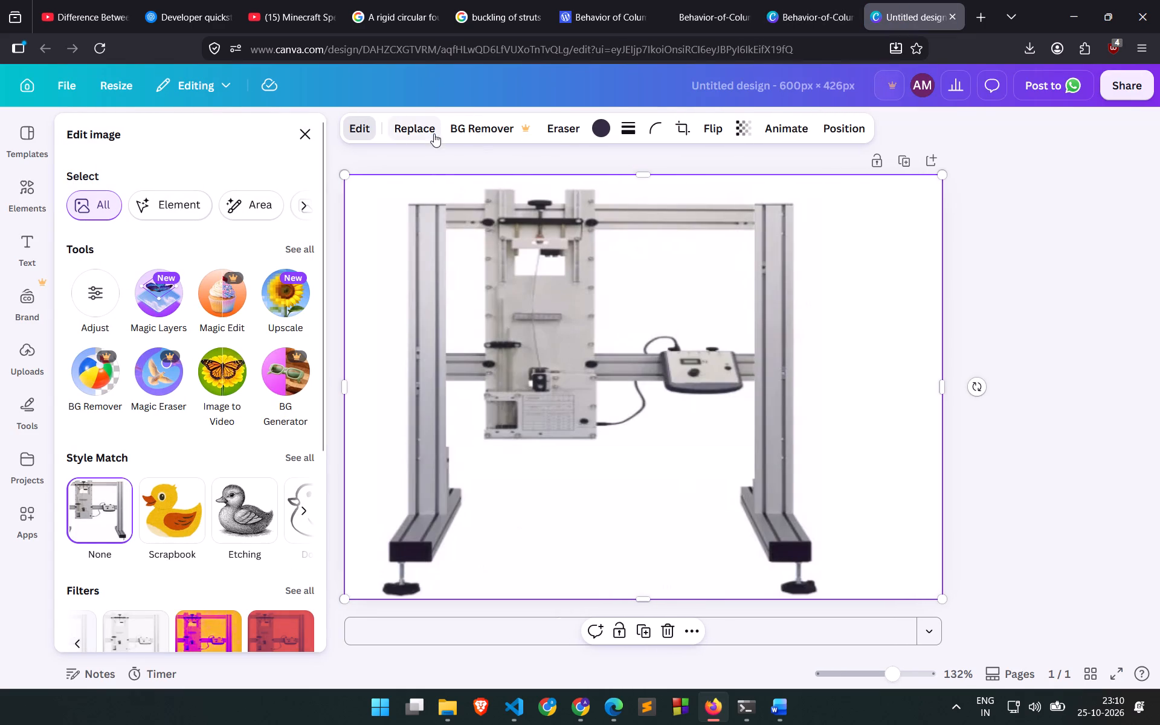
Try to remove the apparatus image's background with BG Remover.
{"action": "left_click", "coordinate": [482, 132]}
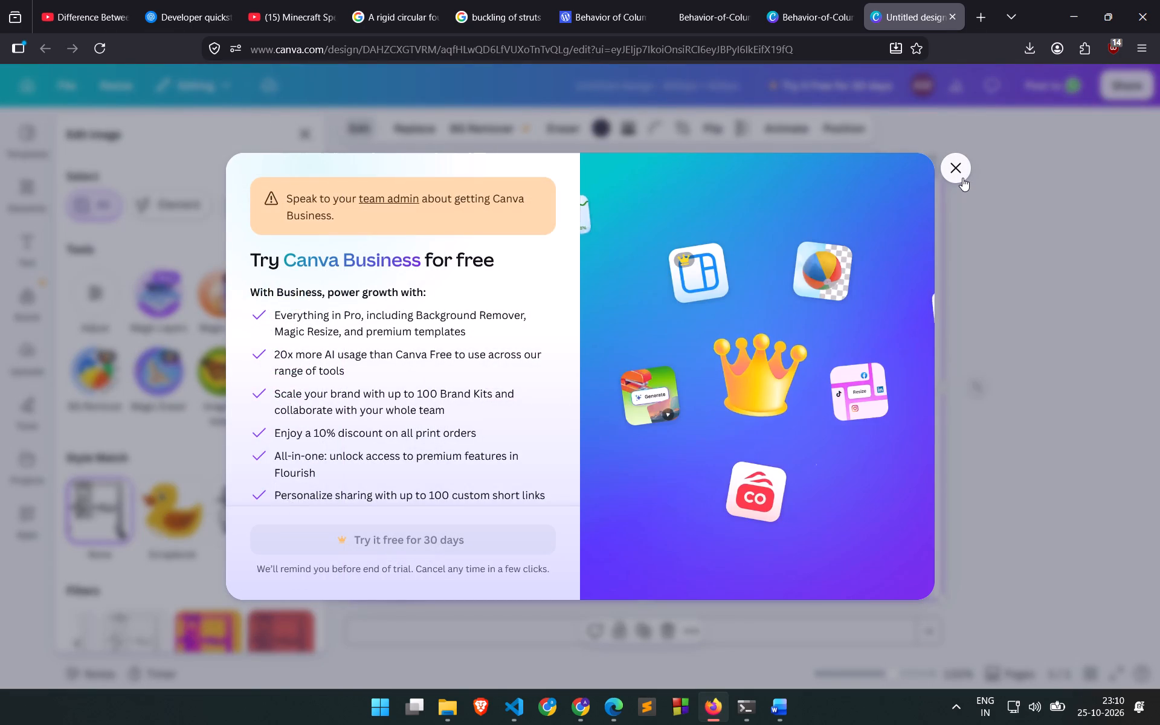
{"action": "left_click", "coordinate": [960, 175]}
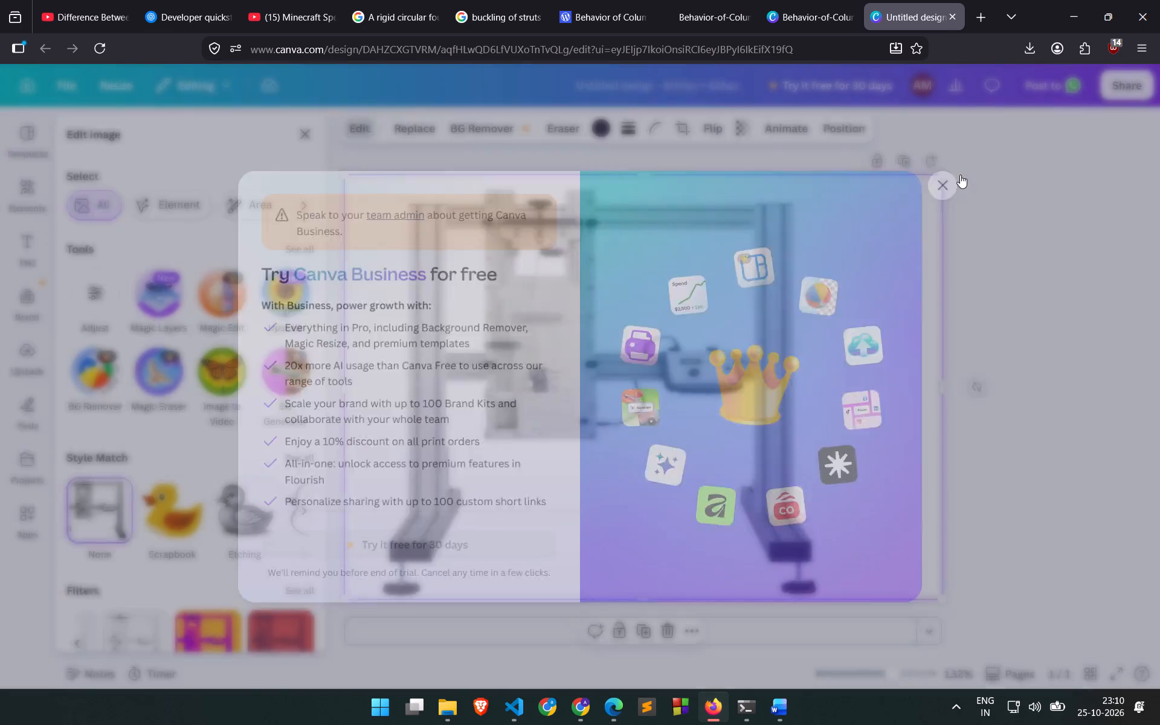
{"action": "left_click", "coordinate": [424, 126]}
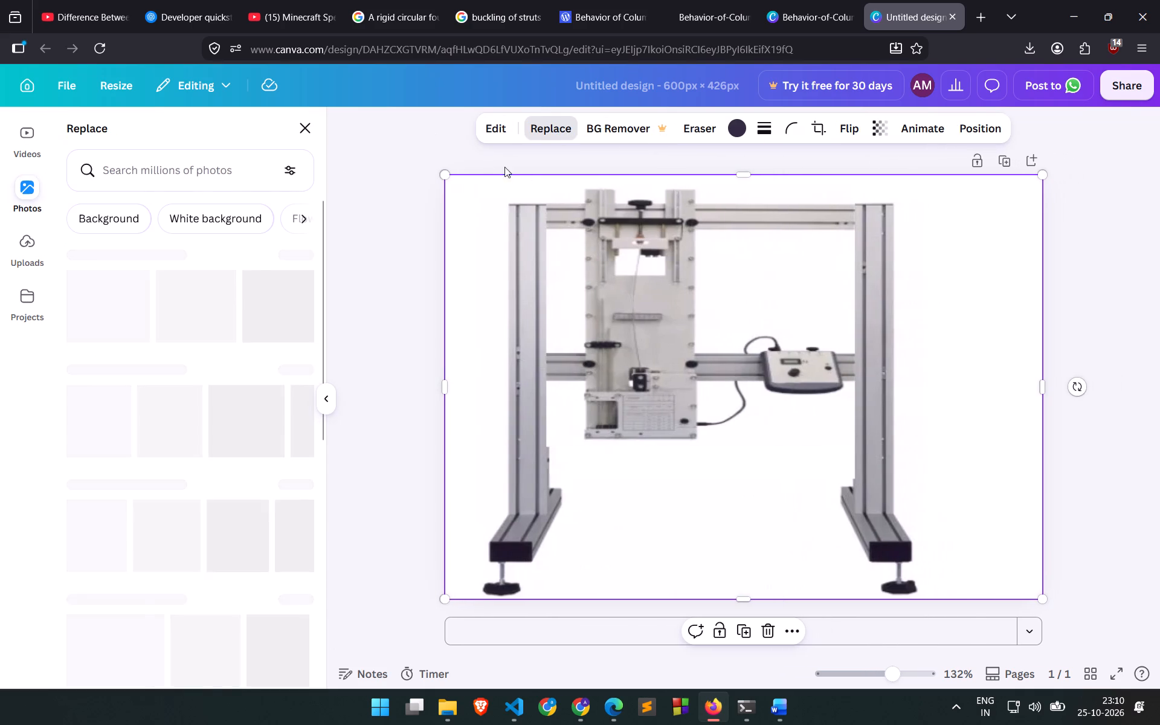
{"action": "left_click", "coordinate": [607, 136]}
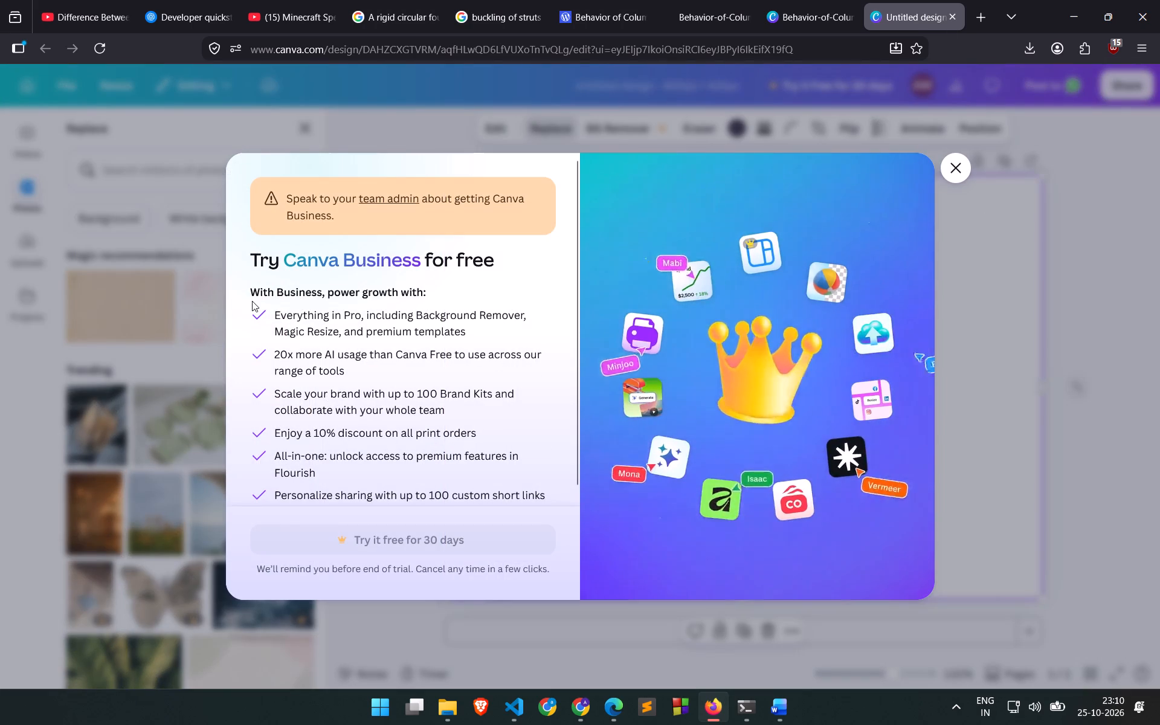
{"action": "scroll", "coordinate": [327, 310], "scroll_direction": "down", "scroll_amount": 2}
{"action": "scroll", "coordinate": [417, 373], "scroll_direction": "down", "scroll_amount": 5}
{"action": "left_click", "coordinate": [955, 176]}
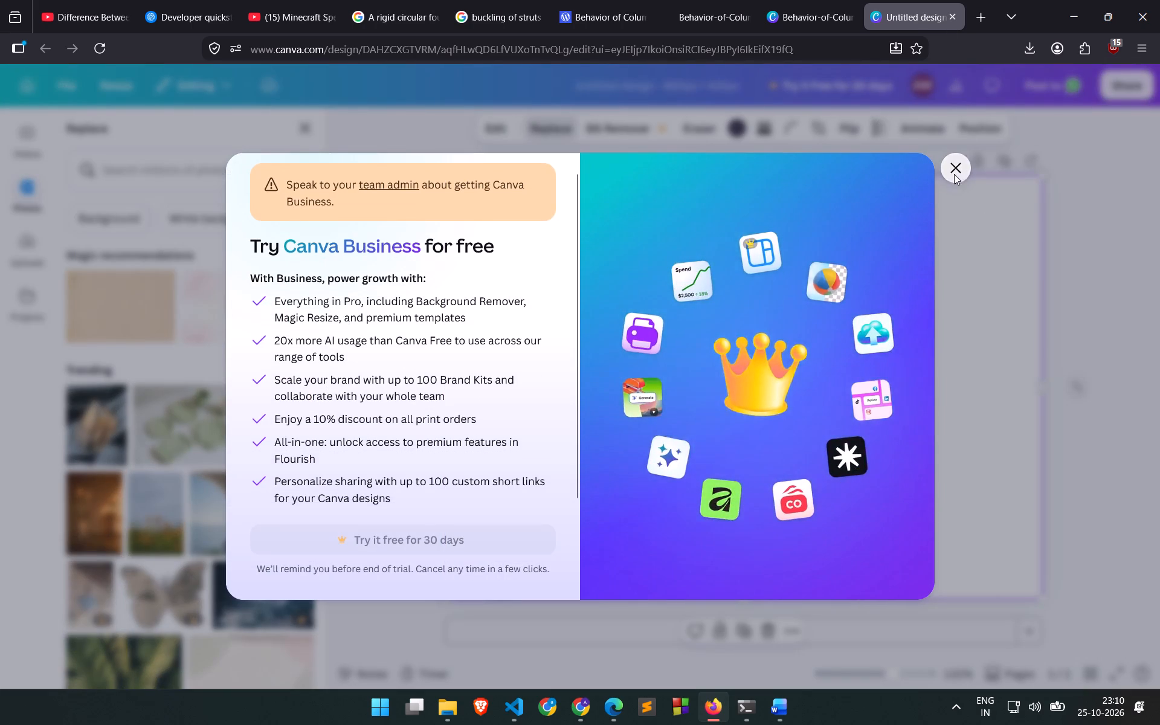
Close the Canva tabs, the apparatus JPG tab and the Sun LabTek product page, keeping the "buckling of struts experimental setup" search results.
{"action": "left_click", "coordinate": [955, 21]}
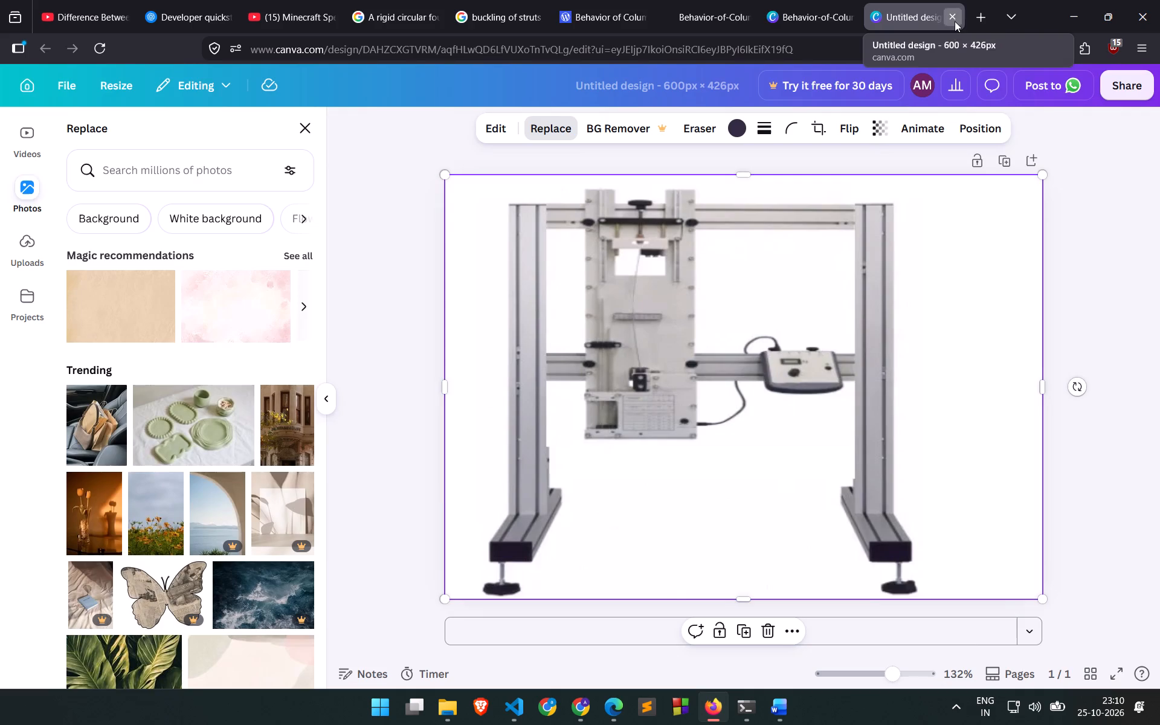
{"action": "left_click", "coordinate": [955, 21]}
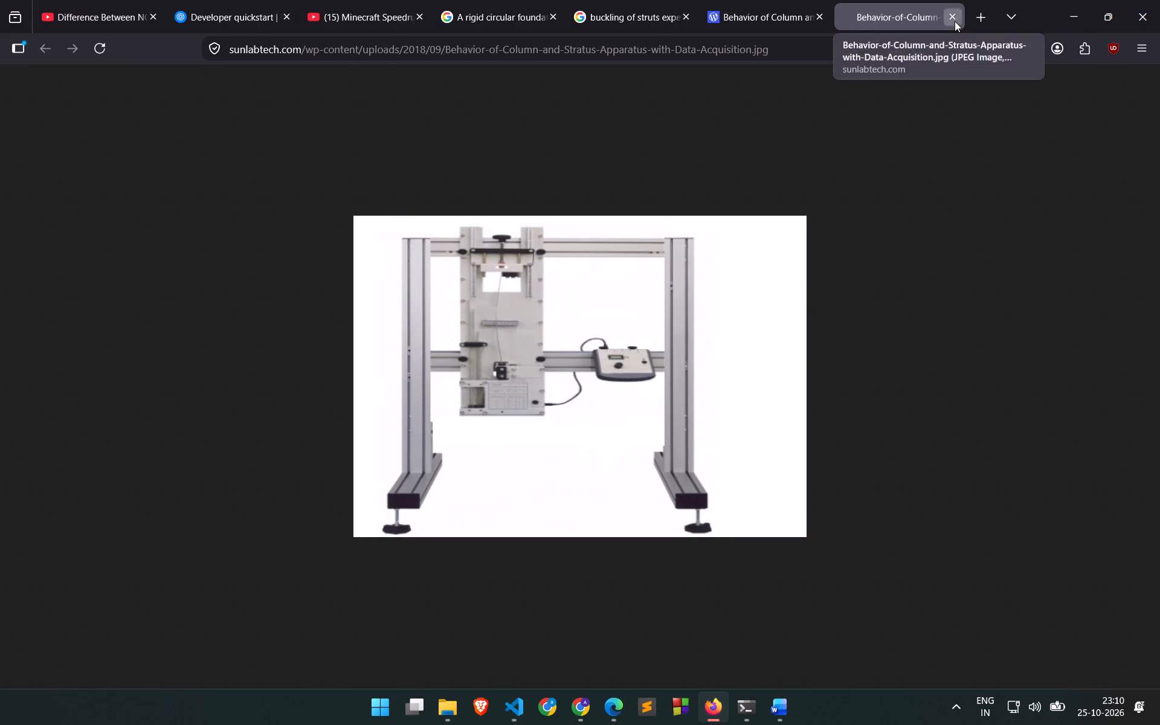
{"action": "left_click", "coordinate": [955, 21]}
{"action": "left_click", "coordinate": [955, 21]}
{"action": "left_click", "coordinate": [866, 22]}
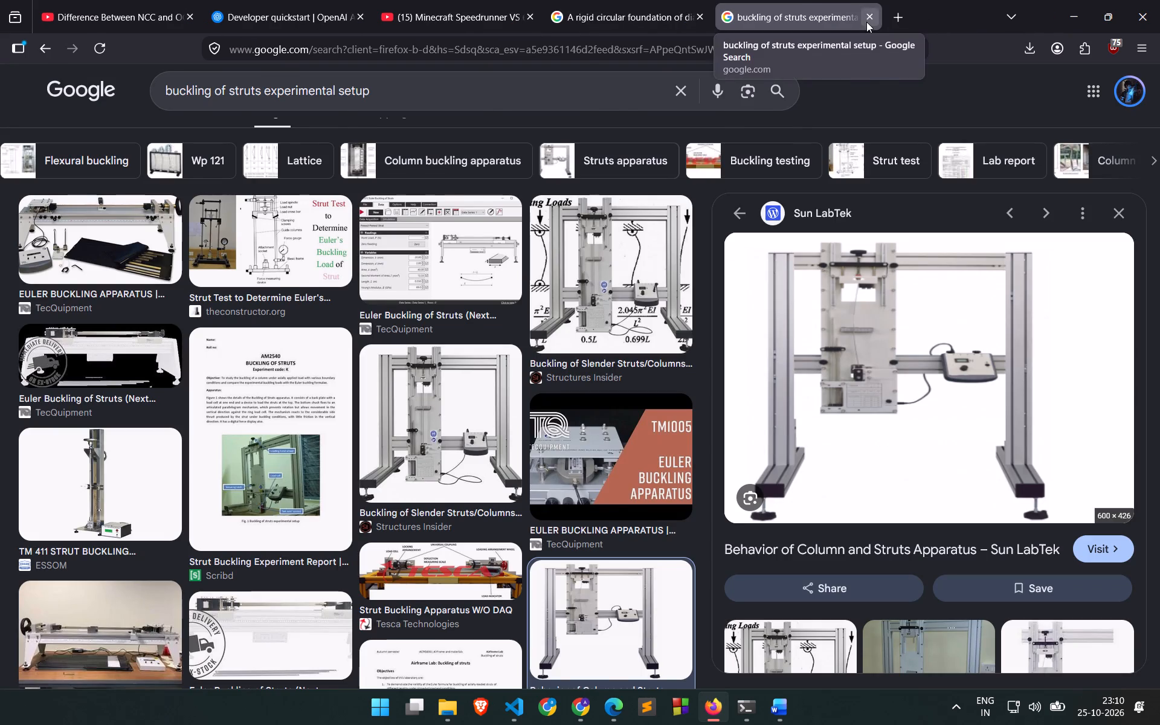
Switch to File Explorer with the apparatus JPG in the Downloads folder.
{"action": "key", "text": "alt+Tab"}
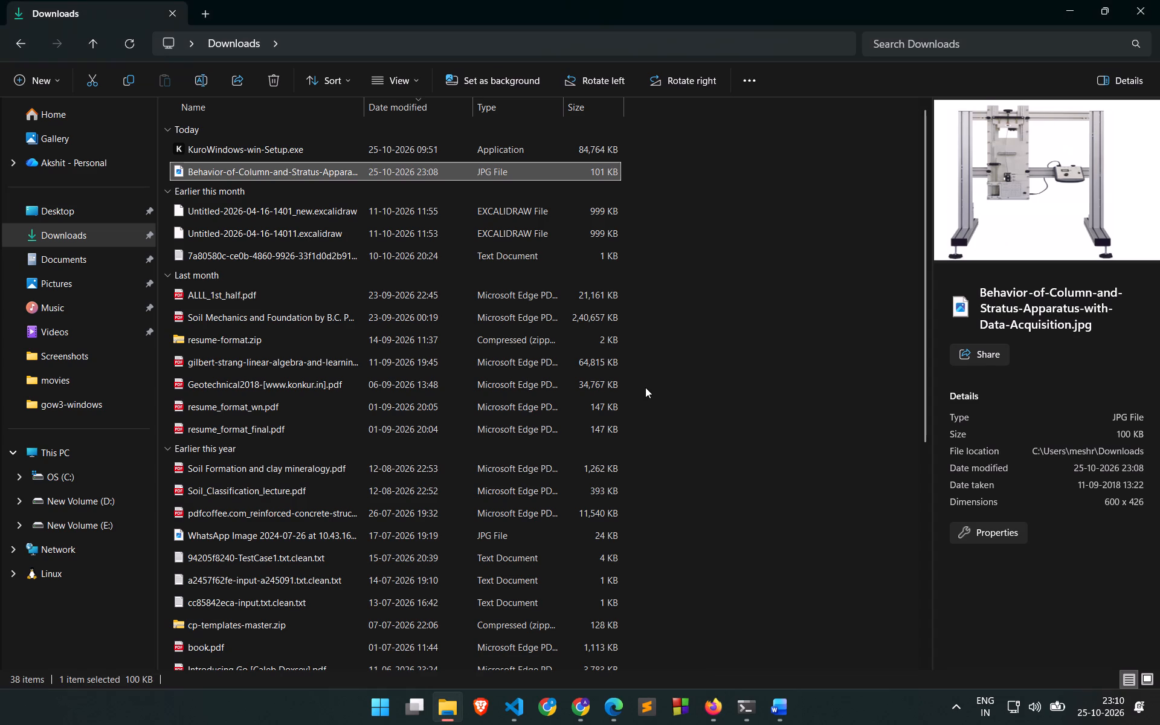
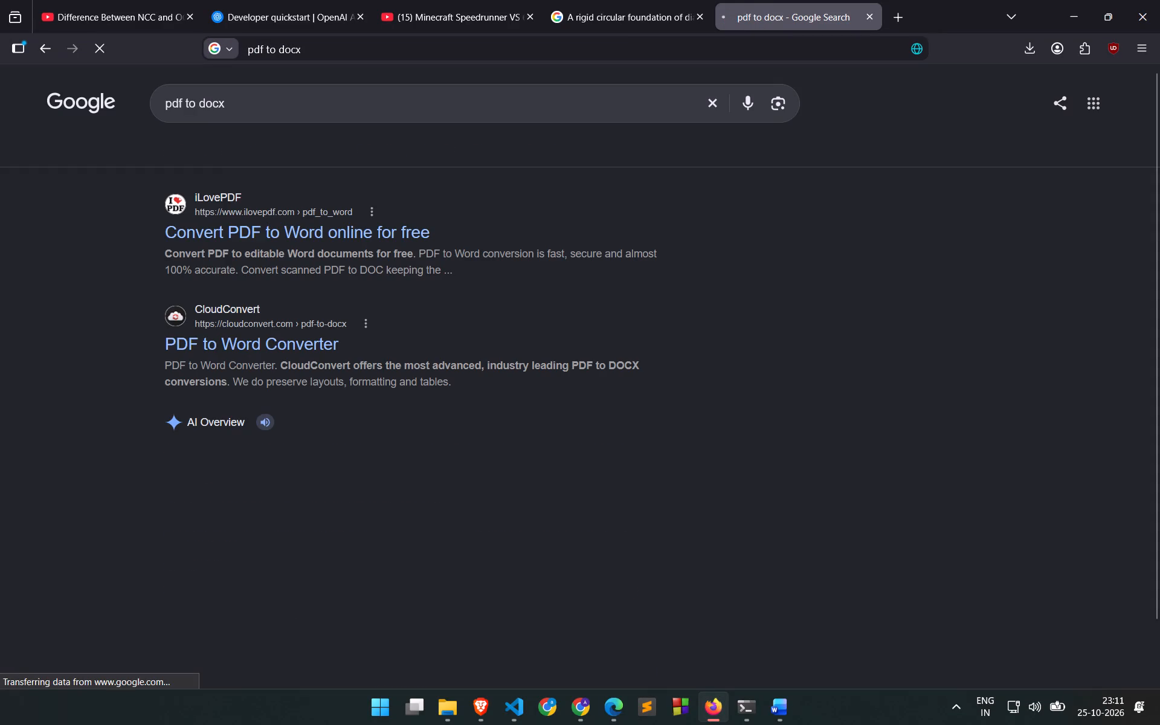
Convert Document (6).pdf from the Downloads folder to a Word document with iLovePDF and download the result.
{"action": "left_click", "coordinate": [377, 228]}
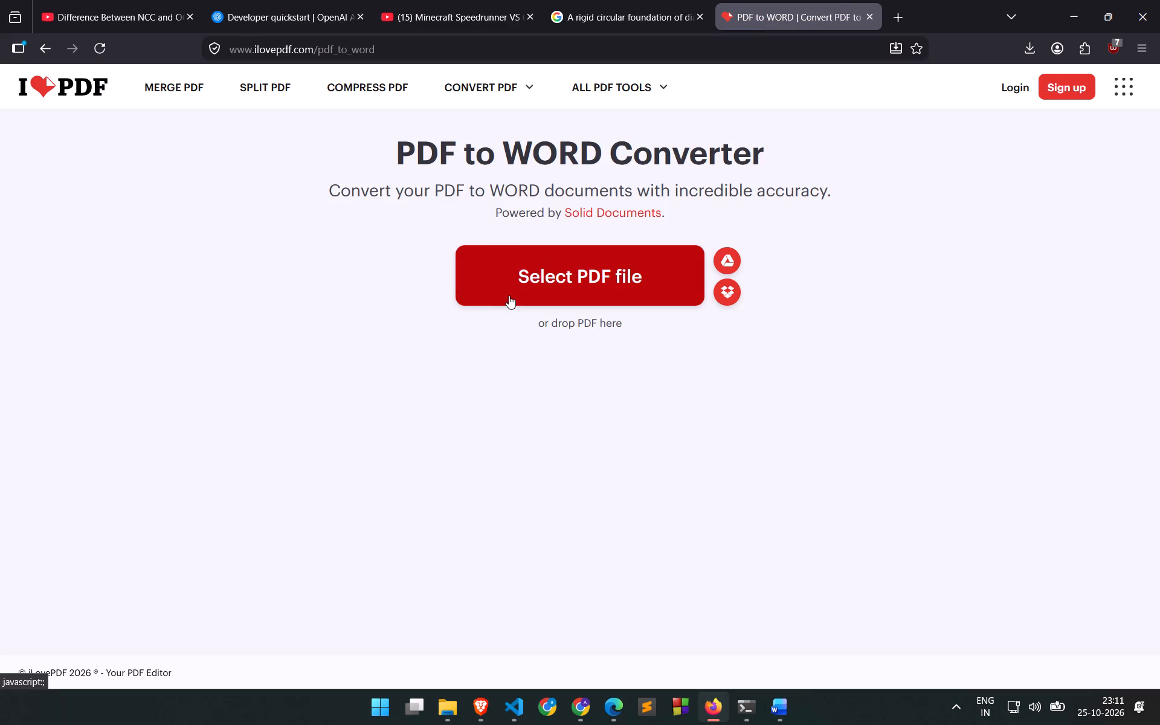
{"action": "left_click", "coordinate": [509, 295]}
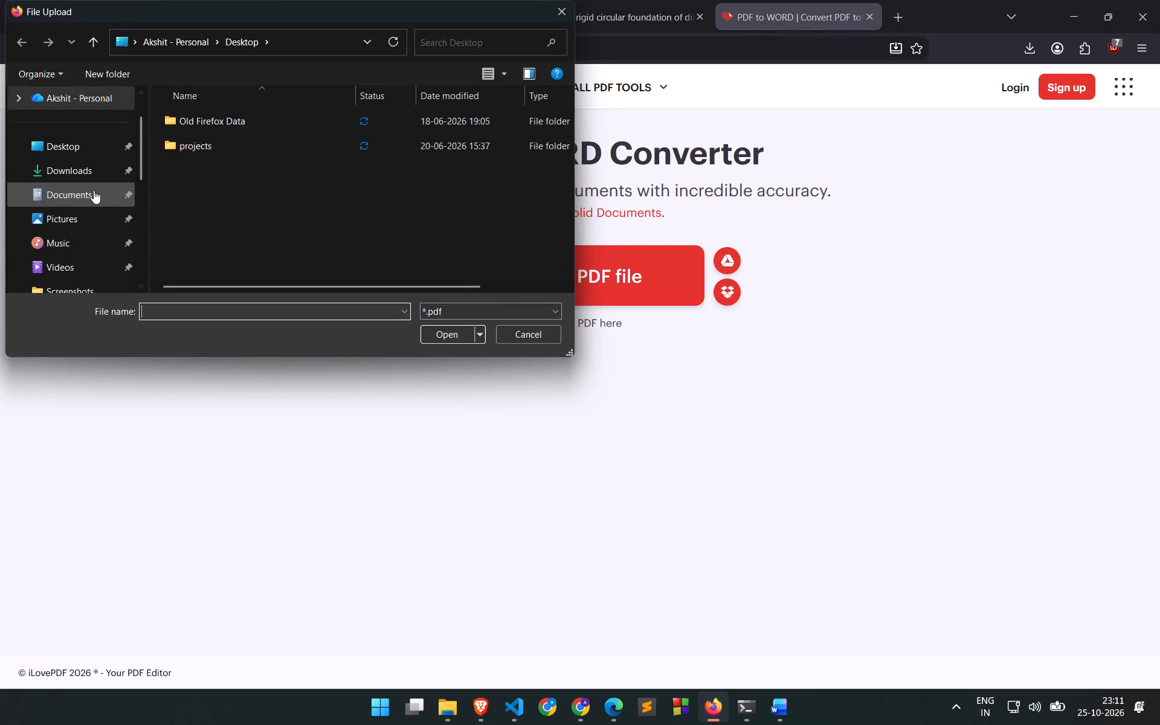
{"action": "left_click", "coordinate": [53, 164]}
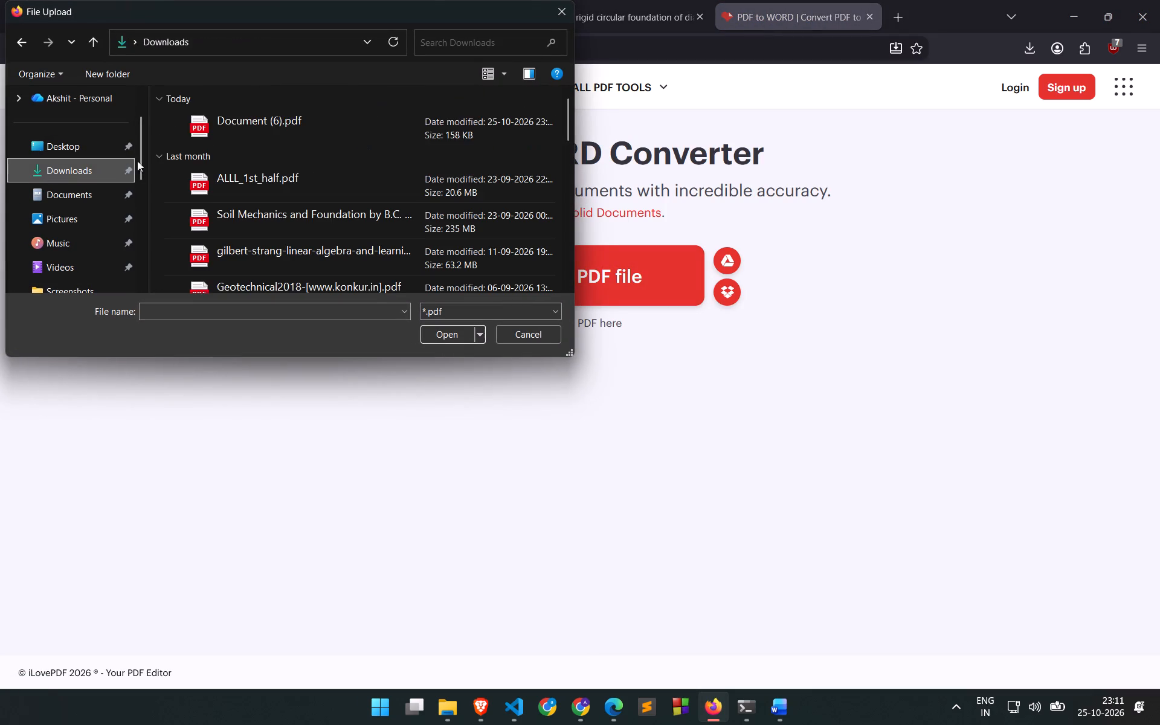
{"action": "left_click", "coordinate": [221, 134]}
{"action": "left_click", "coordinate": [431, 343]}
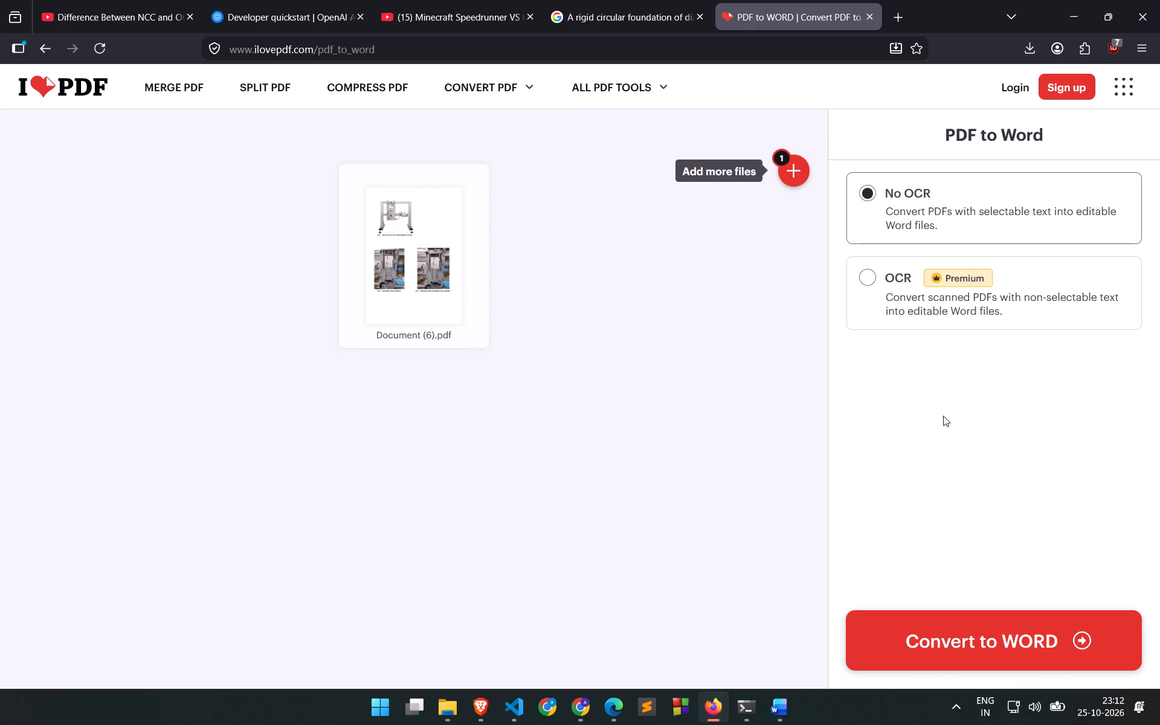
{"action": "left_click", "coordinate": [936, 633]}
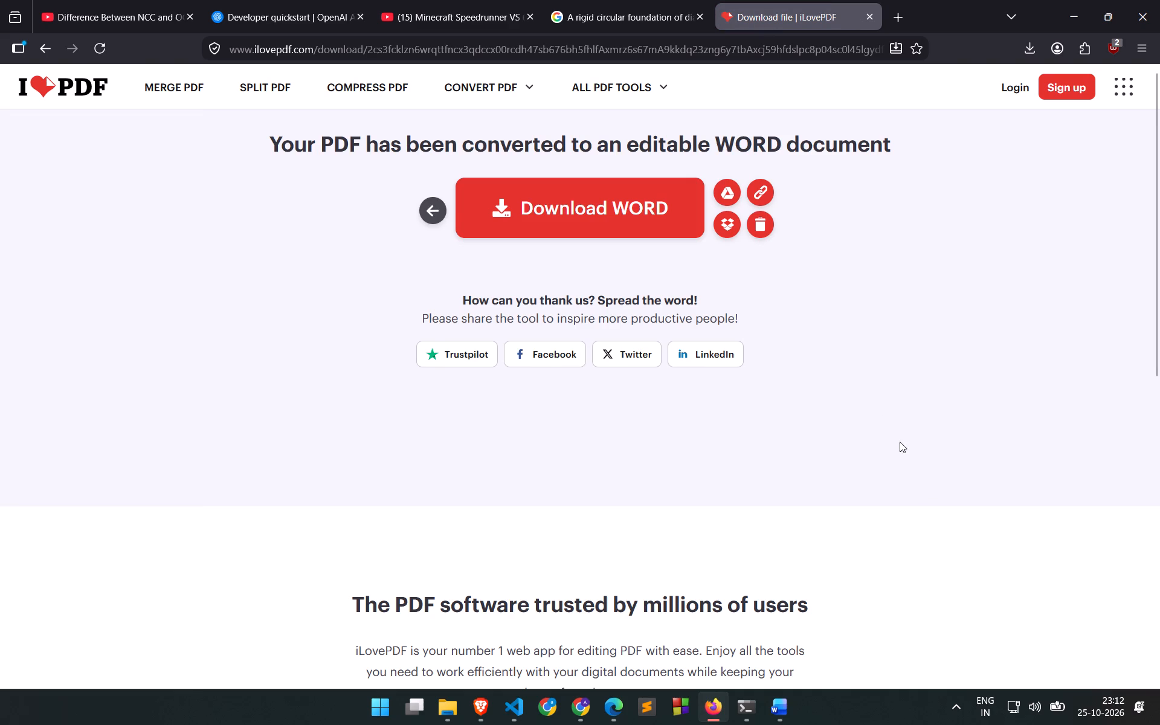
{"action": "left_click", "coordinate": [661, 227]}
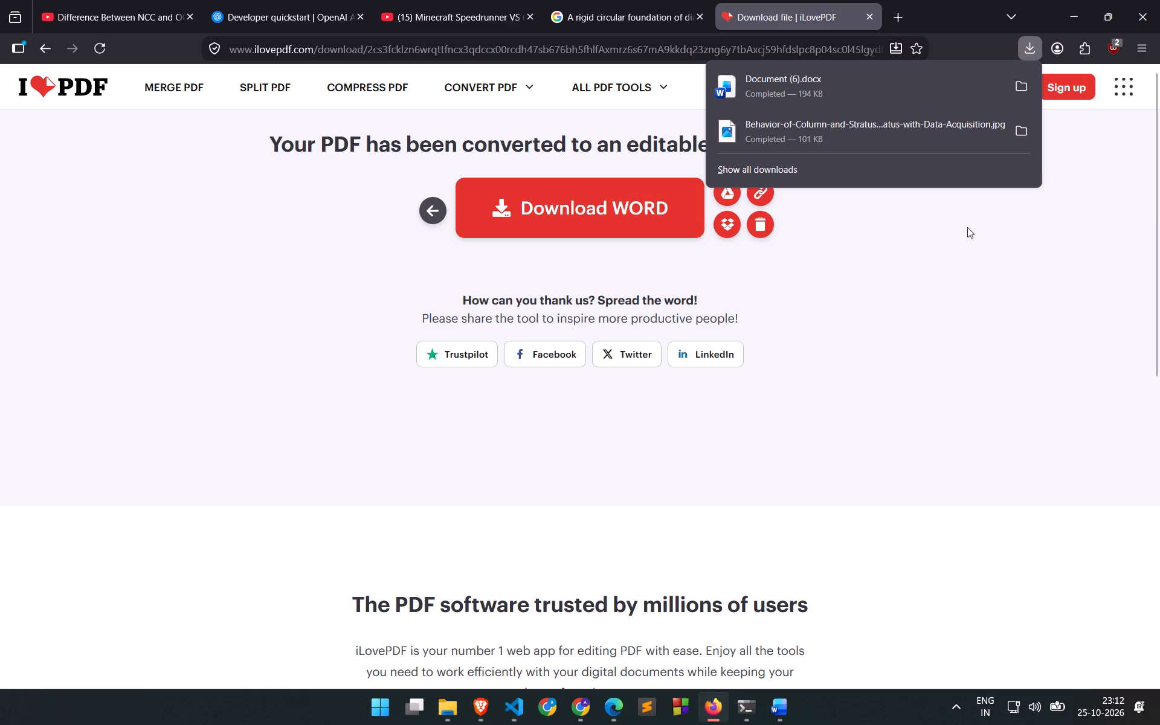
Open the downloaded Document (6).docx in Word and enable editing.
{"action": "left_click", "coordinate": [910, 72]}
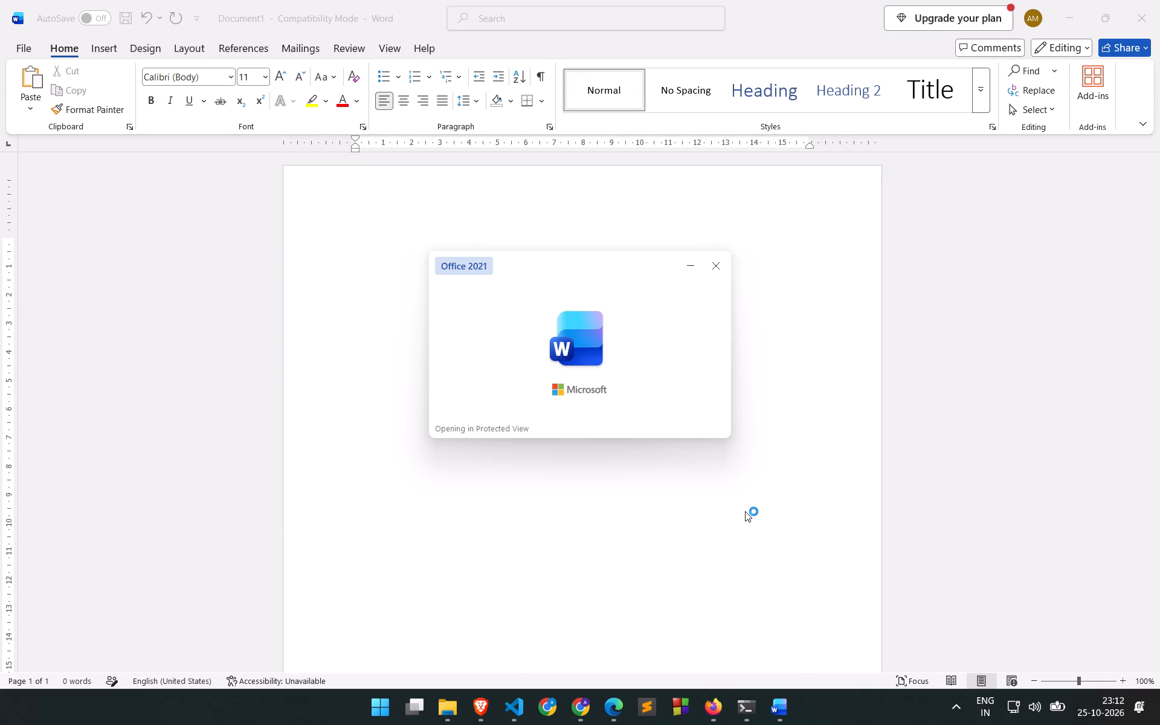
{"action": "scroll", "coordinate": [544, 340], "scroll_direction": "down", "scroll_amount": 1}
{"action": "scroll", "coordinate": [543, 340], "scroll_direction": "up", "scroll_amount": 4}
{"action": "left_click", "coordinate": [591, 72]}
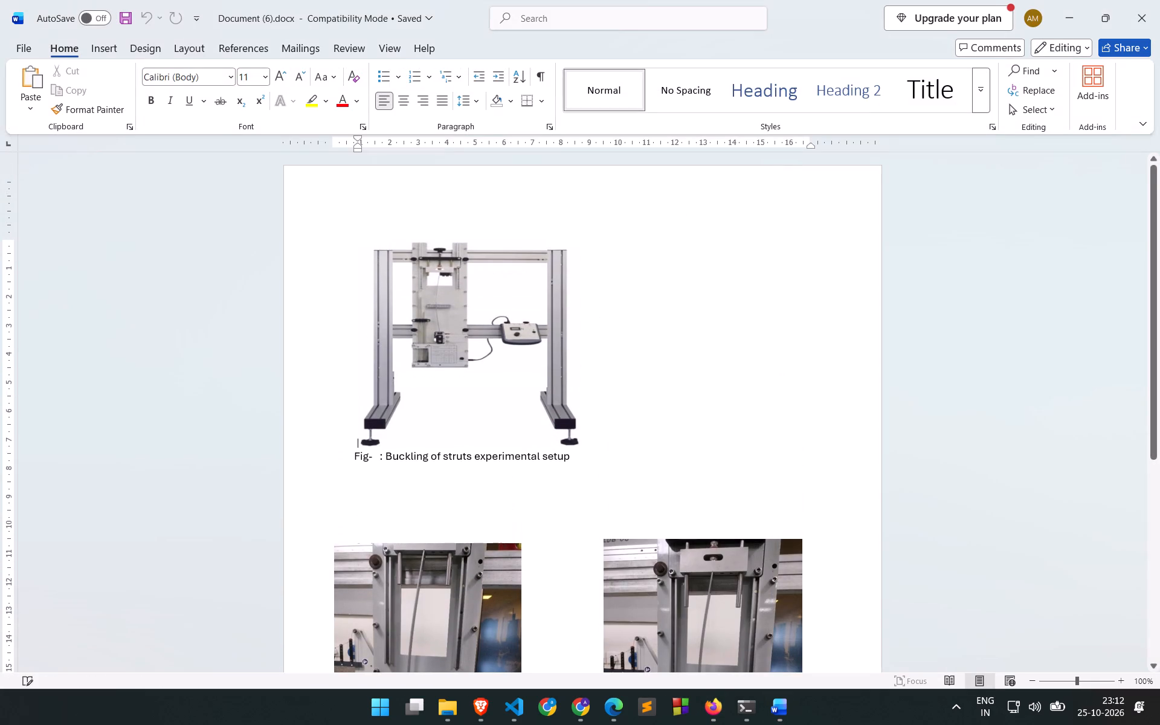
Delete the three figure captions beneath the apparatus picture and the two support photos.
{"action": "left_click", "coordinate": [490, 346]}
{"action": "left_click", "coordinate": [435, 457]}
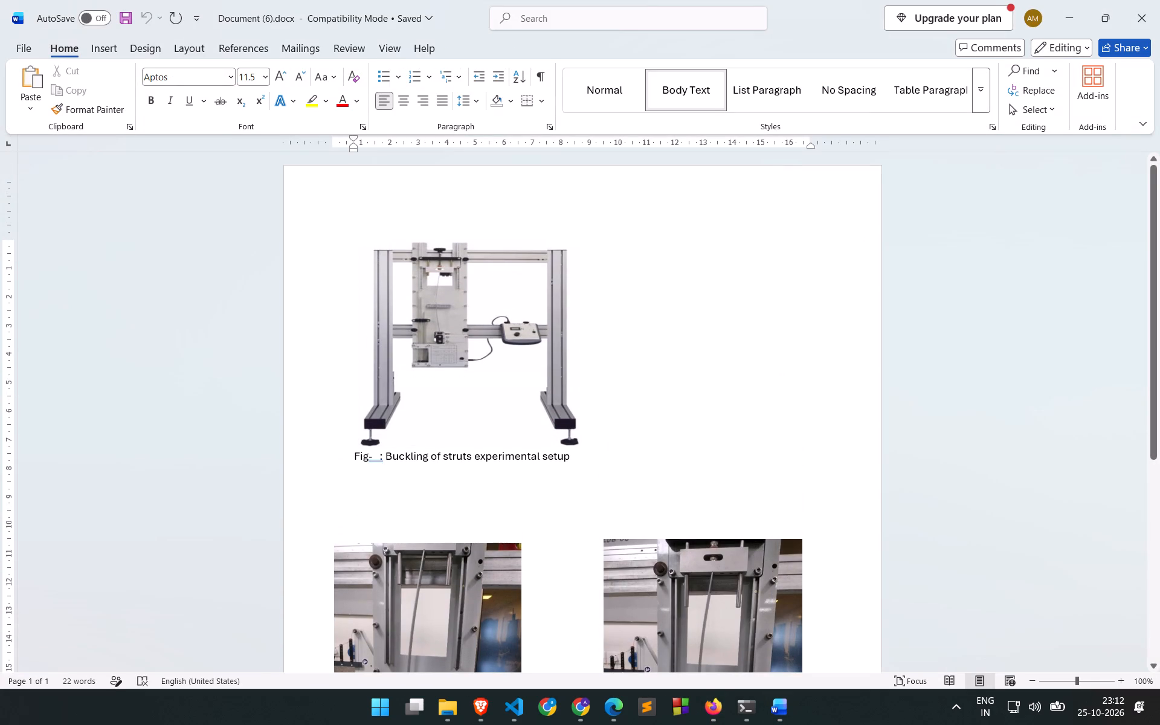
{"action": "left_click_drag", "start_coordinate": [574, 458], "coordinate": [358, 457]}
{"action": "key", "text": "BackSpace"}
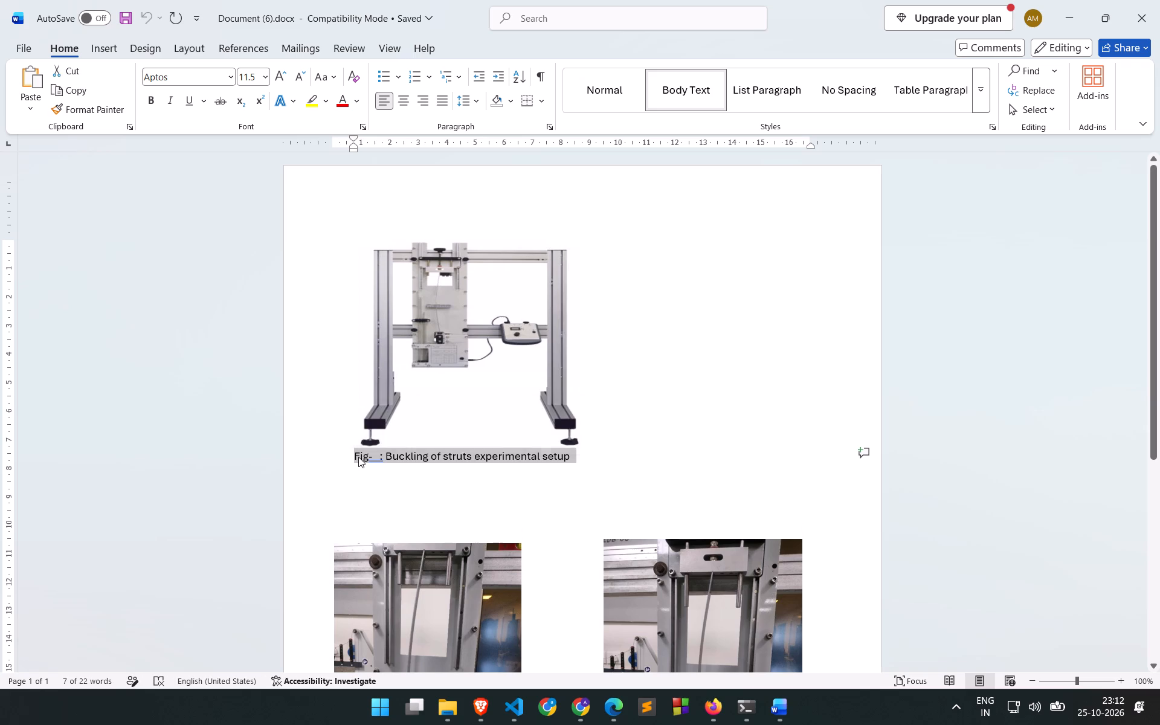
{"action": "left_click", "coordinate": [938, 340]}
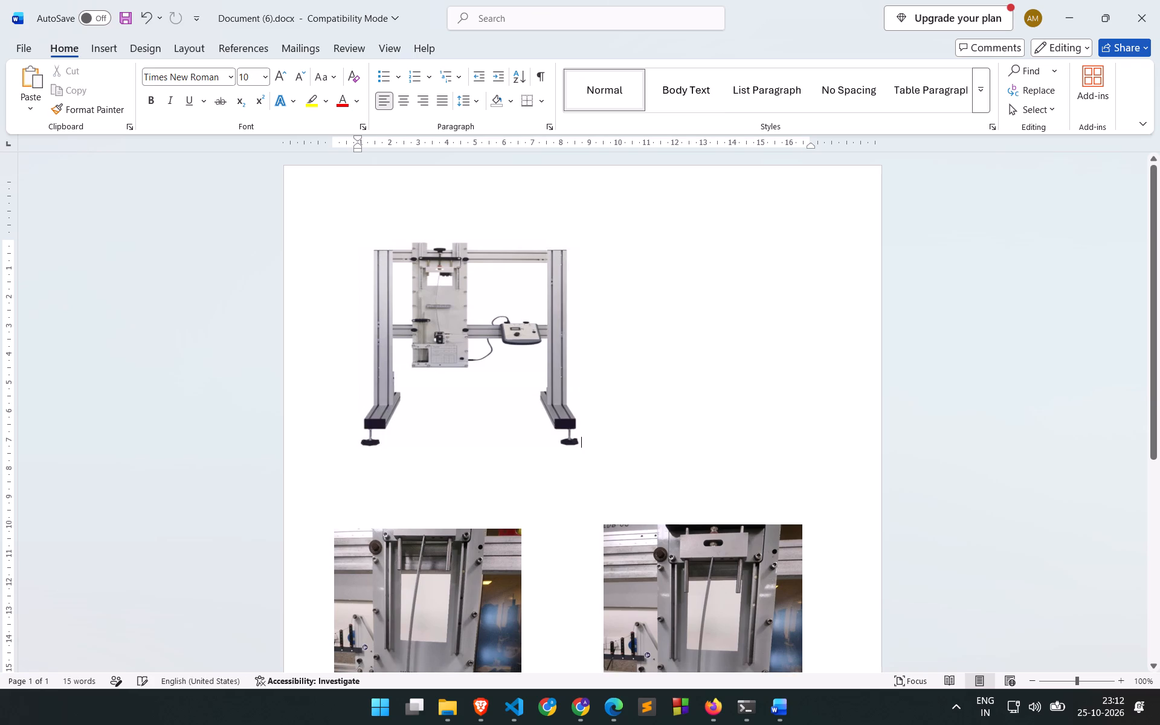
{"action": "scroll", "coordinate": [536, 338], "scroll_direction": "down", "scroll_amount": 16}
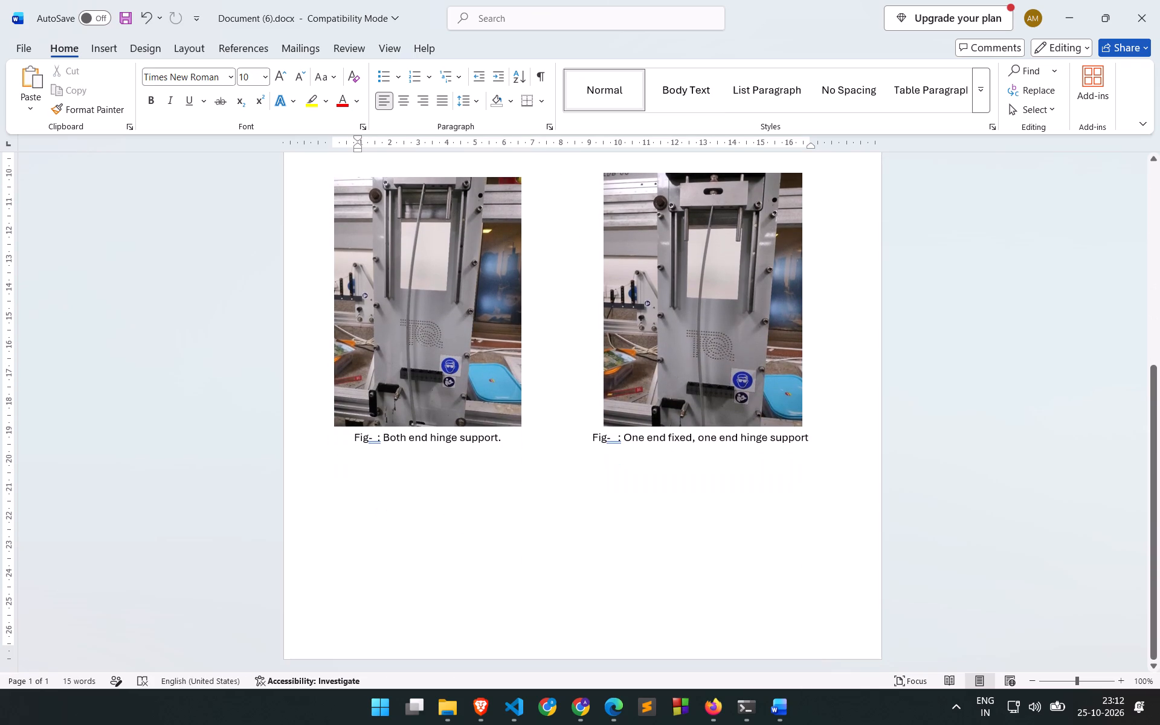
{"action": "left_click_drag", "start_coordinate": [505, 434], "coordinate": [355, 450]}
{"action": "key", "text": "BackSpace"}
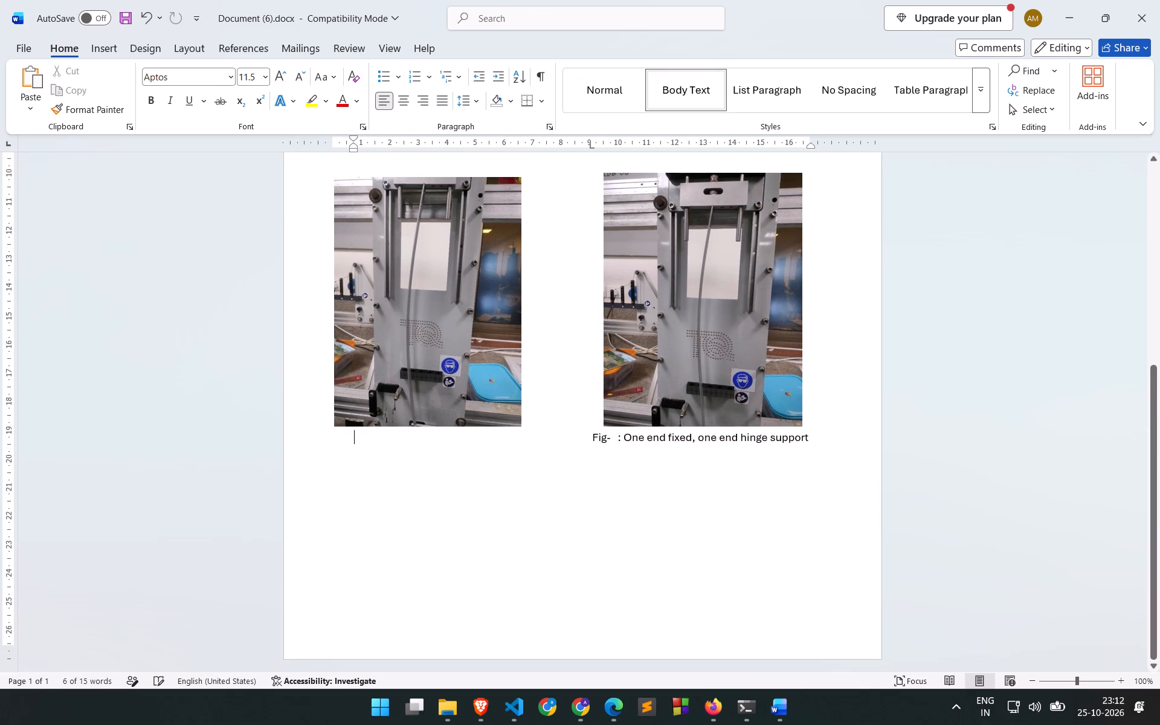
{"action": "left_click_drag", "start_coordinate": [819, 441], "coordinate": [745, 438]}
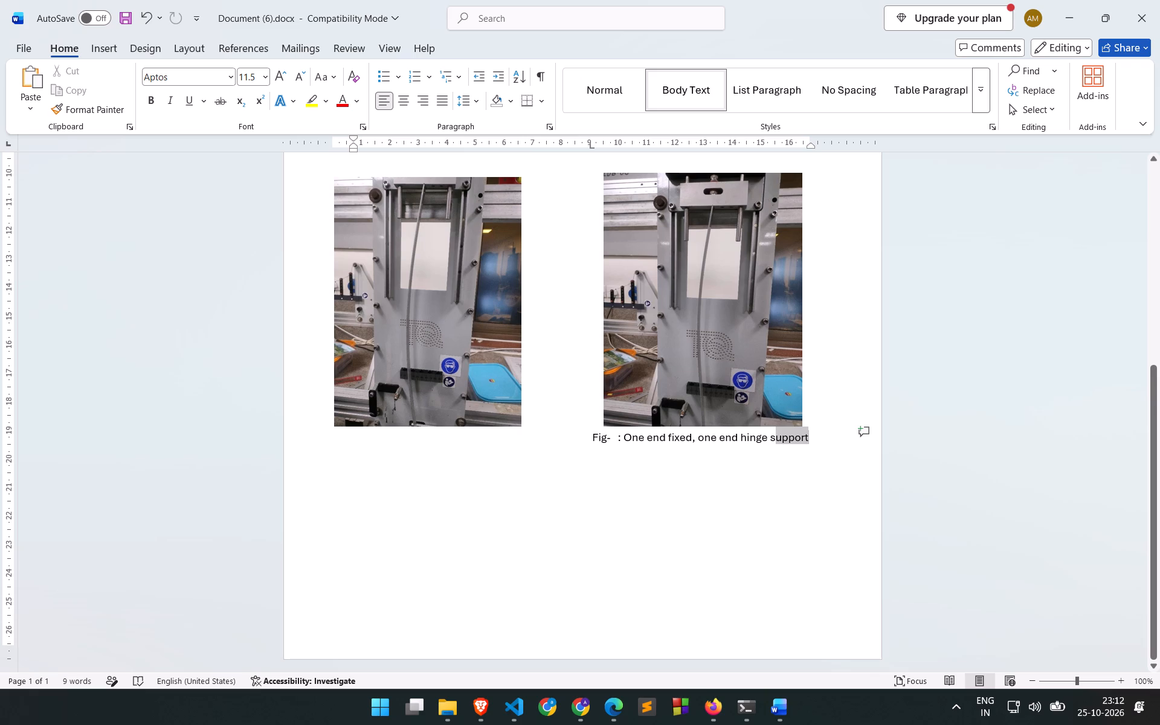
{"action": "left_click_drag", "start_coordinate": [745, 438], "coordinate": [569, 445]}
{"action": "key", "text": "BackSpace"}
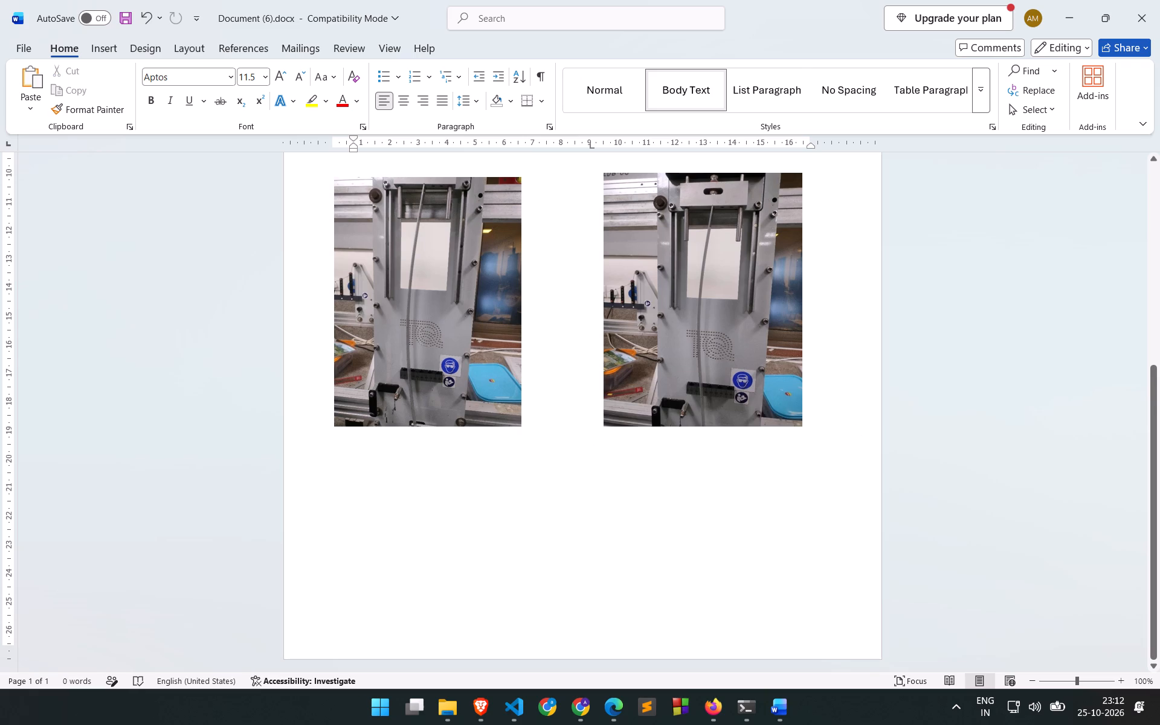
Delete the two support photos below the apparatus picture.
{"action": "left_click", "coordinate": [436, 356]}
{"action": "key", "text": "Delete"}
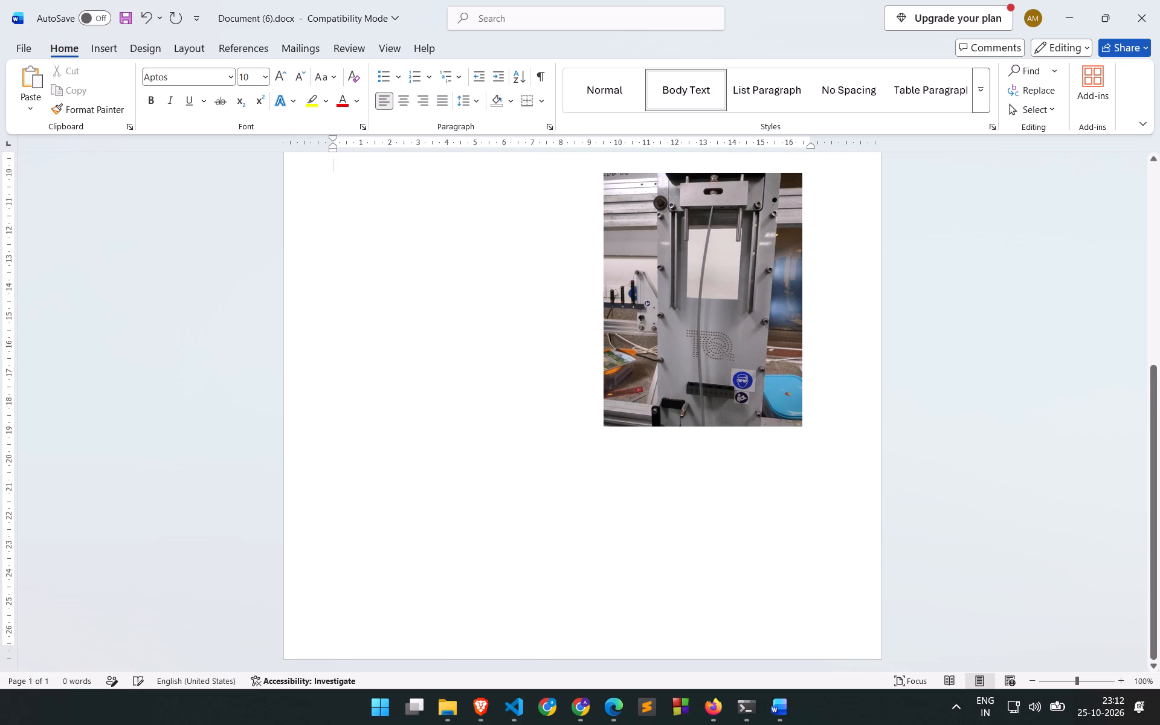
{"action": "scroll", "coordinate": [436, 356], "scroll_direction": "up", "scroll_amount": 6}
{"action": "left_click", "coordinate": [681, 500]}
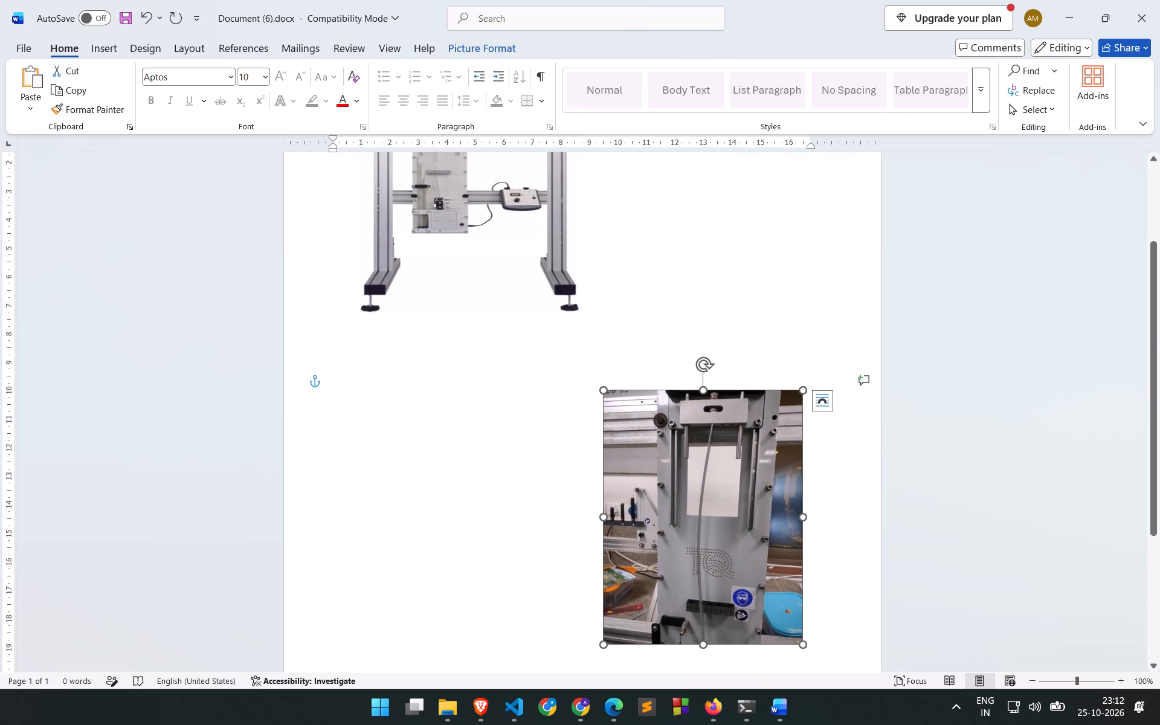
{"action": "key", "text": "Delete"}
Position the apparatus picture at the top left of the page with text wrapping.
{"action": "scroll", "coordinate": [681, 500], "scroll_direction": "up", "scroll_amount": 9}
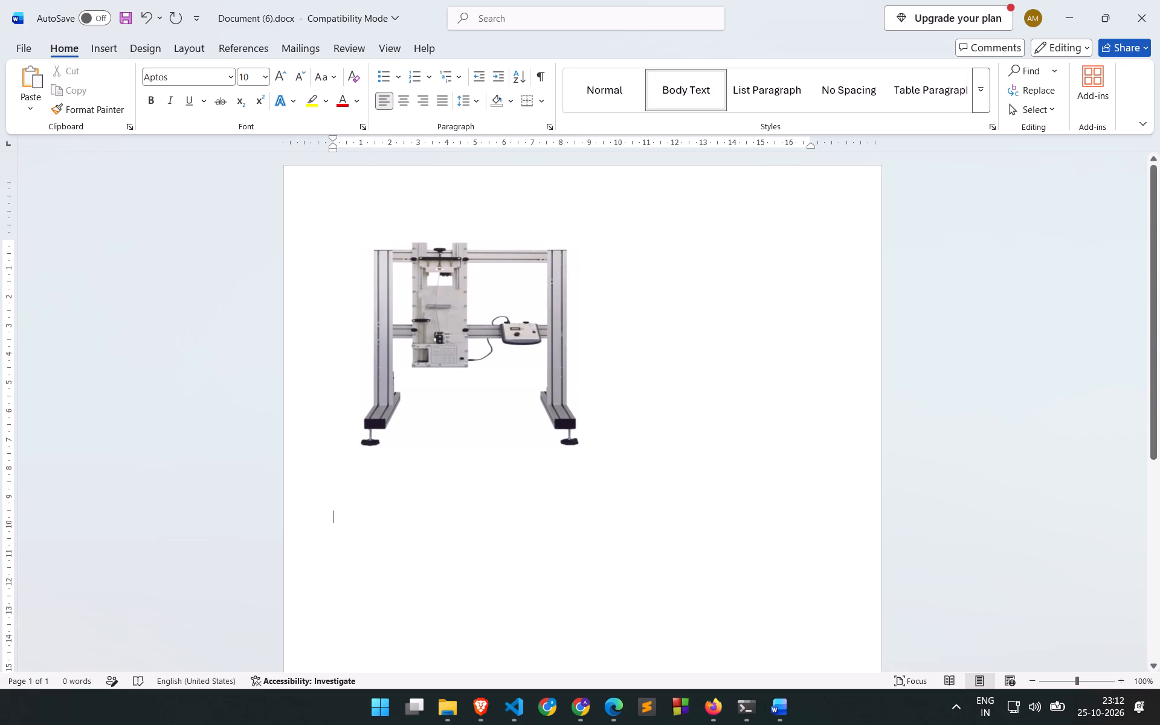
{"action": "left_click", "coordinate": [539, 386]}
{"action": "left_click", "coordinate": [471, 54]}
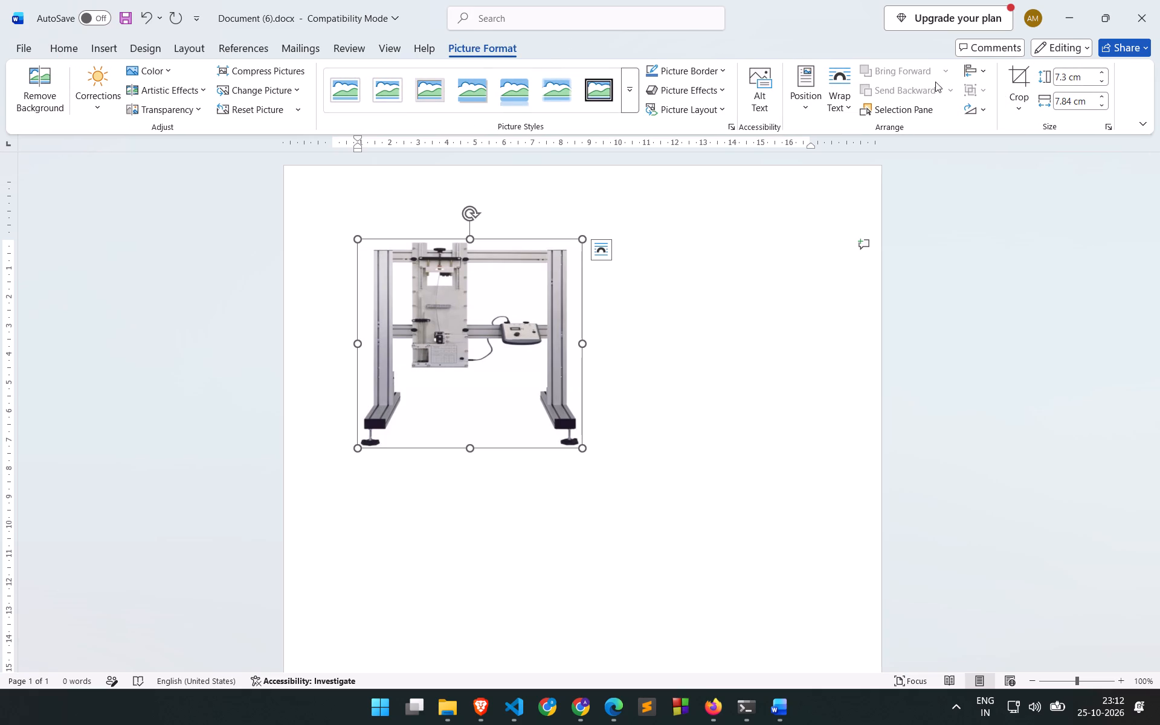
{"action": "left_click", "coordinate": [808, 99]}
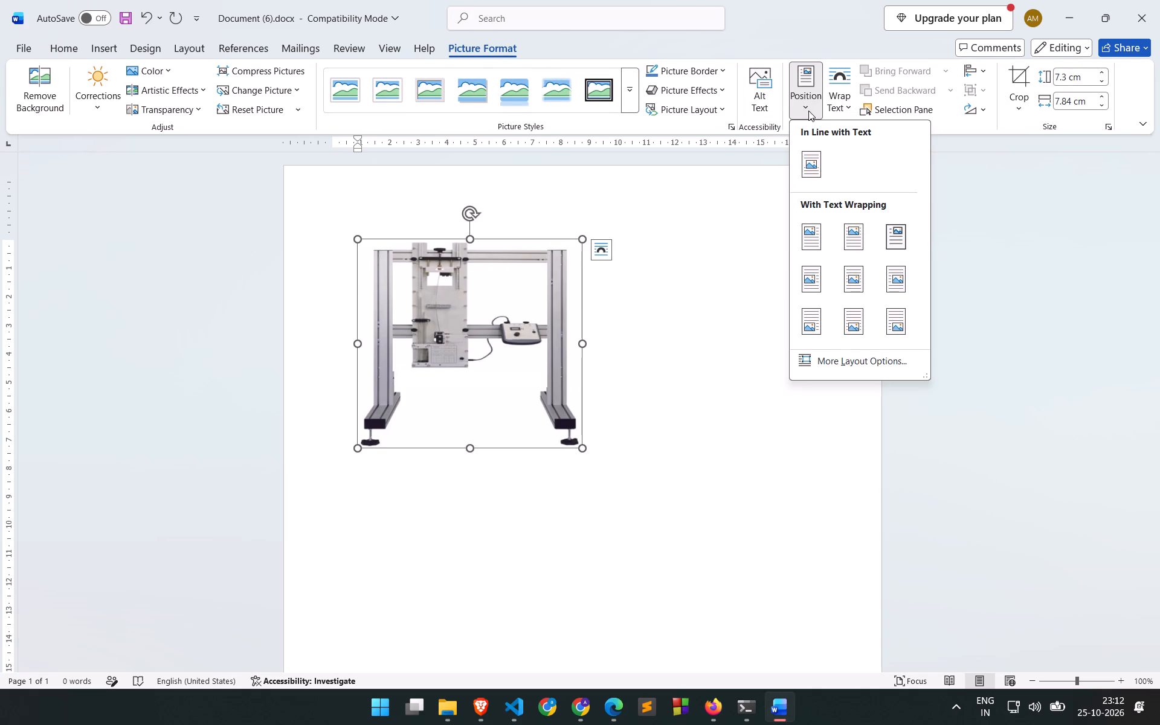
{"action": "left_click", "coordinate": [806, 220]}
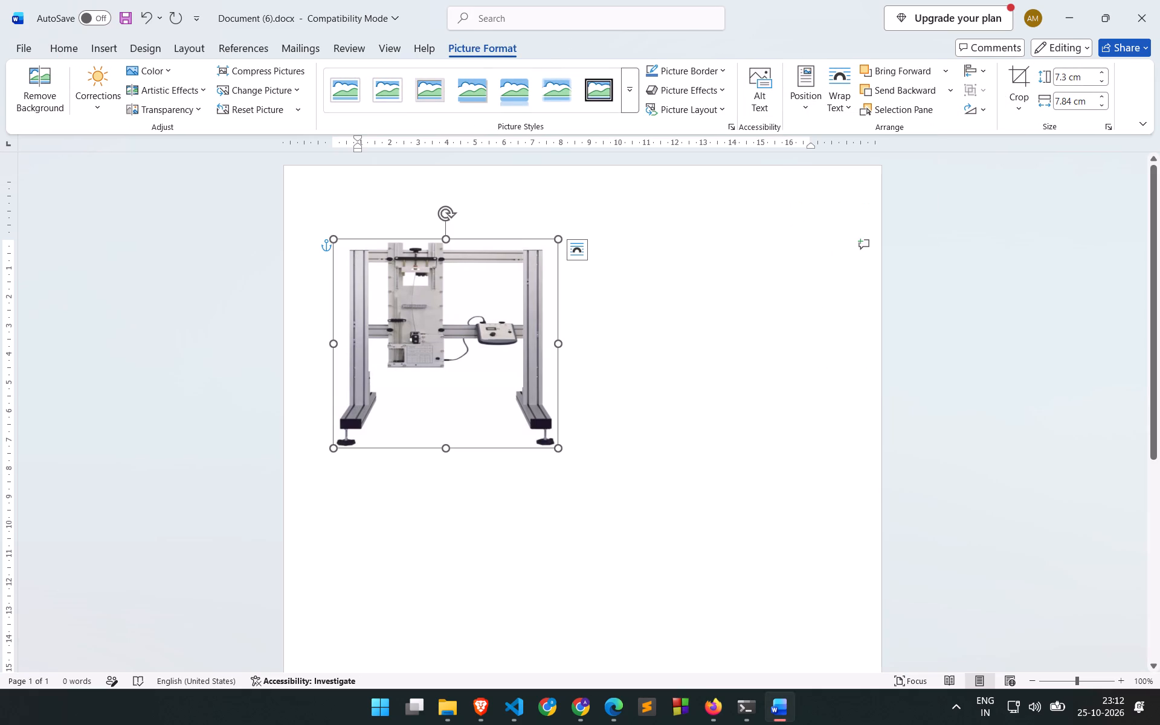
{"action": "left_click", "coordinate": [935, 324]}
{"action": "scroll", "coordinate": [933, 323], "scroll_direction": "down", "scroll_amount": 16}
{"action": "scroll", "coordinate": [933, 322], "scroll_direction": "up", "scroll_amount": 4}
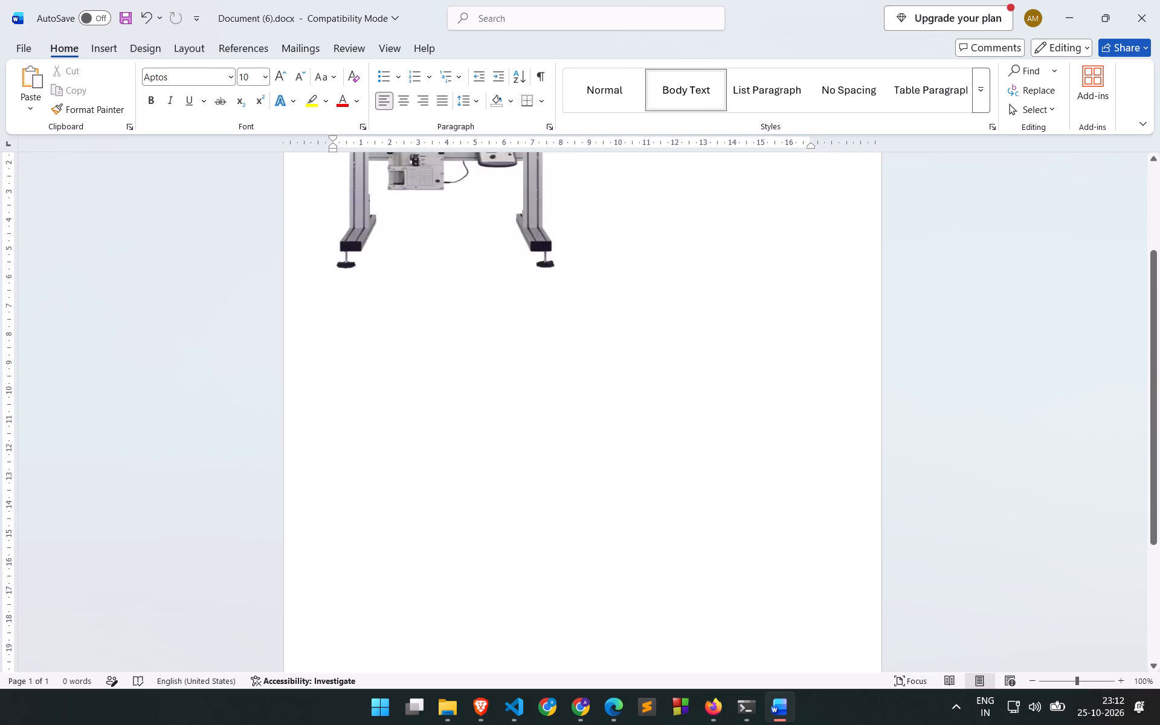
{"action": "scroll", "coordinate": [933, 321], "scroll_direction": "up", "scroll_amount": 7}
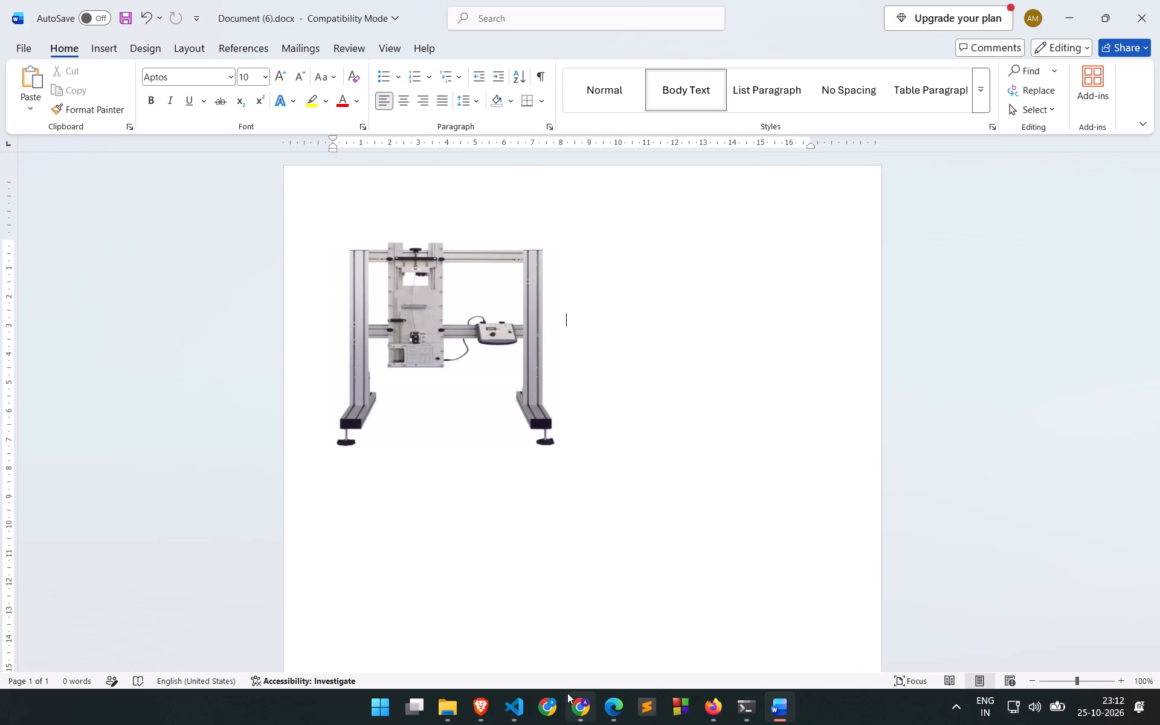
Switch to Firefox and search Google in a new tab for "what should be the size of 4 photos to get in one printing page".
{"action": "left_click", "coordinate": [568, 693]}
{"action": "left_click", "coordinate": [716, 712]}
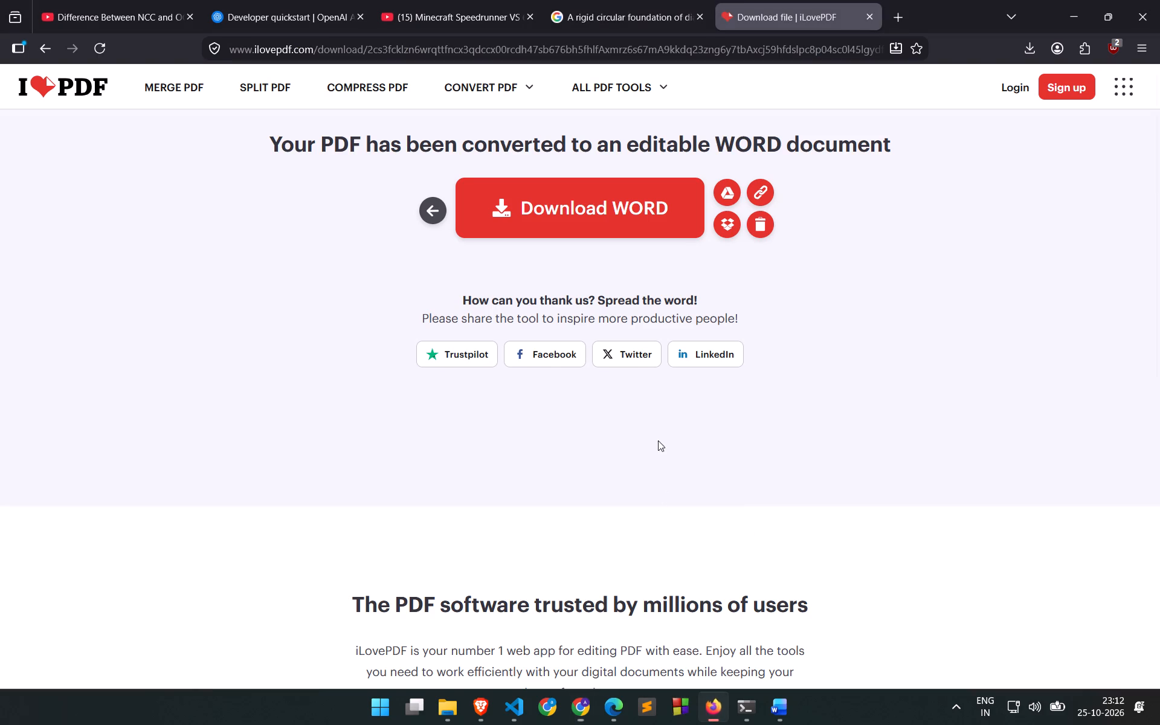
{"action": "left_click", "coordinate": [904, 13]}
{"action": "type", "text": "what should be the size of"}
{"action": "key", "text": "space"}
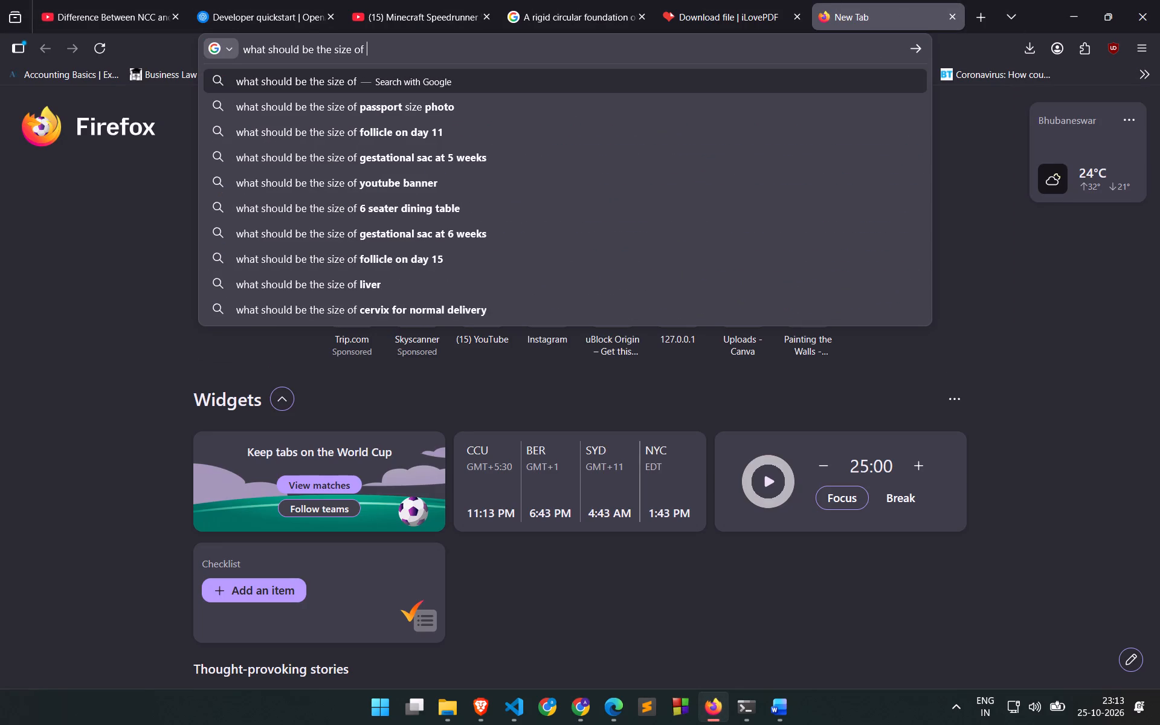
{"action": "type", "text": "4 phot"}
{"action": "key", "text": "space"}
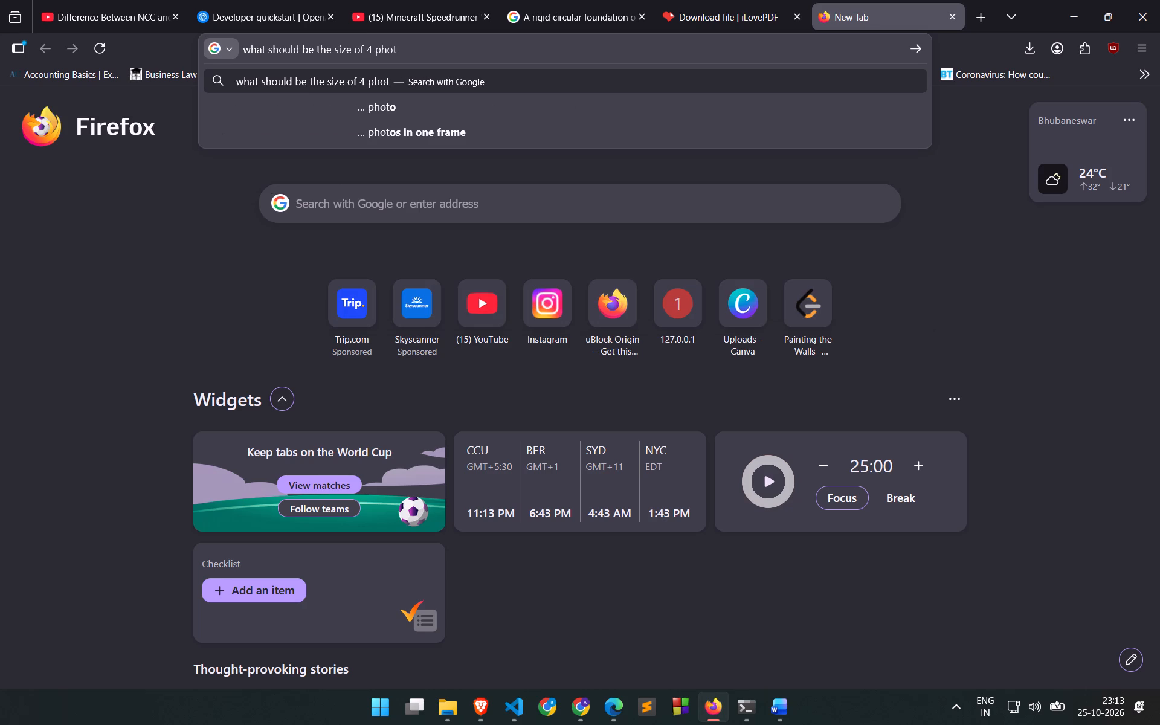
{"action": "key", "text": "BackSpace"}
{"action": "type", "text": "s"}
{"action": "key", "text": "space"}
{"action": "key", "text": "BackSpace"}
{"action": "key", "text": "BackSpace"}
{"action": "type", "text": "os to"}
{"action": "key", "text": "space"}
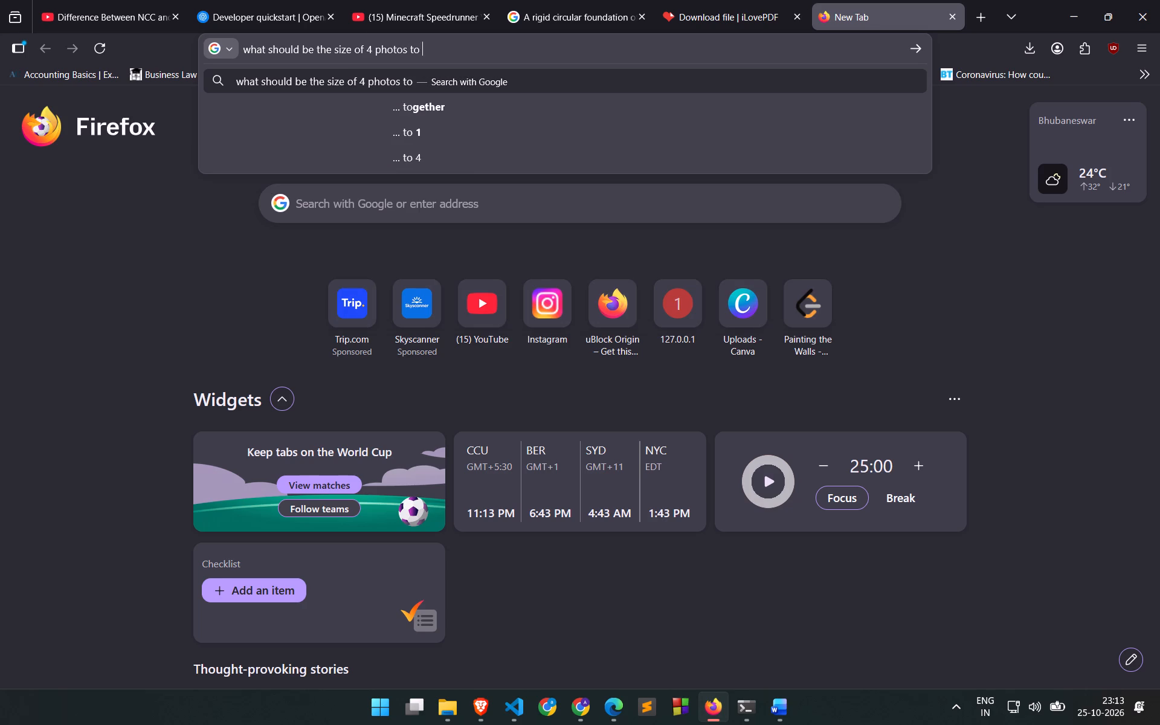
{"action": "type", "text": "get in one printing page"}
{"action": "key", "text": "Return"}
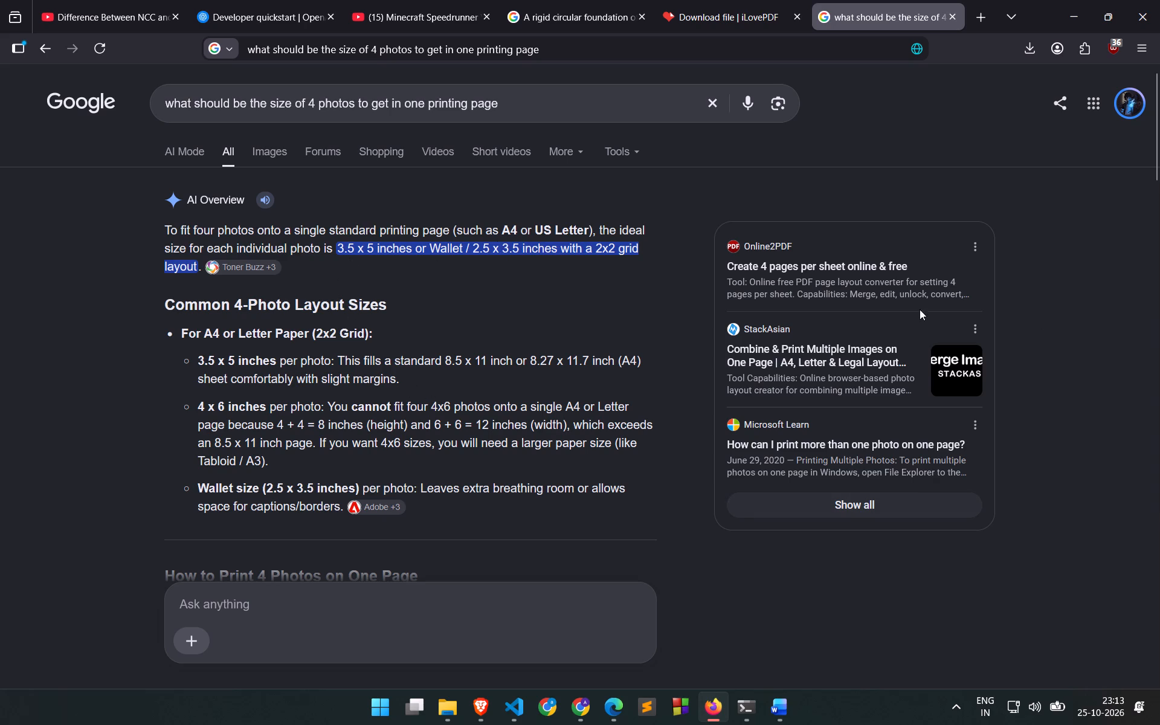
{"action": "scroll", "coordinate": [323, 328], "scroll_direction": "down", "scroll_amount": 4}
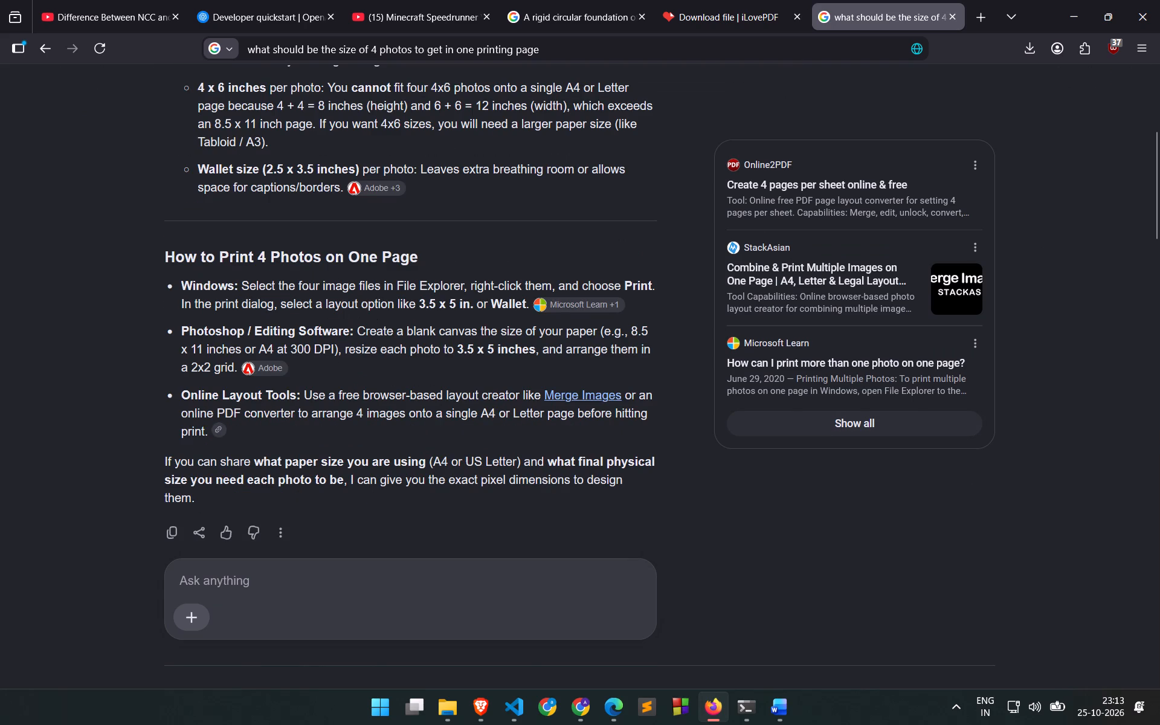
Switch back to the Word document and view the apparatus picture's format settings.
{"action": "key", "text": "alt+Tab"}
{"action": "key", "text": "alt+Tab"}
{"action": "key", "text": "alt+Tab"}
{"action": "key", "text": "alt+Tab"}
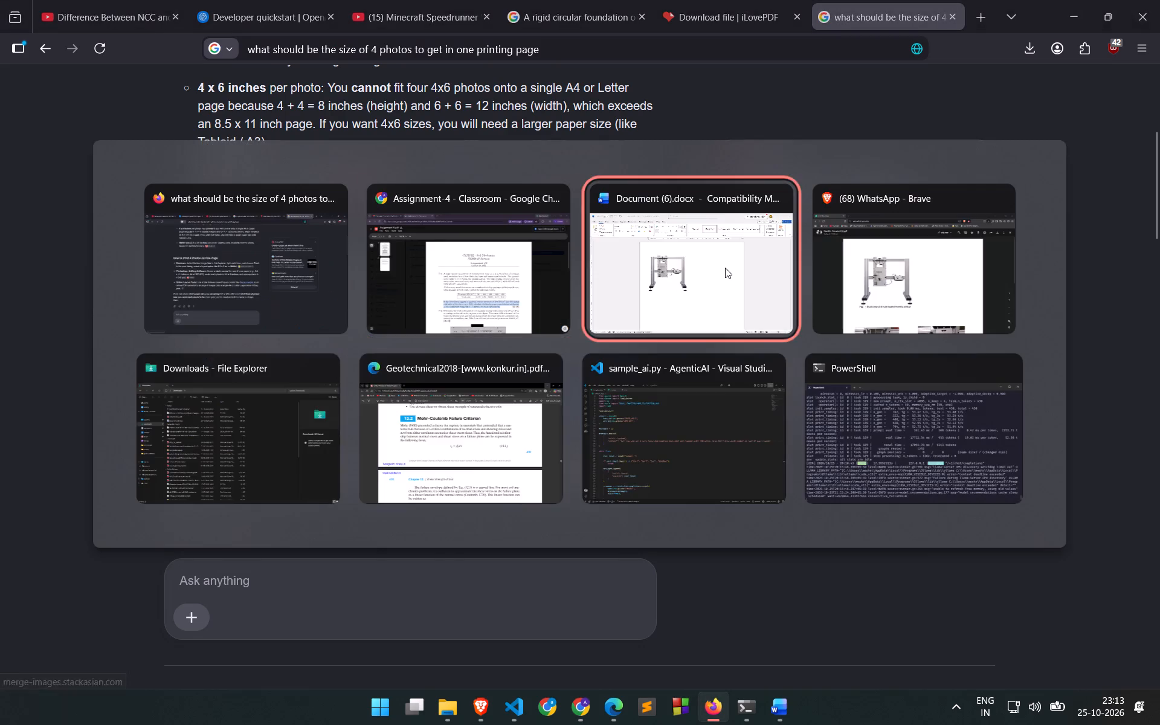
{"action": "left_click", "coordinate": [486, 325]}
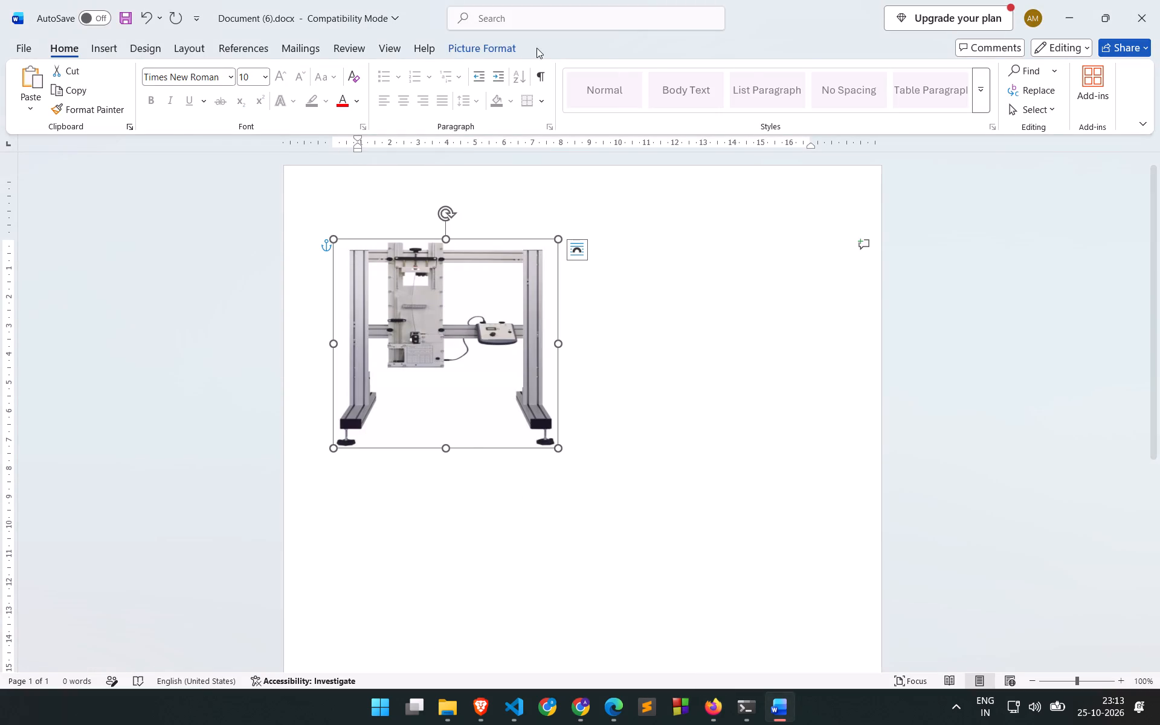
{"action": "left_click", "coordinate": [497, 43]}
Switch to Firefox and ask the follow-up question "A4 size, and tell me cm" about the four-photo layout.
{"action": "key", "text": "alt+Tab"}
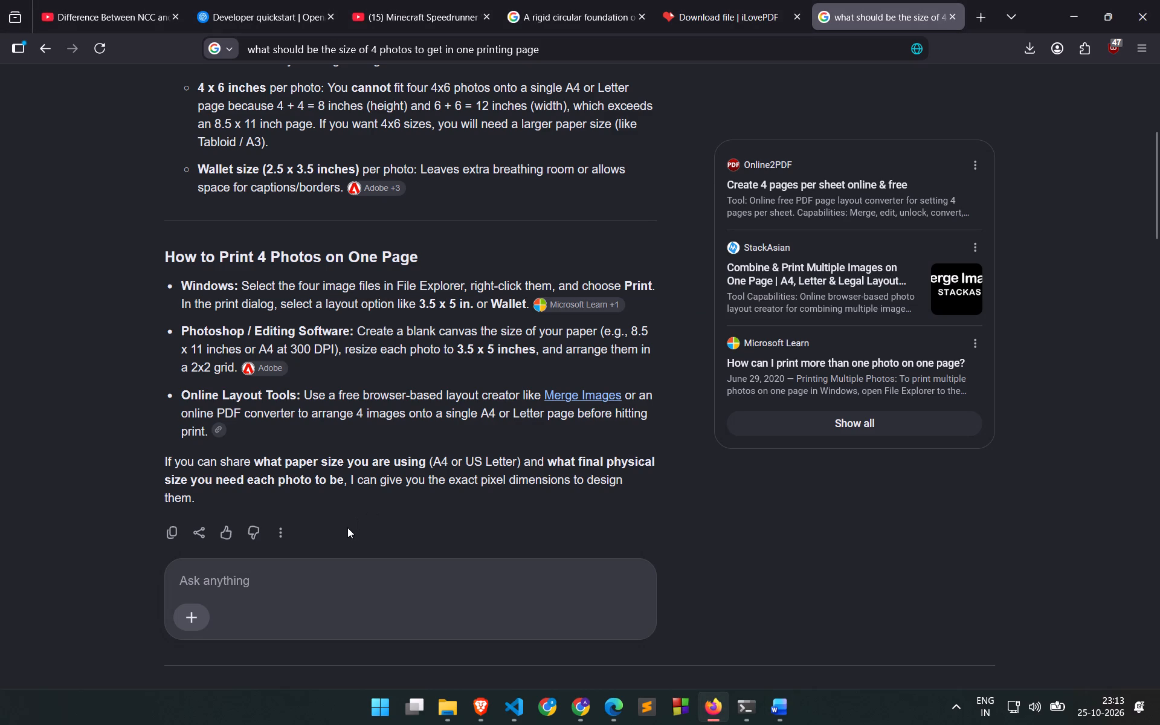
{"action": "left_click", "coordinate": [311, 562]}
{"action": "key", "text": "a"}
{"action": "key", "text": "BackSpace"}
{"action": "type", "text": "A4"}
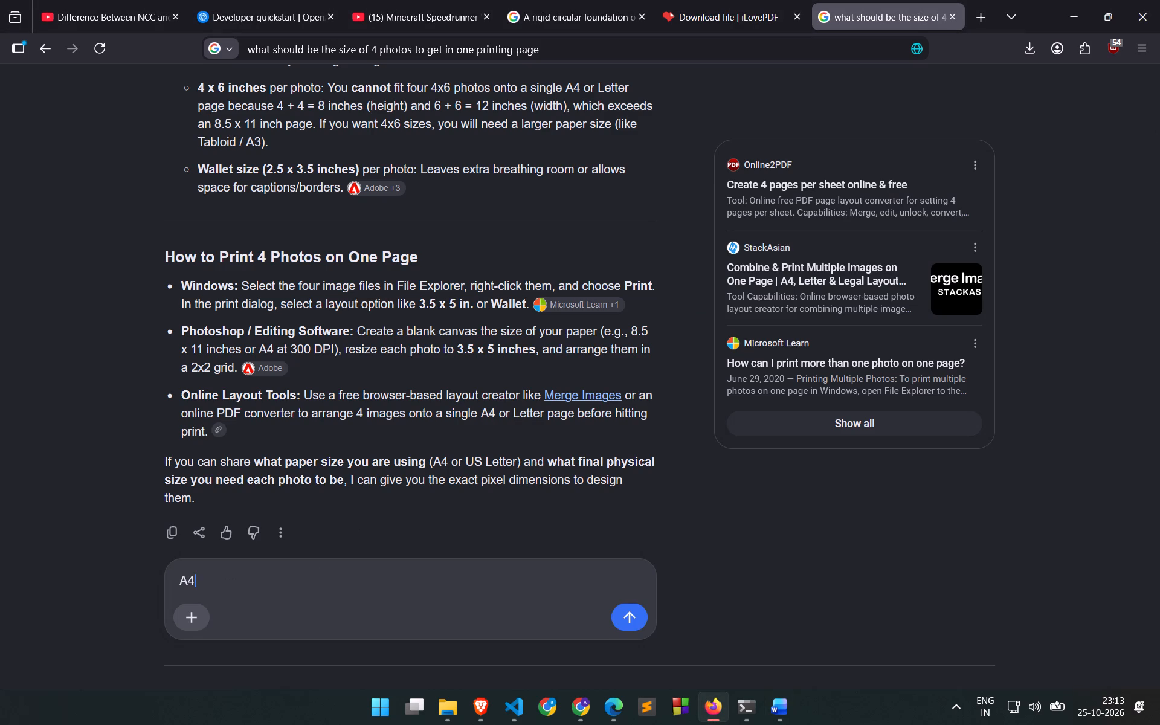
{"action": "key", "text": "space"}
{"action": "type", "text": "size, and tell me"}
{"action": "key", "text": "space"}
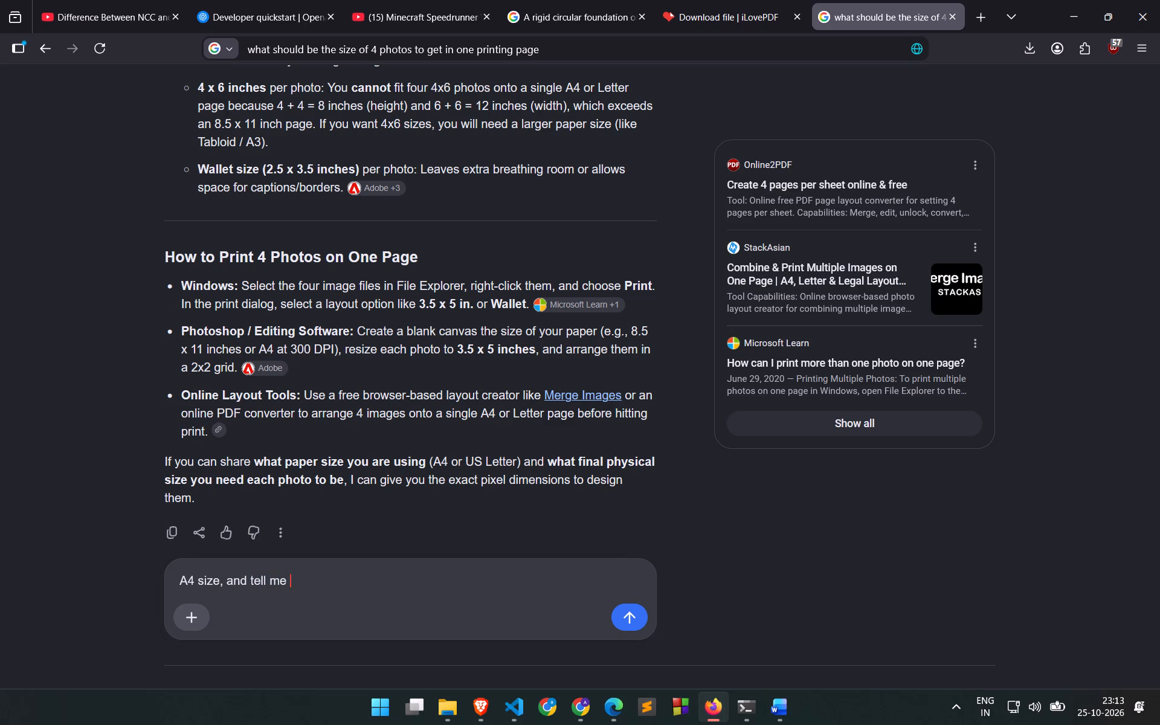
{"action": "type", "text": "cm"}
{"action": "key", "text": "Return"}
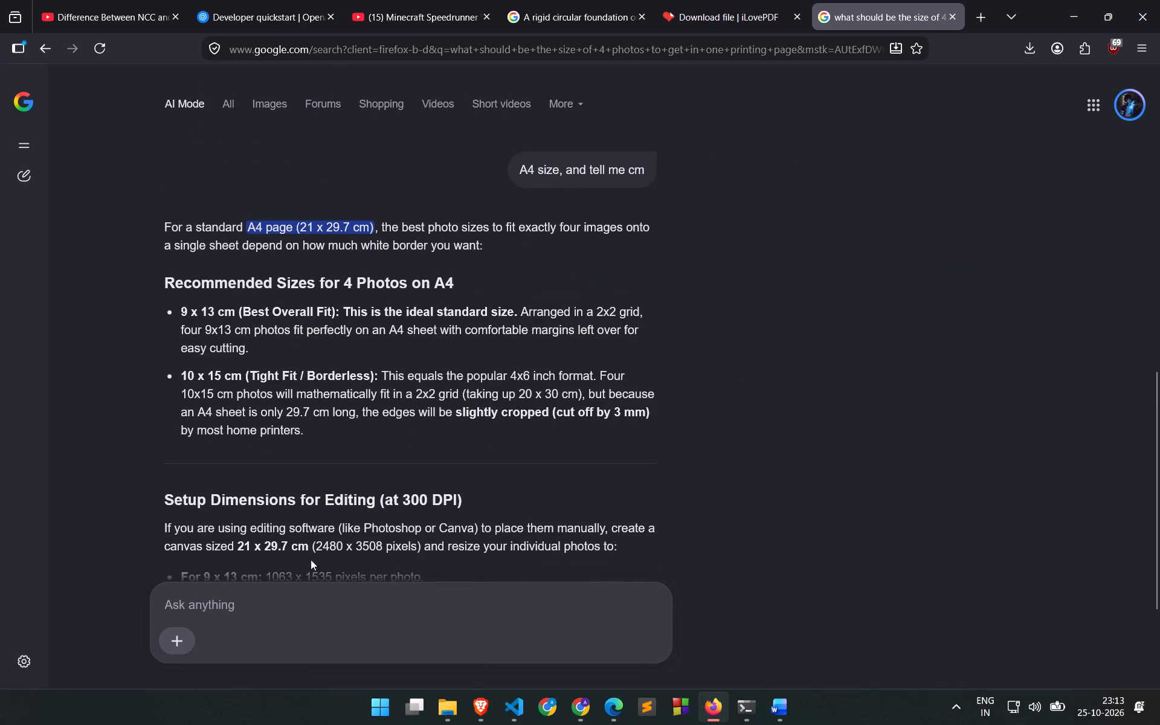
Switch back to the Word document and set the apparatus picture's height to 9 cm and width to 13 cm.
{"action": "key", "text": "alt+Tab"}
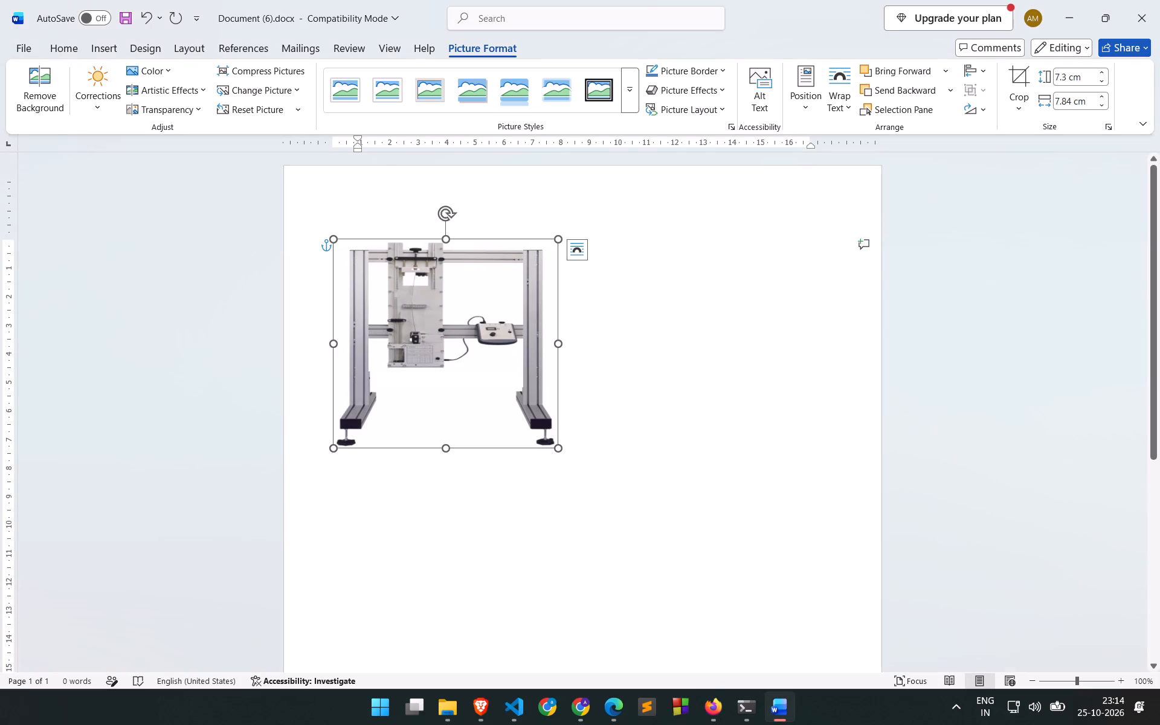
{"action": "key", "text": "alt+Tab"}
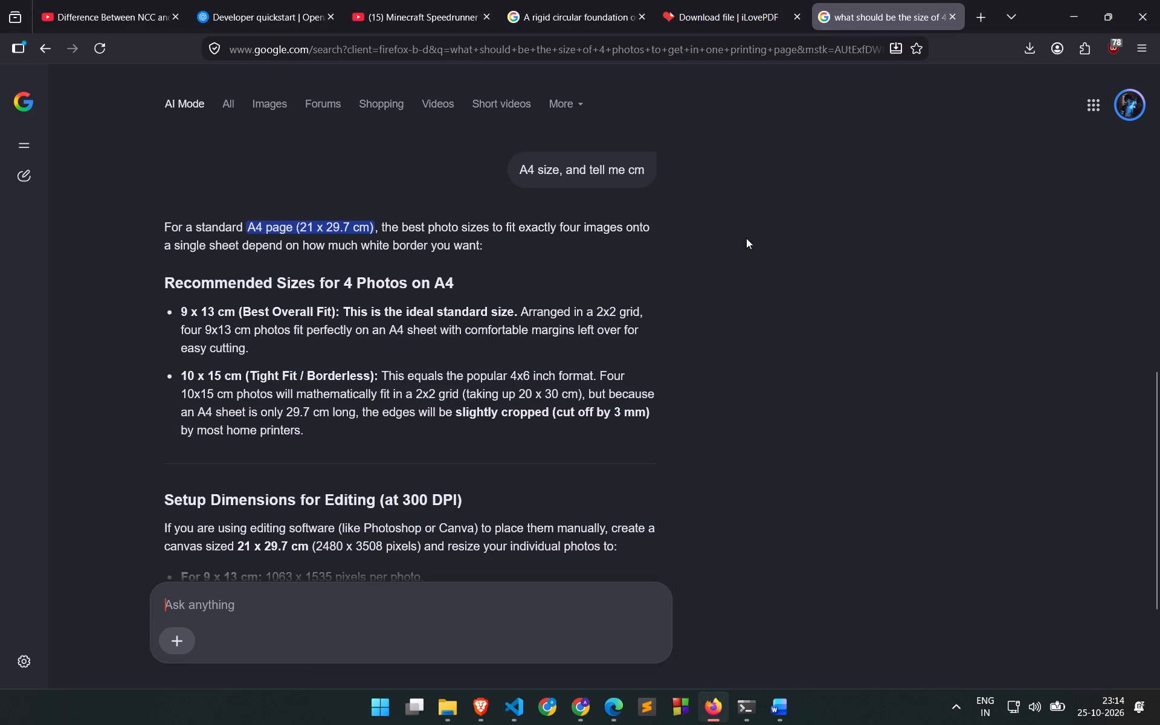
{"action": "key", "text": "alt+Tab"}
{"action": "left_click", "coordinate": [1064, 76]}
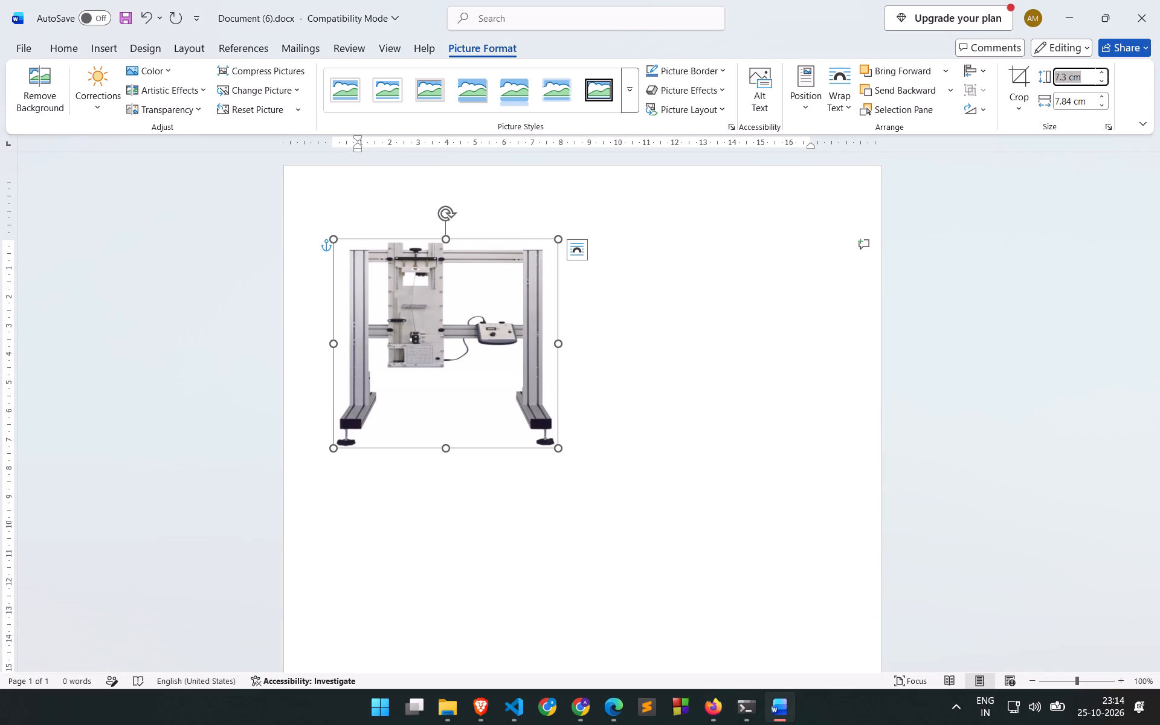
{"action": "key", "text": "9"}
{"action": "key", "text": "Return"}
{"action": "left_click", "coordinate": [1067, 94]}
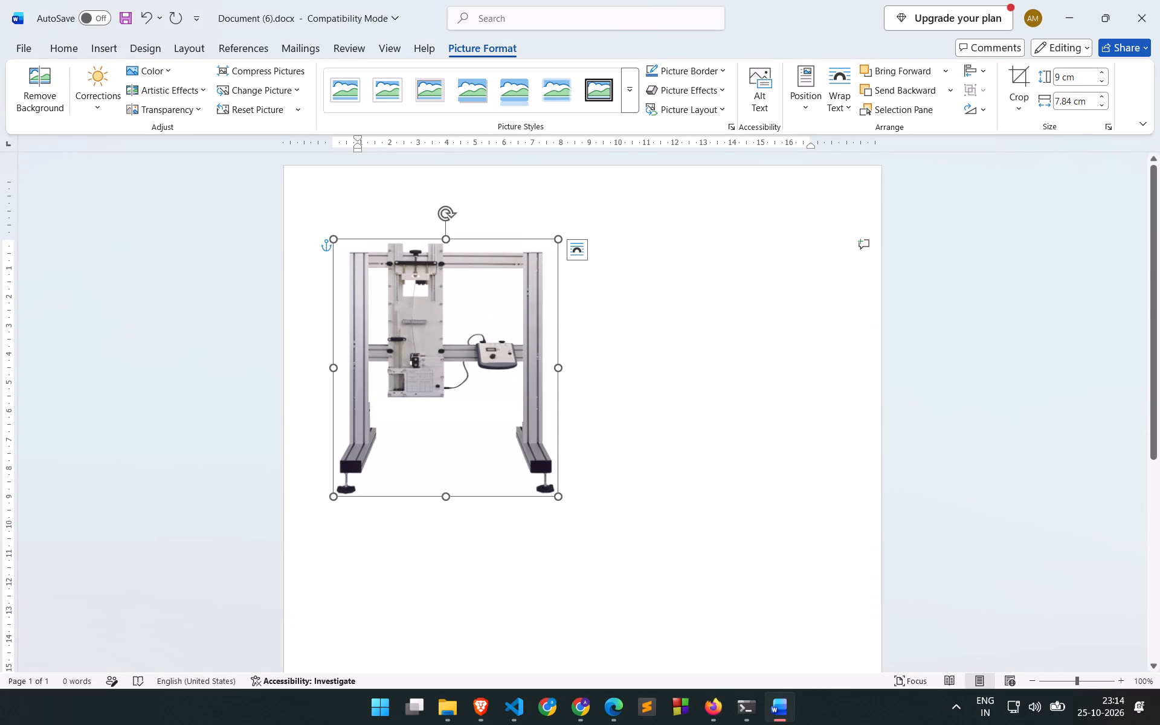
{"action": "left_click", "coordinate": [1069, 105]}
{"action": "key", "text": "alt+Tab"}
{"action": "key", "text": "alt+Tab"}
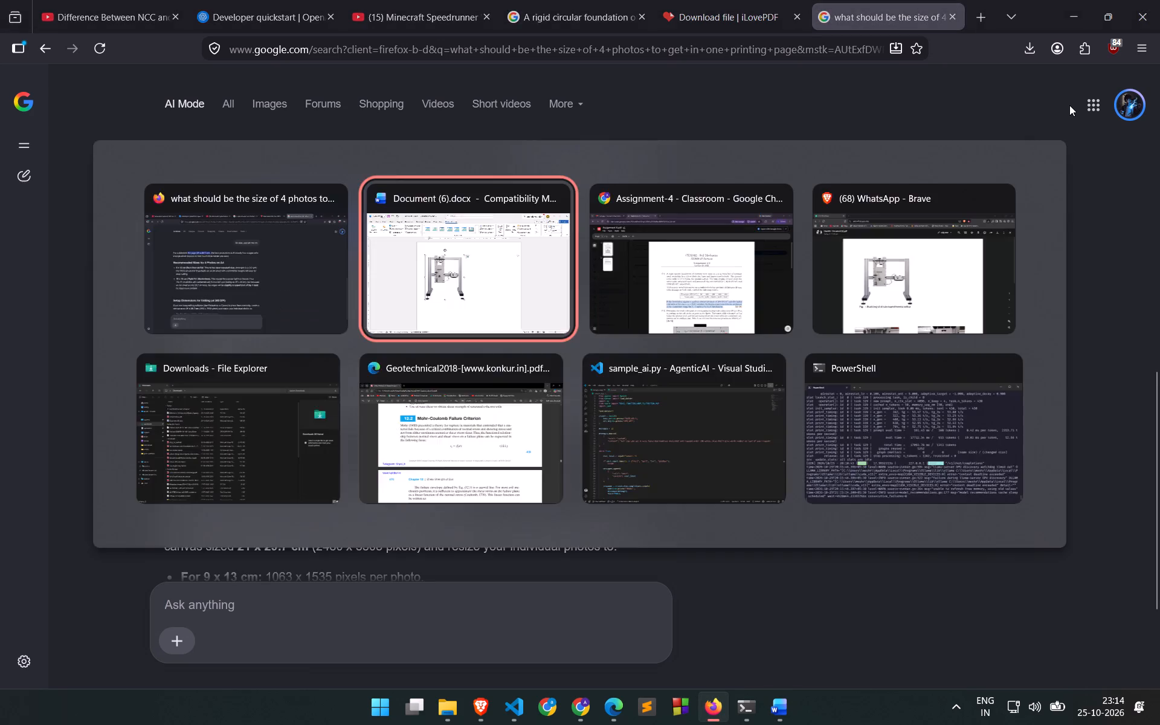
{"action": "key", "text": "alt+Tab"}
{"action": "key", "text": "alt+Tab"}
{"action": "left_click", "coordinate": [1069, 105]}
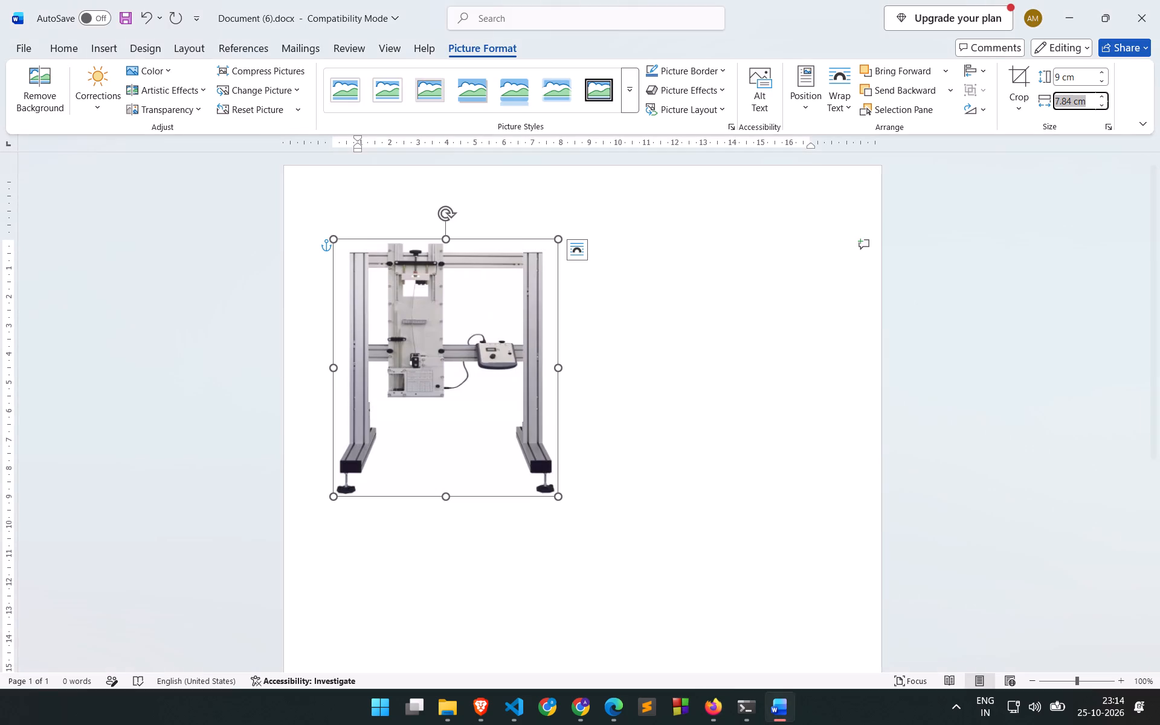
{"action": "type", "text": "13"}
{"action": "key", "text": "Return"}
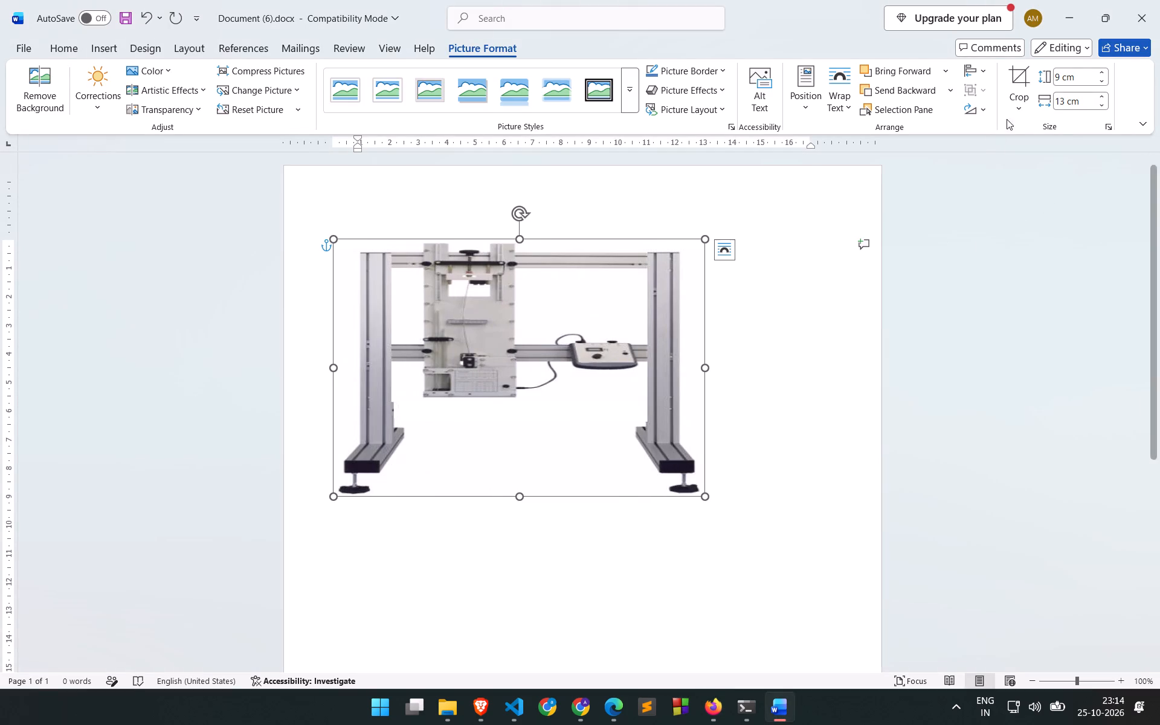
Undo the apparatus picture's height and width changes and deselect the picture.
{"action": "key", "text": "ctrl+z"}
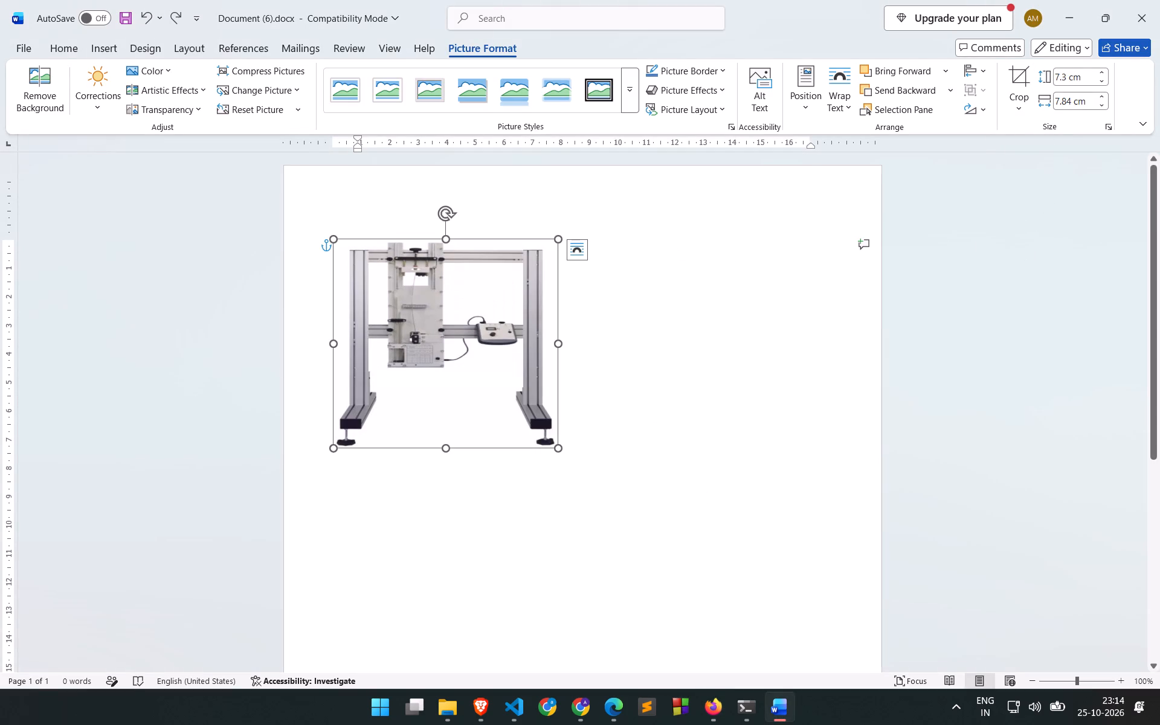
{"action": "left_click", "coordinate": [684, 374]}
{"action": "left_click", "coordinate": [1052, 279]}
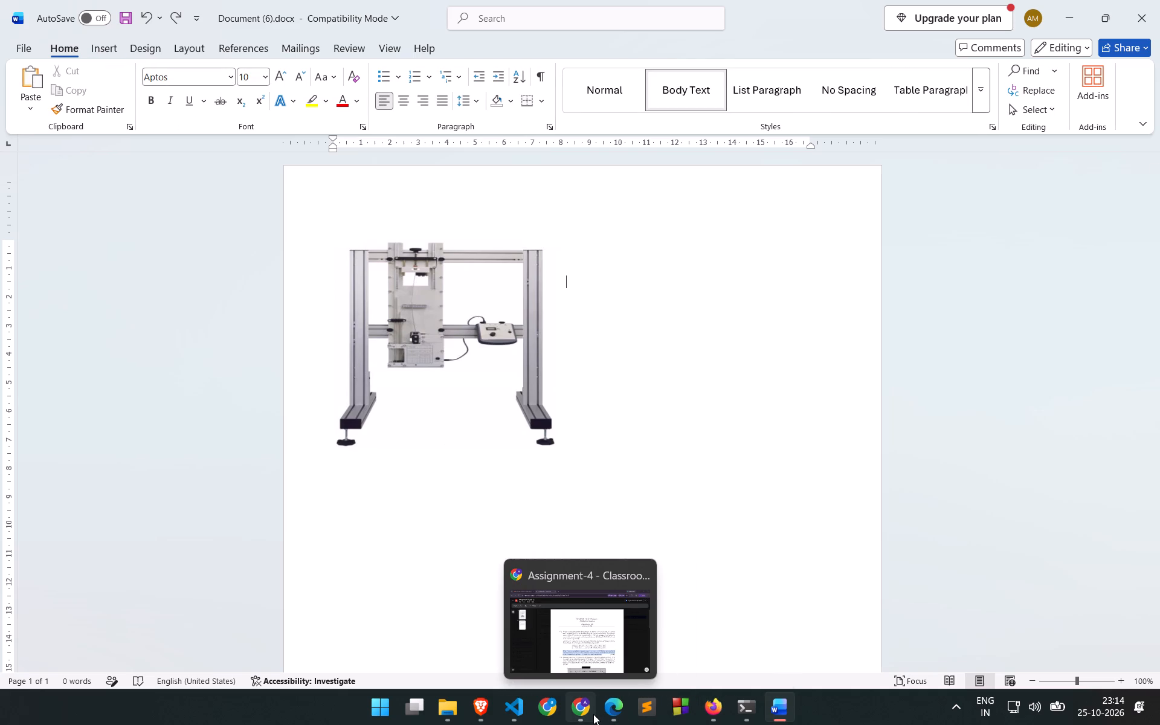
Set the document's paper size to A4, 21 cm x 29.7 cm.
{"action": "left_click", "coordinate": [109, 201]}
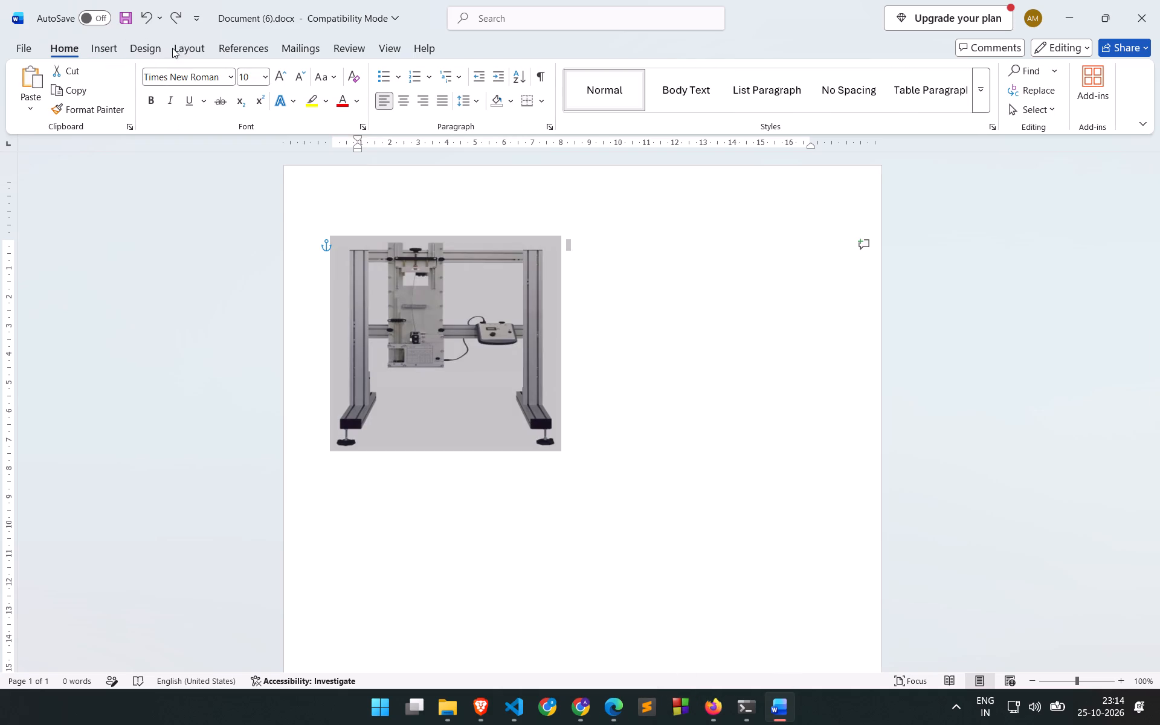
{"action": "left_click", "coordinate": [101, 50]}
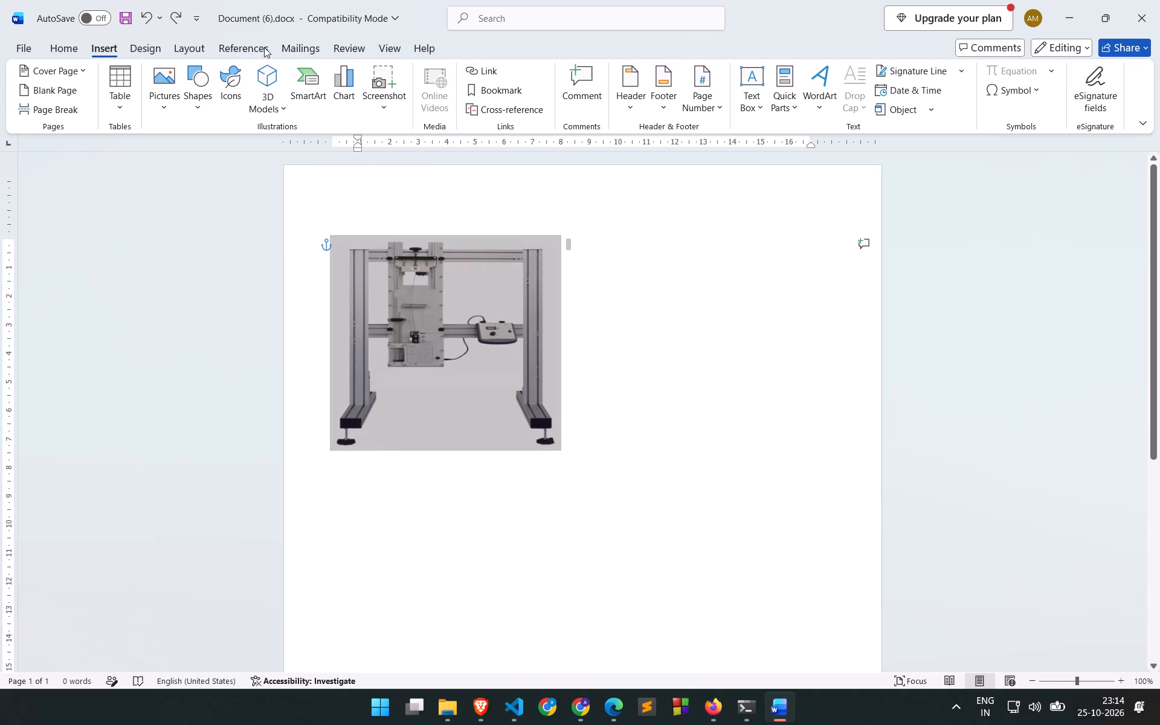
{"action": "left_click", "coordinate": [198, 49]}
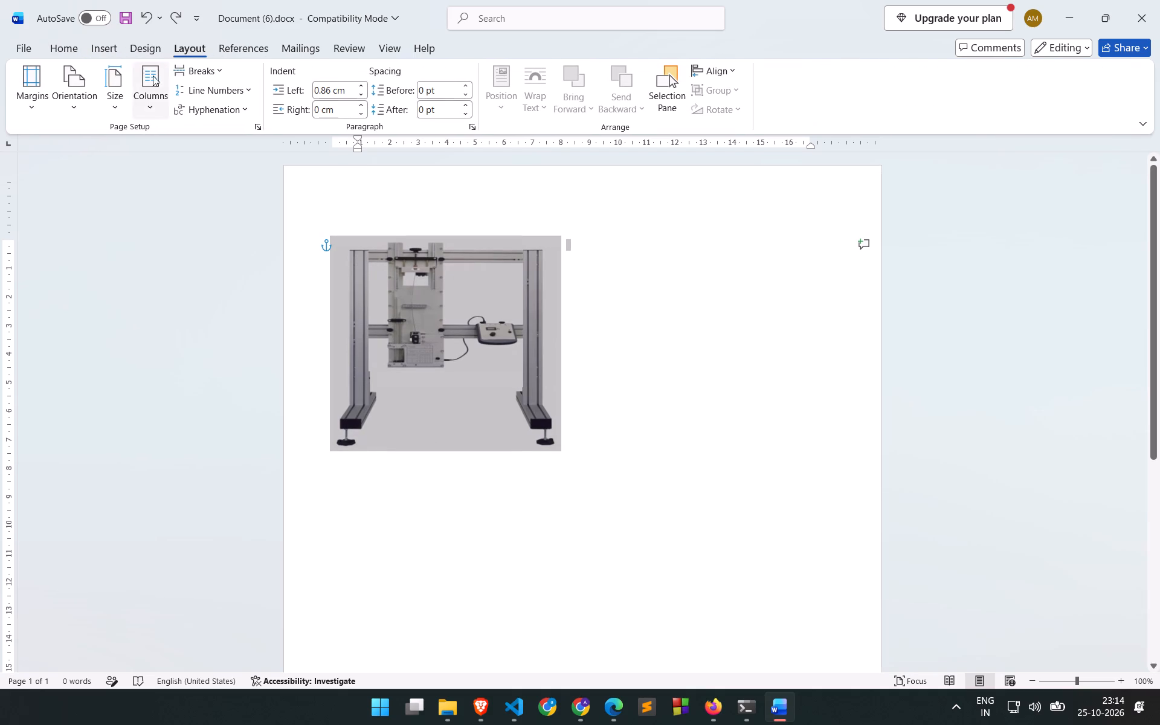
{"action": "left_click", "coordinate": [103, 98]}
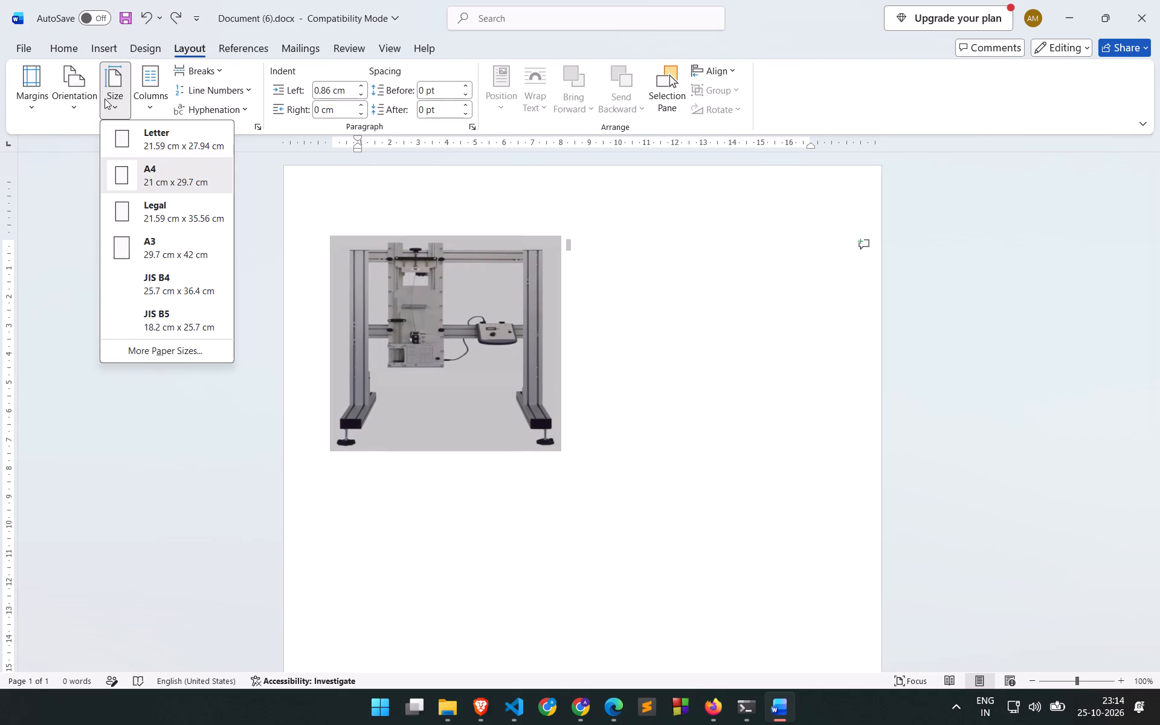
{"action": "left_click", "coordinate": [150, 172]}
{"action": "key", "text": "alt+Tab"}
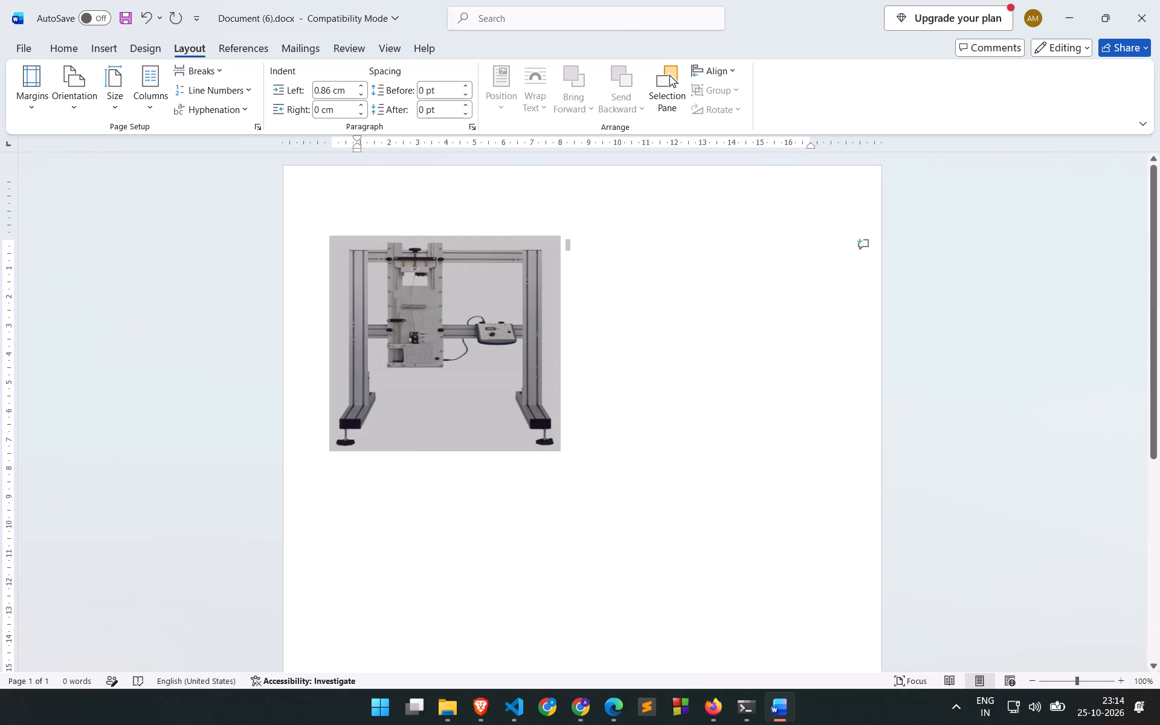
{"action": "key", "text": "alt+Tab"}
{"action": "left_click", "coordinate": [159, 317]}
Switch to Firefox and review the answer's recommended sizes and setup dimensions for four photos on A4.
{"action": "key", "text": "alt+Tab"}
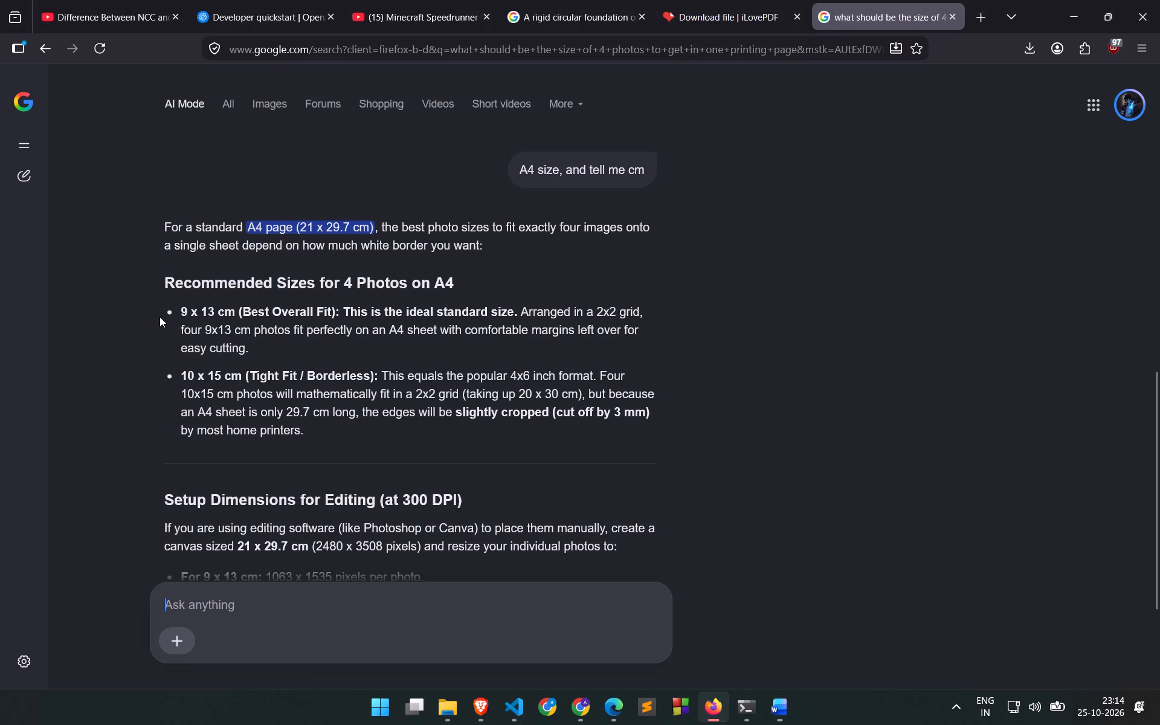
{"action": "scroll", "coordinate": [159, 317], "scroll_direction": "down", "scroll_amount": 1}
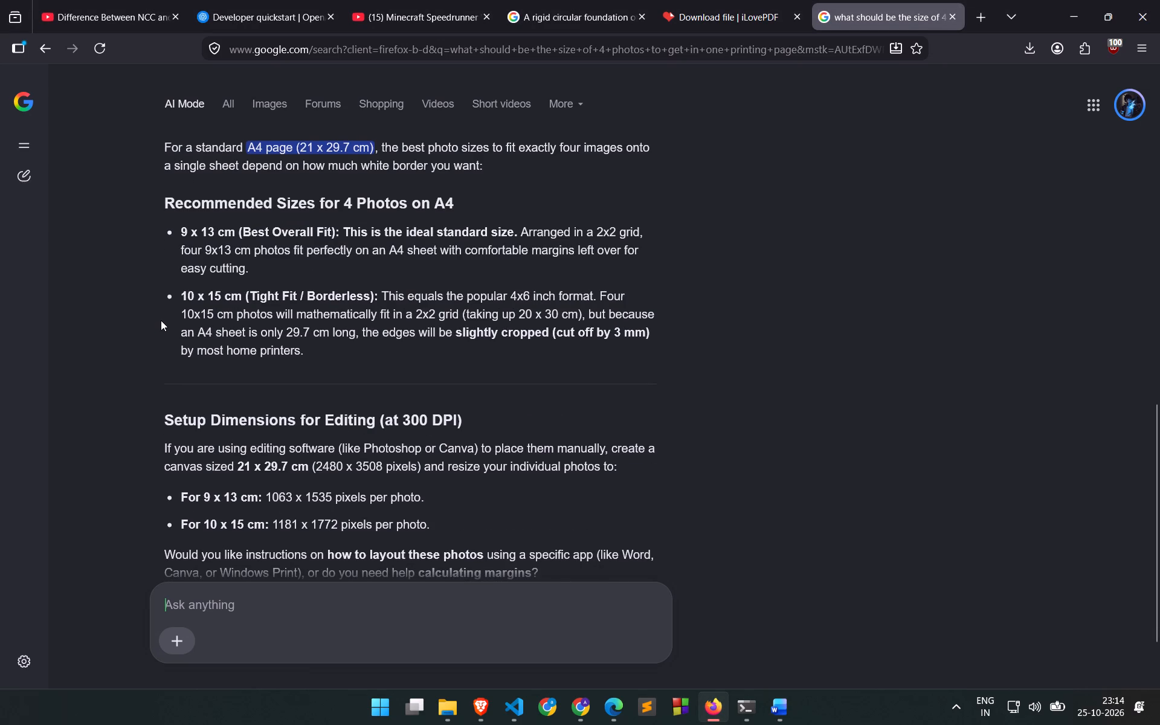
{"action": "scroll", "coordinate": [161, 320], "scroll_direction": "down", "scroll_amount": 2}
{"action": "scroll", "coordinate": [161, 320], "scroll_direction": "up", "scroll_amount": 2}
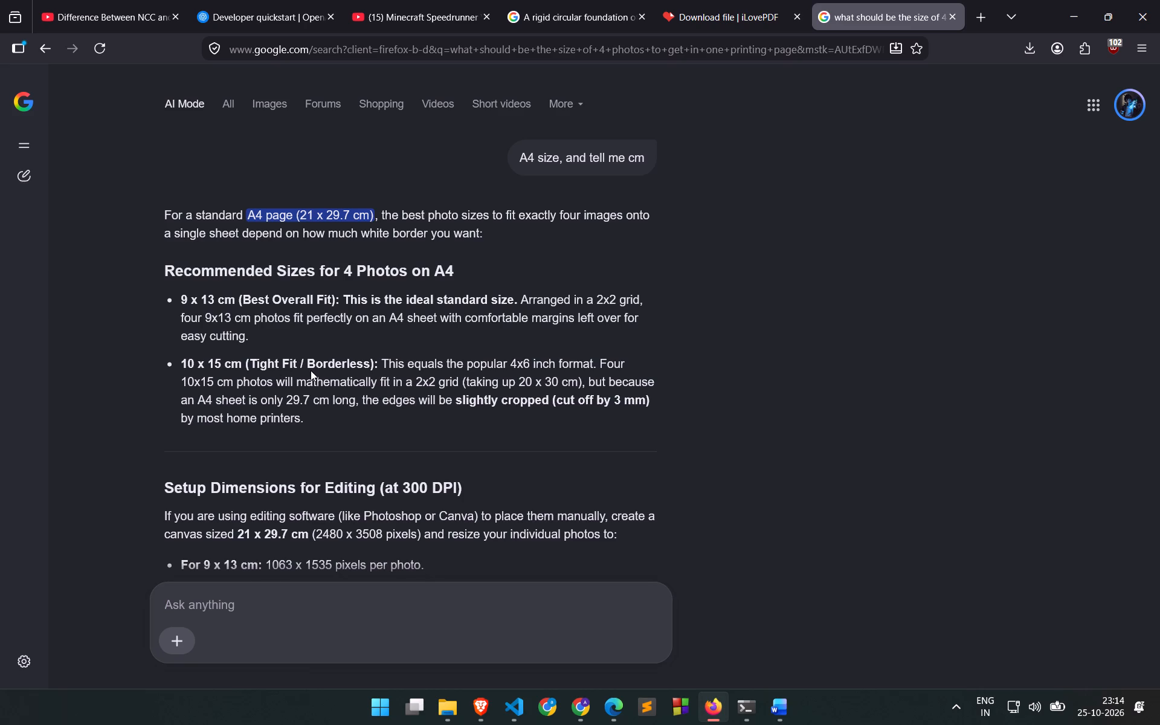
{"action": "scroll", "coordinate": [311, 370], "scroll_direction": "down", "scroll_amount": 7}
Leave Firefox, search the installed apps for "mat" and launch the best match.
{"action": "key", "text": "alt+Tab"}
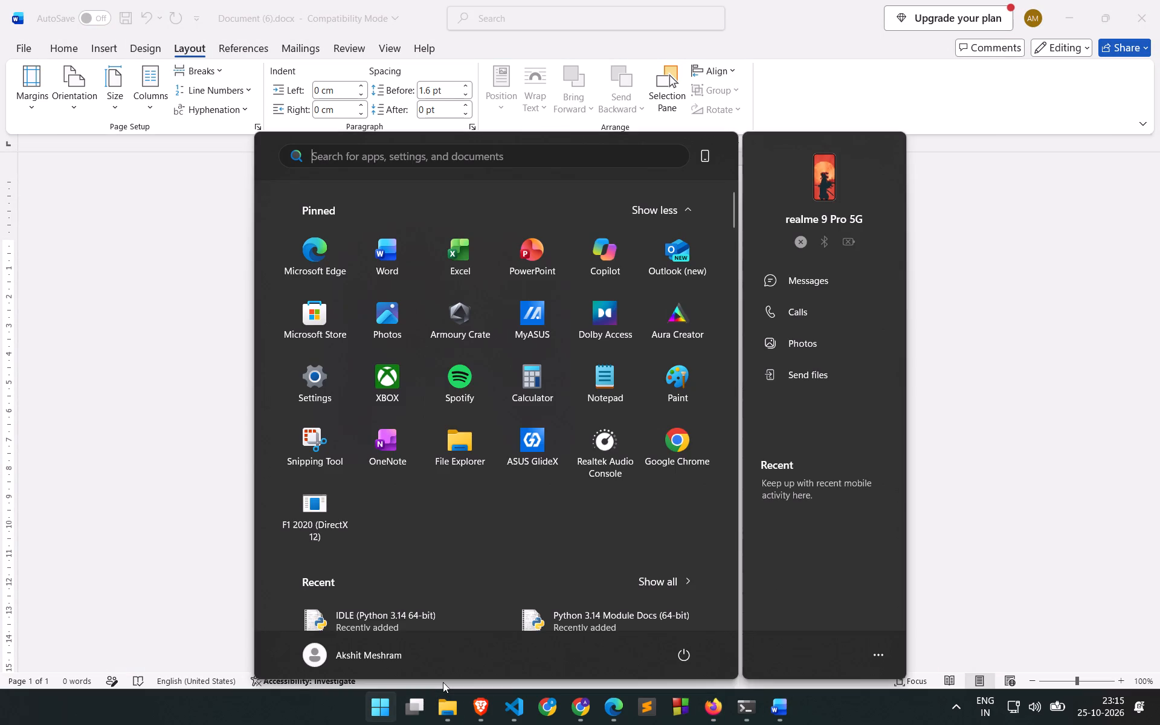
{"action": "type", "text": "mat"}
{"action": "key", "text": "Return"}
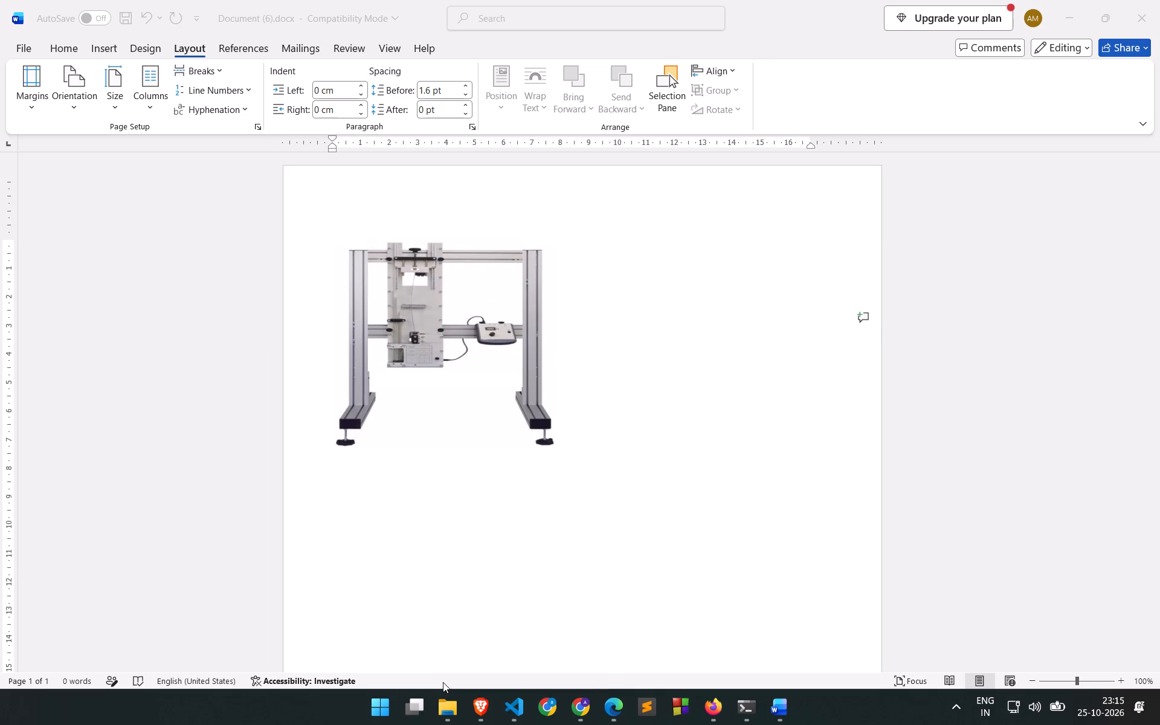
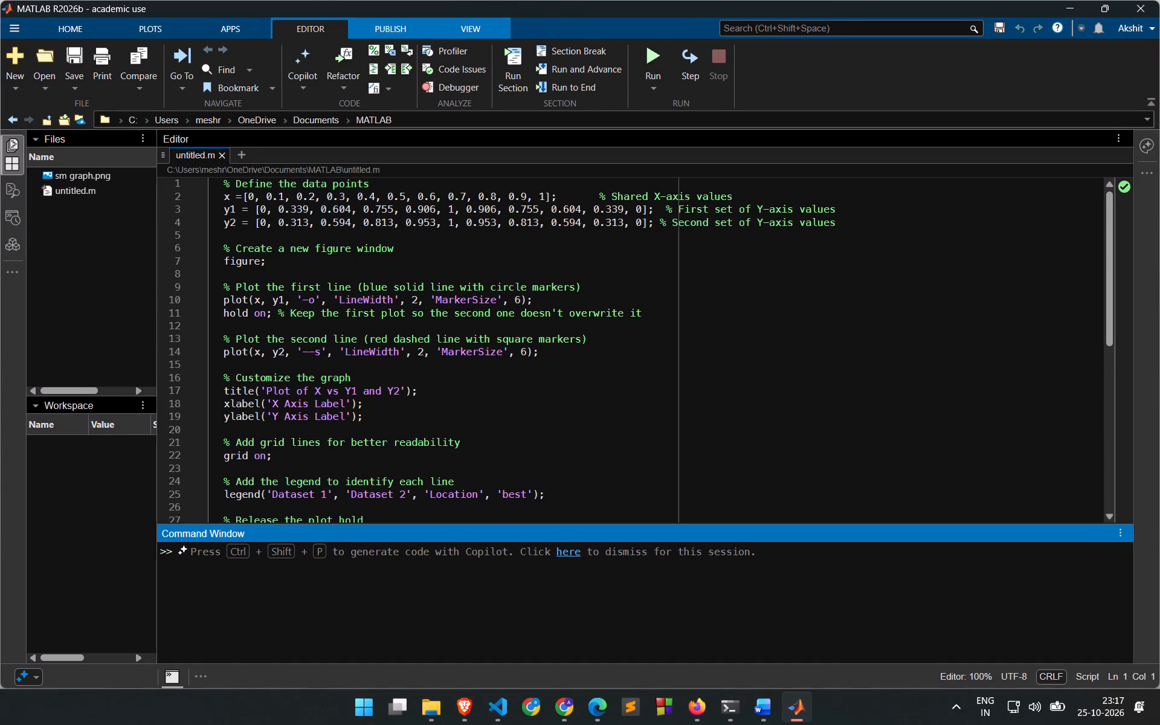
Replace the x array values in the script untitled.m with 3.7, 4.53, 5.67, 7.3, 9.77.
{"action": "left_click_drag", "start_coordinate": [547, 194], "coordinate": [358, 182]}
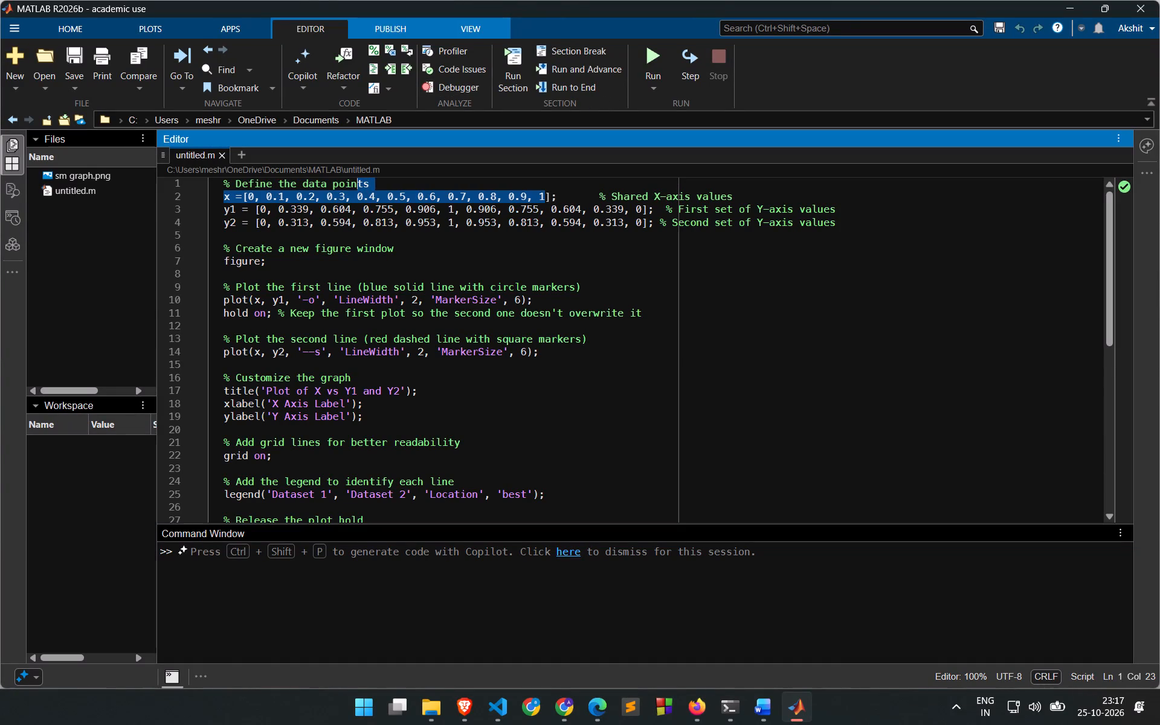
{"action": "left_click_drag", "start_coordinate": [358, 182], "coordinate": [250, 194]}
{"action": "key", "text": "BackSpace"}
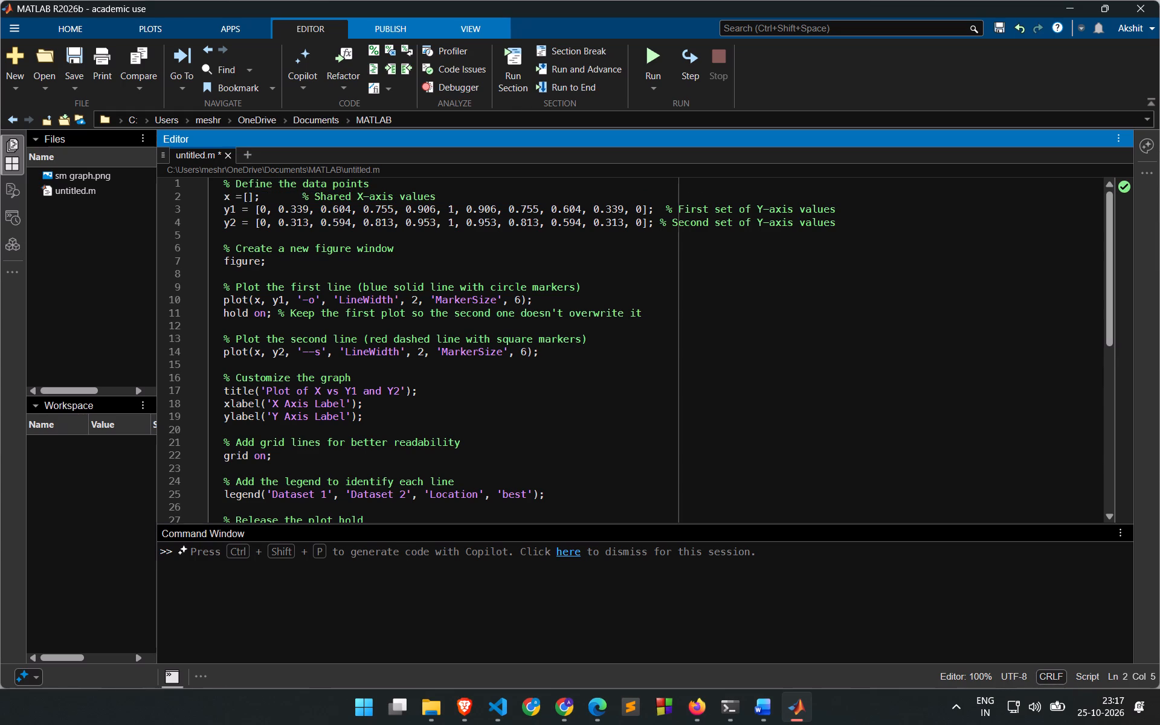
{"action": "type", "text": "3."}
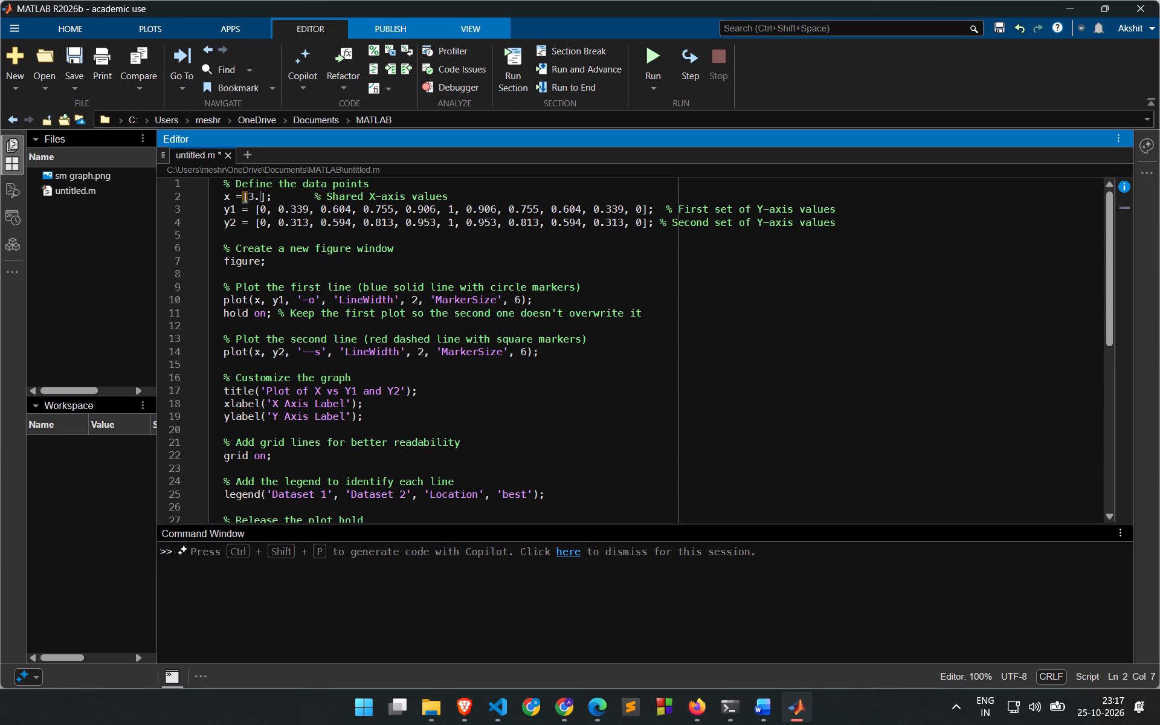
{"action": "type", "text": "7,"}
{"action": "key", "text": "space"}
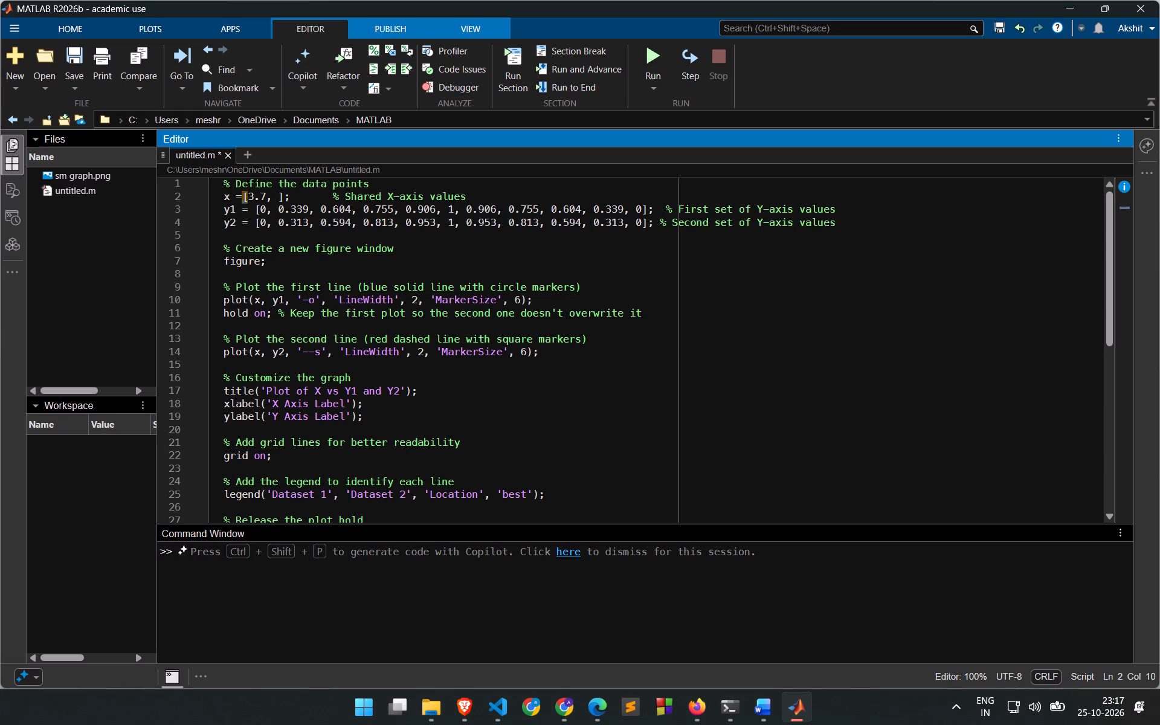
{"action": "type", "text": "4.53,"}
{"action": "key", "text": "space"}
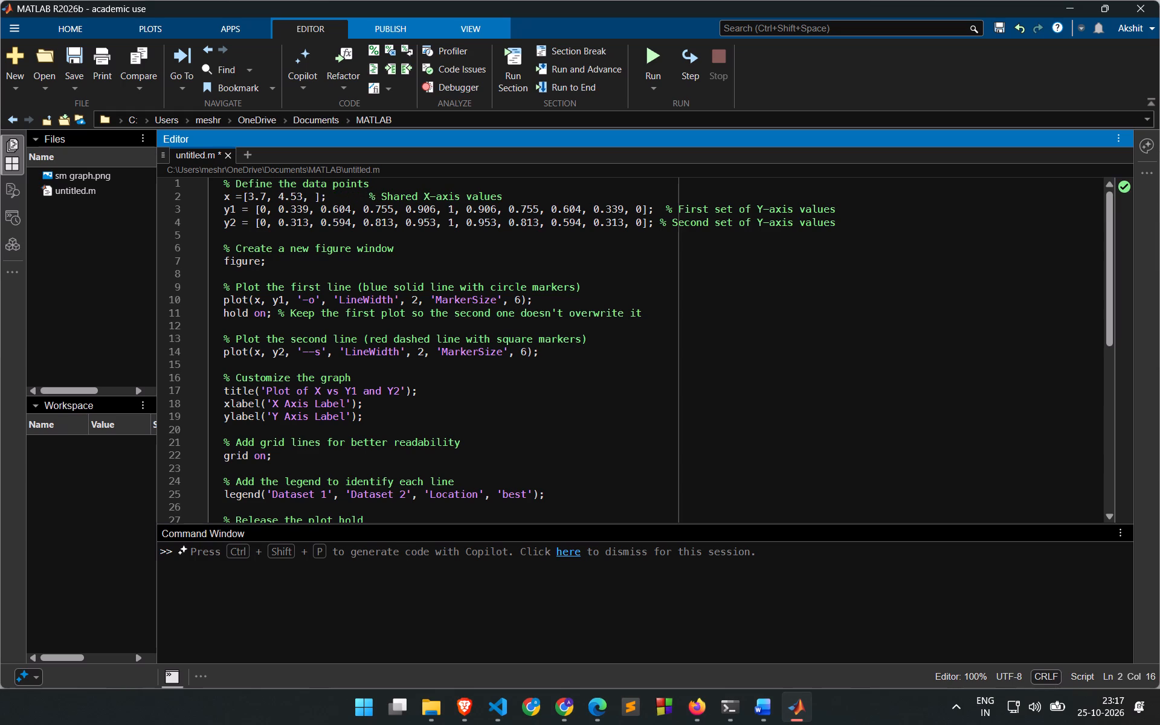
{"action": "type", "text": "5.67,"}
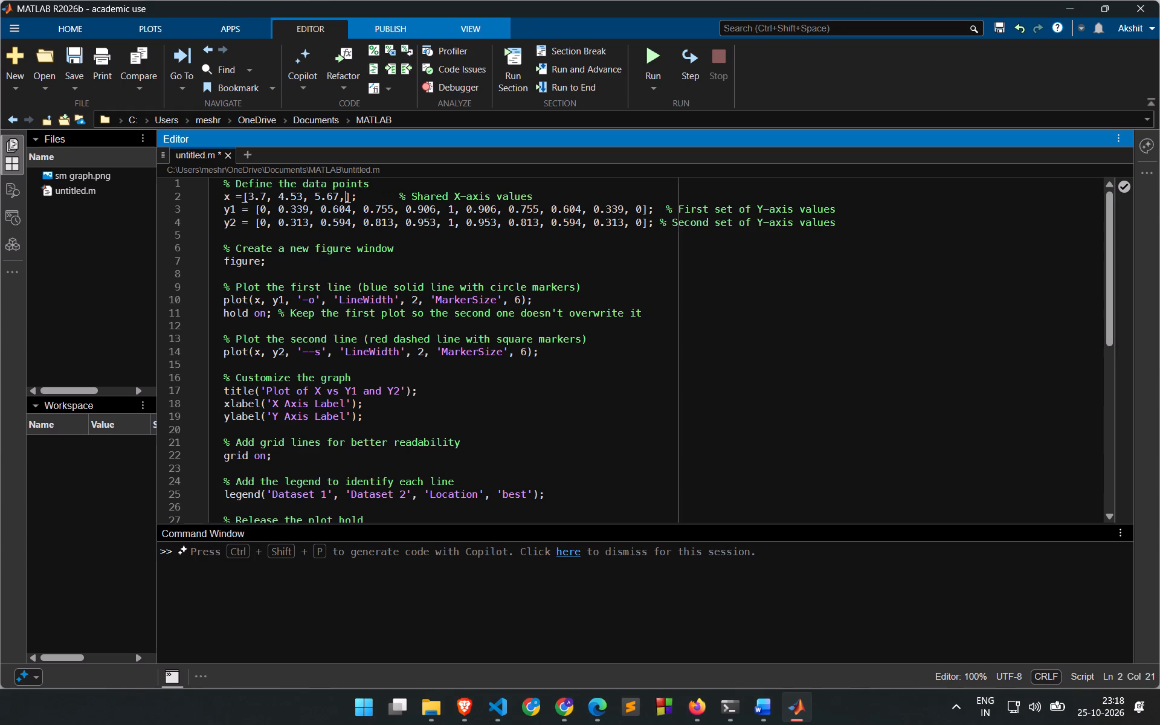
{"action": "key", "text": "space"}
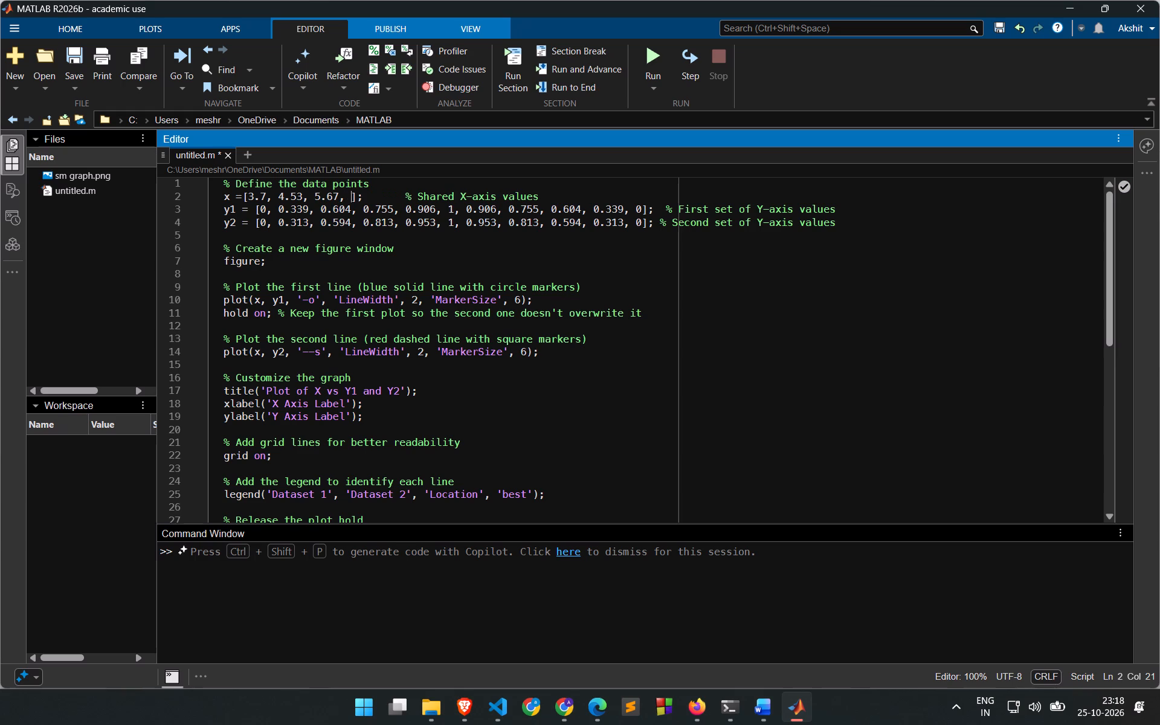
{"action": "type", "text": "7.3,"}
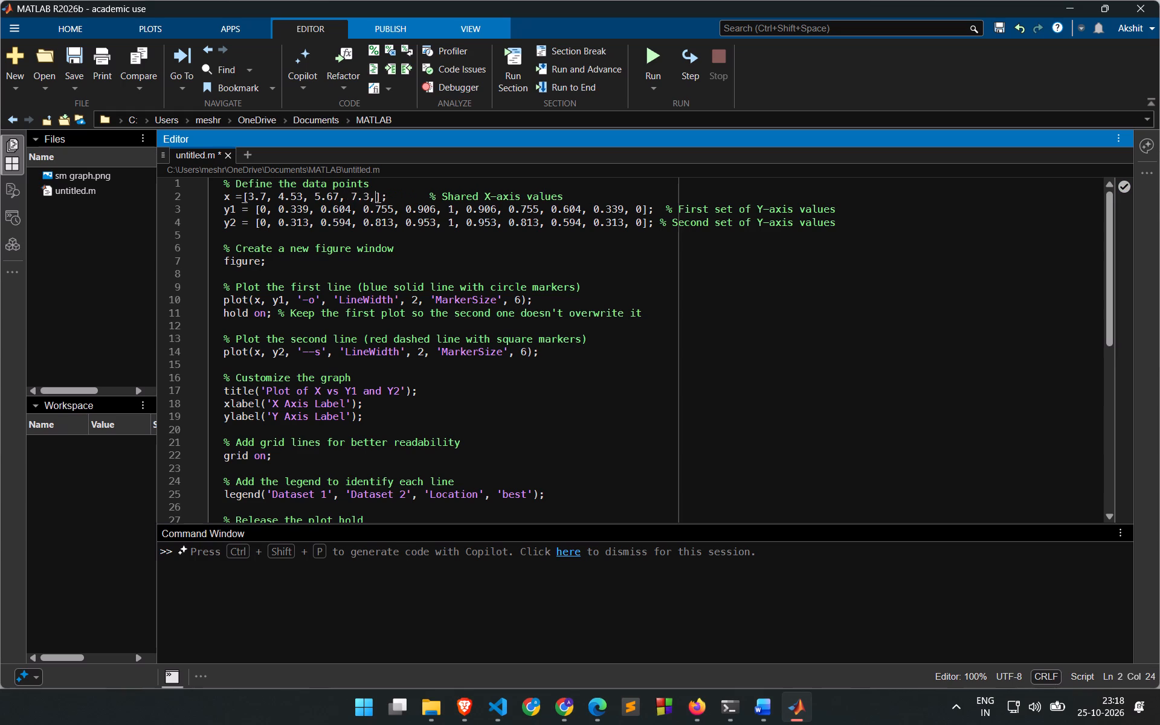
{"action": "key", "text": "space"}
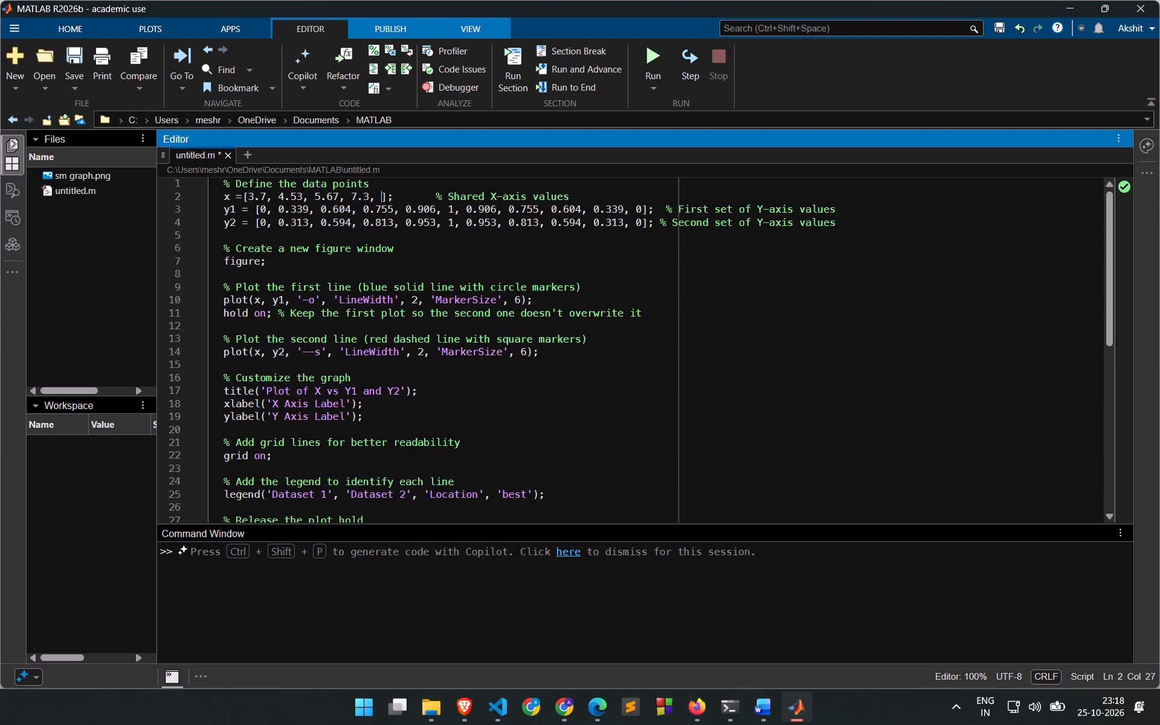
{"action": "type", "text": "9.77"}
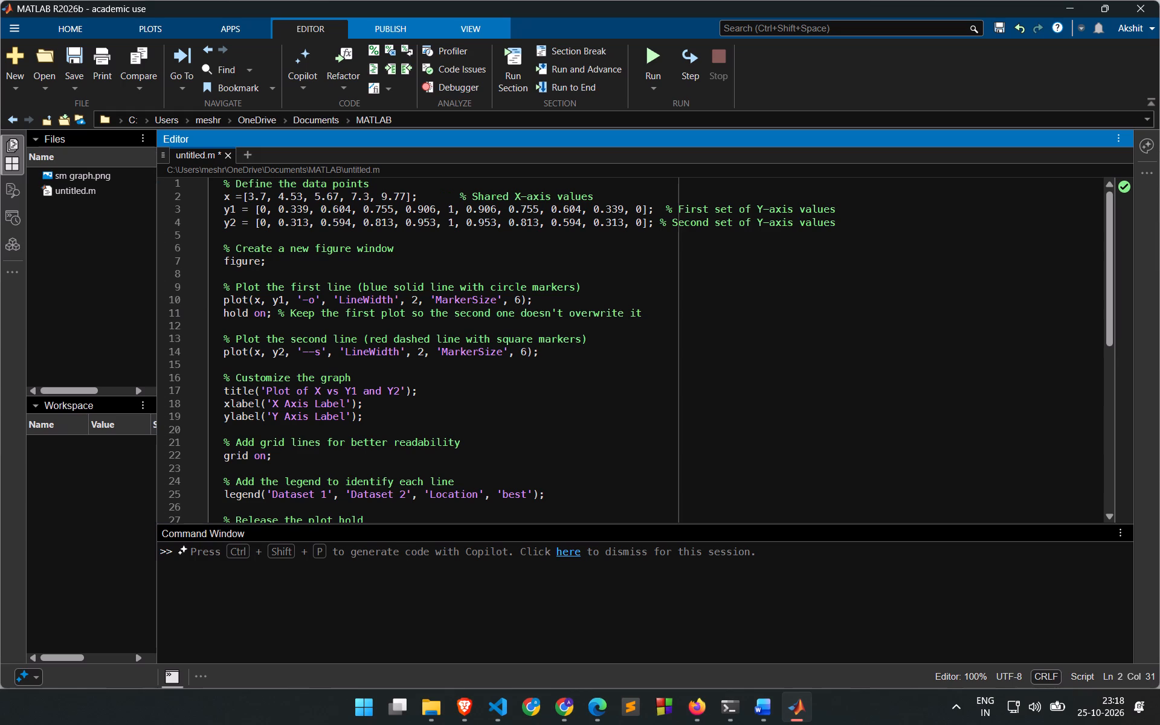
Replace the y1 array values with 33.6, 41.12, 51.5, 66.36, 88.71.
{"action": "left_click_drag", "start_coordinate": [261, 211], "coordinate": [504, 220]}
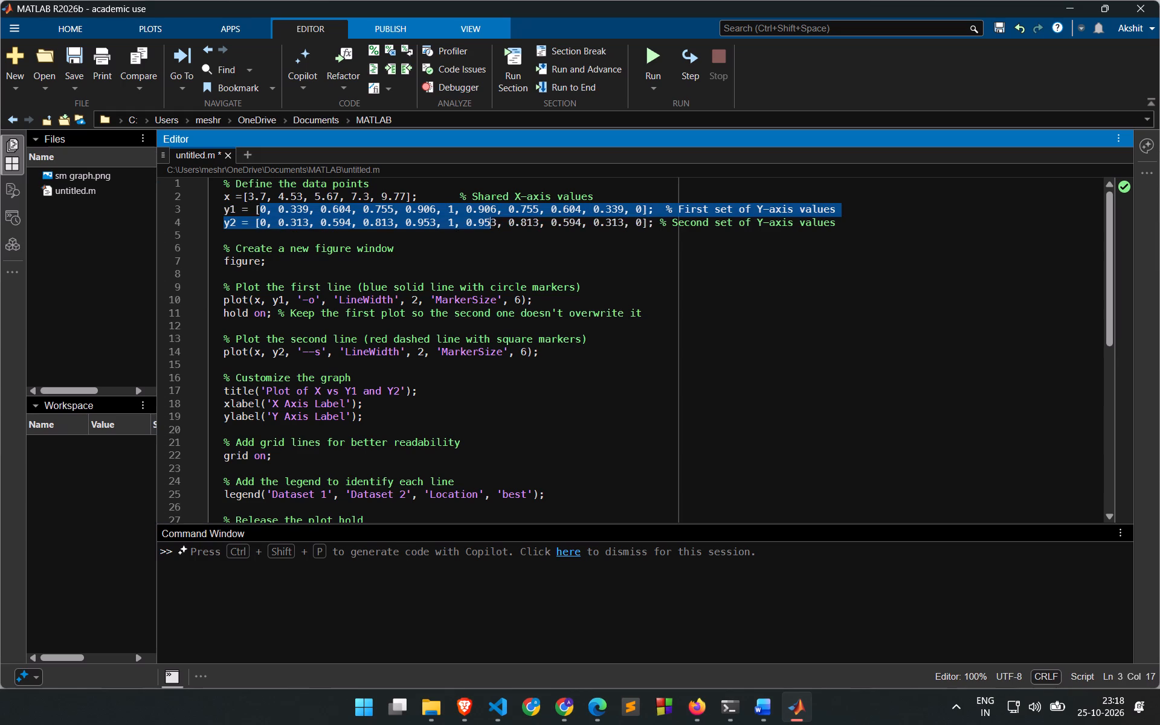
{"action": "left_click_drag", "start_coordinate": [504, 220], "coordinate": [642, 211]}
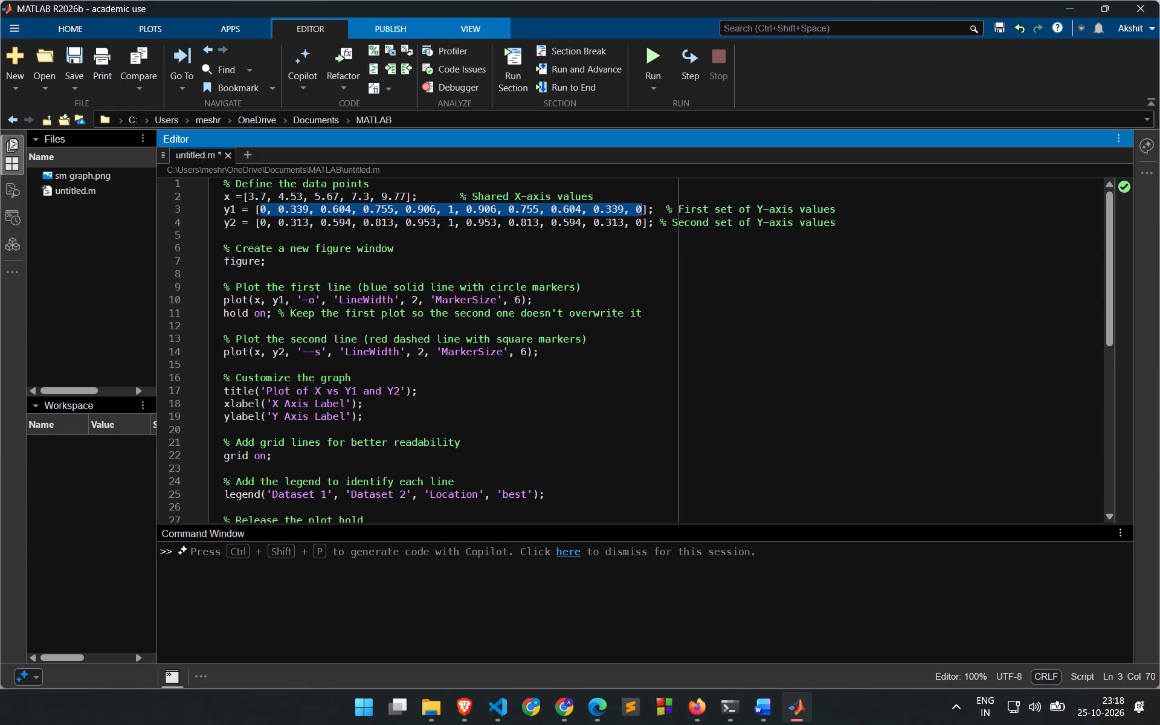
{"action": "key", "text": "BackSpace"}
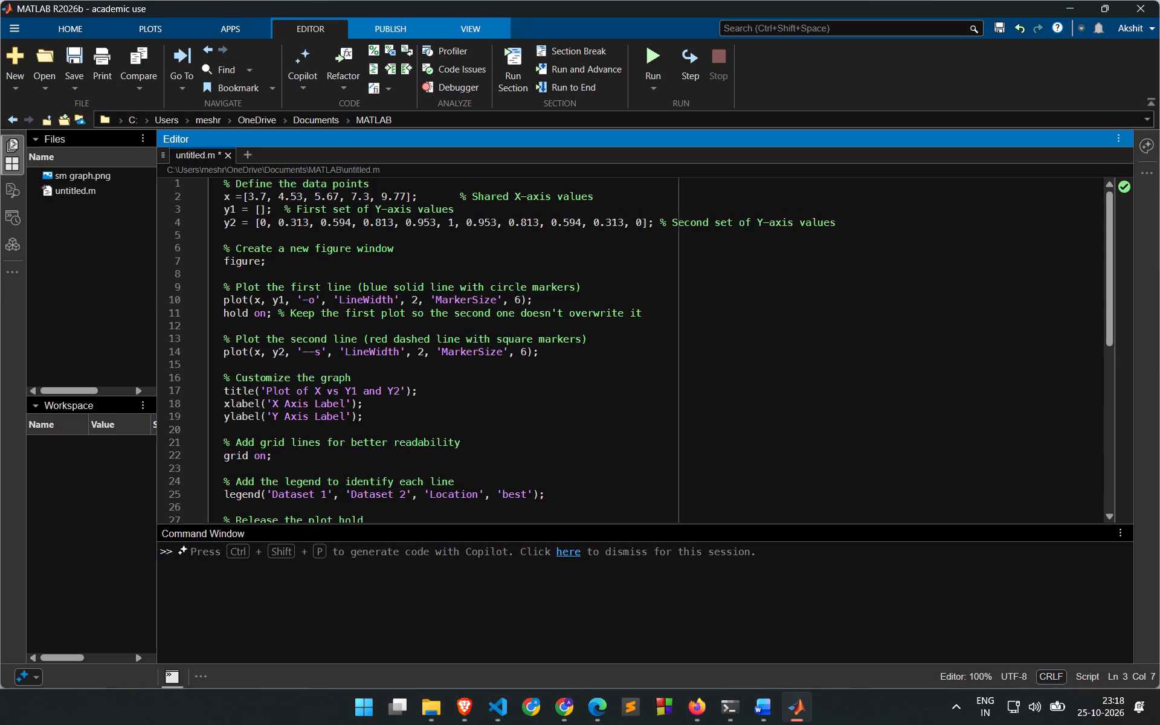
{"action": "type", "text": "33."}
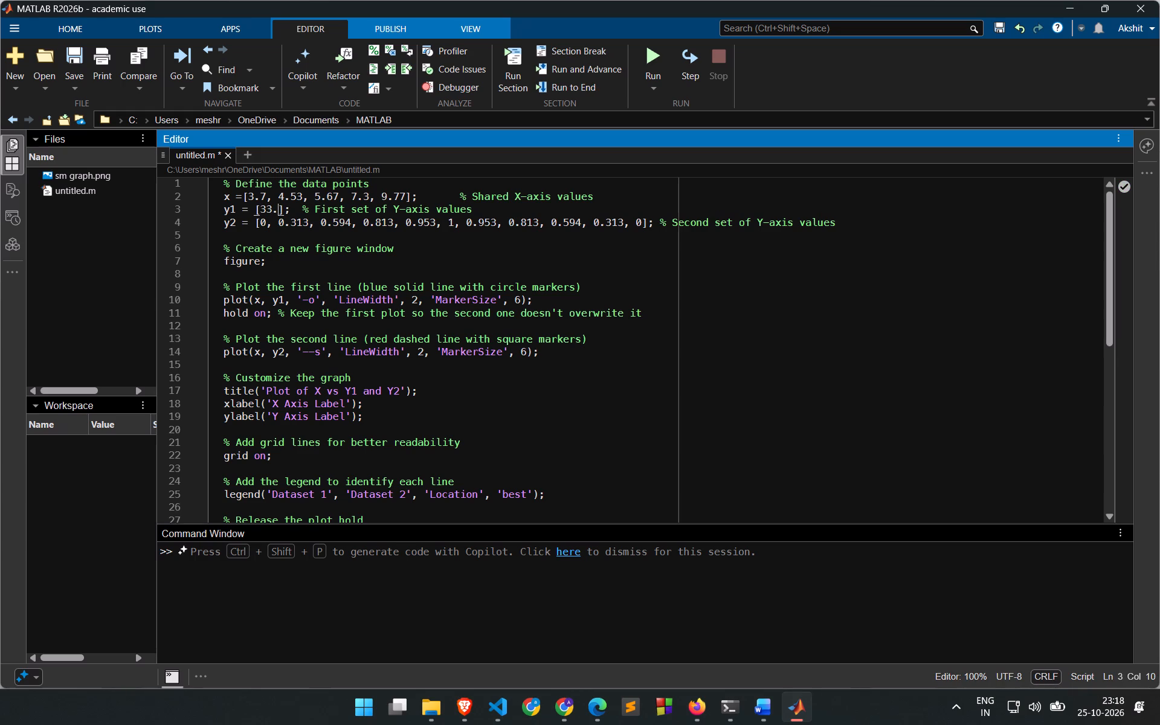
{"action": "key", "text": "6"}
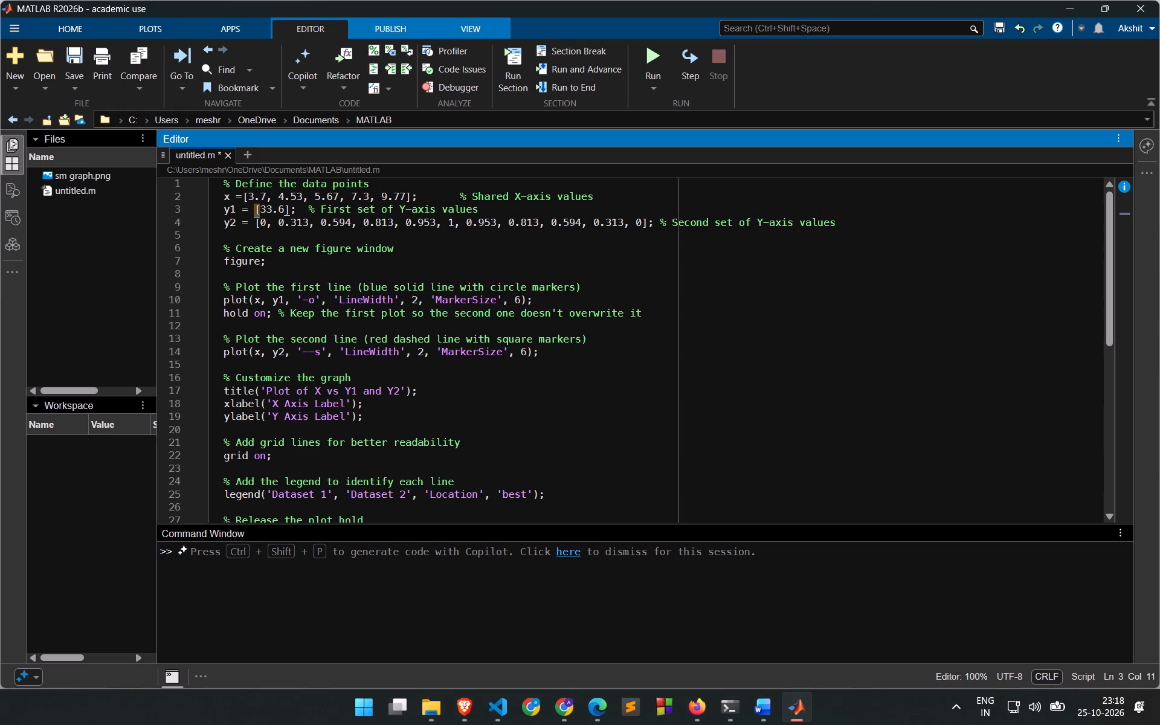
{"action": "type", "text": ","}
{"action": "key", "text": "space"}
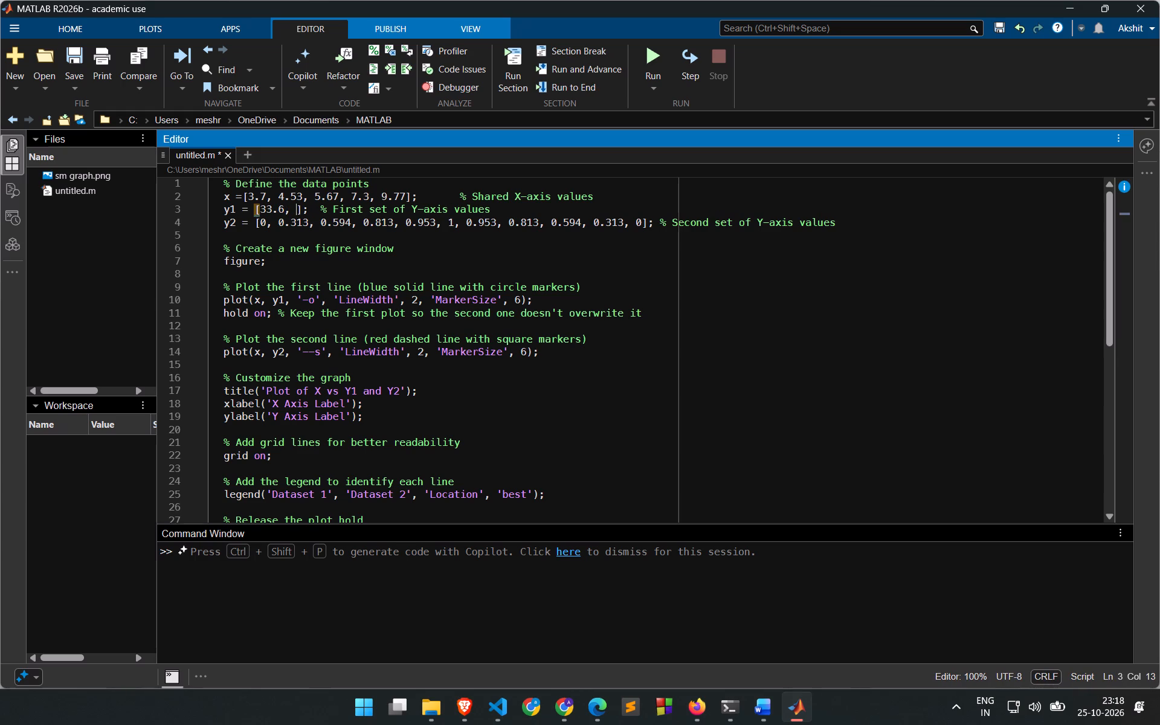
{"action": "type", "text": "41"}
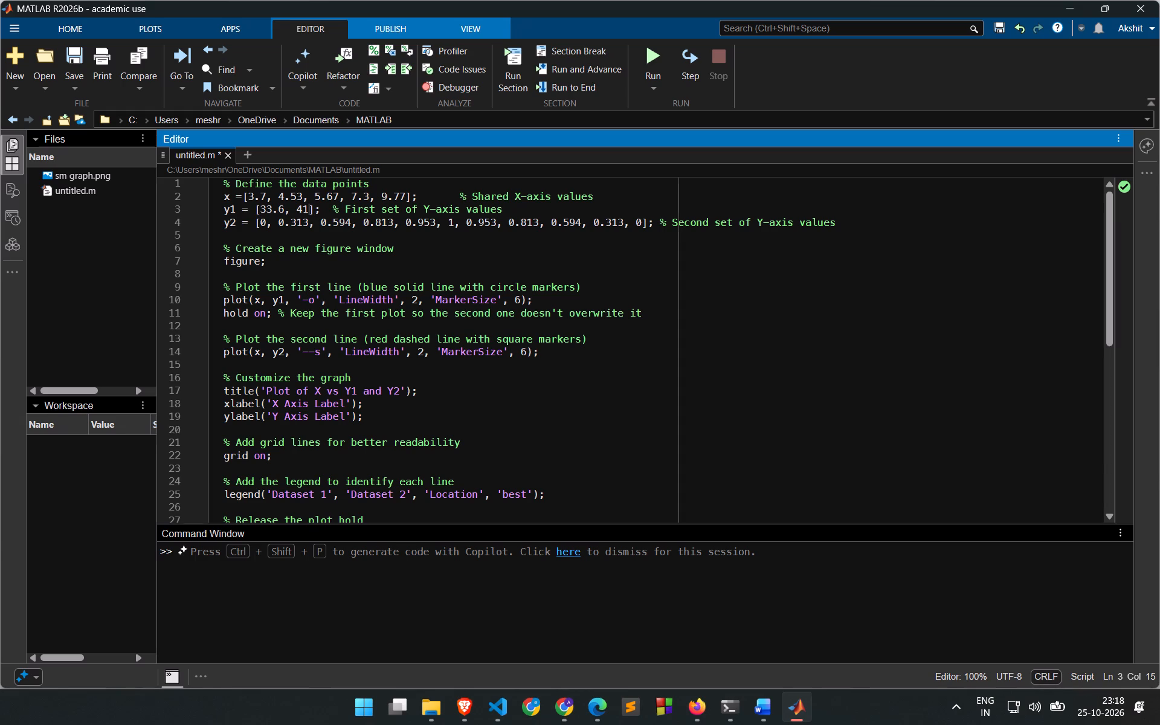
{"action": "key", "text": "period"}
{"action": "type", "text": "12"}
{"action": "type", "text": ","}
{"action": "key", "text": "space"}
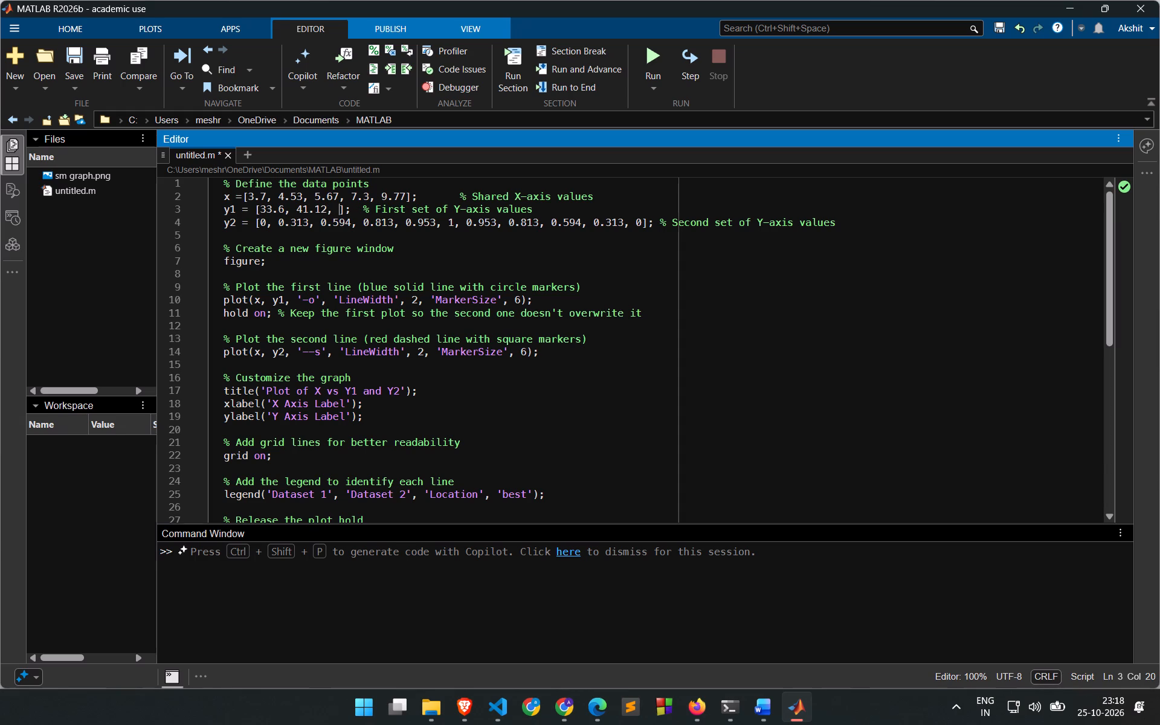
{"action": "type", "text": "51.5,"}
{"action": "key", "text": "space"}
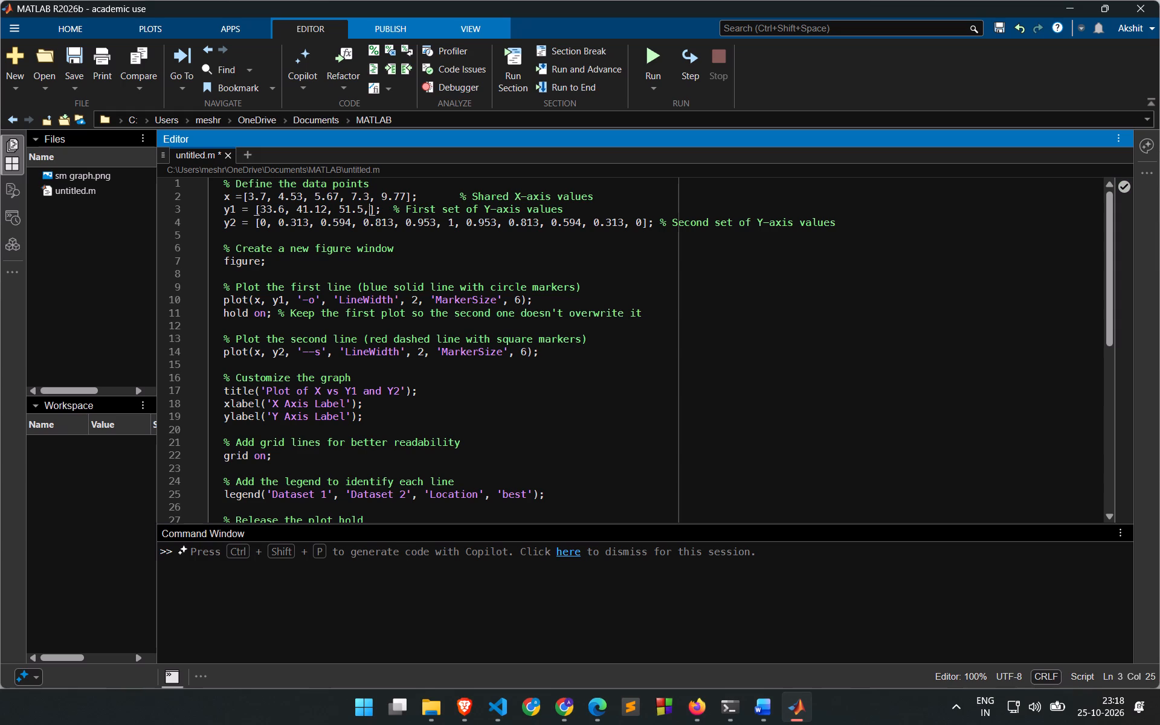
{"action": "type", "text": "66."}
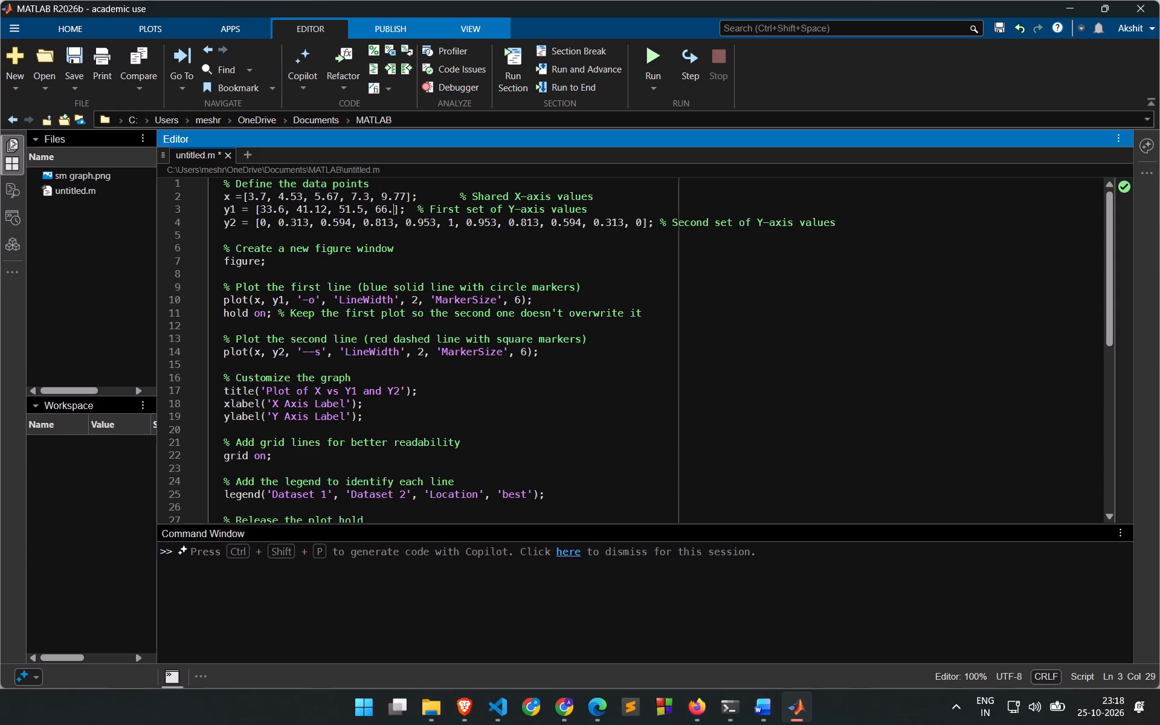
{"action": "type", "text": "36,"}
{"action": "key", "text": "space"}
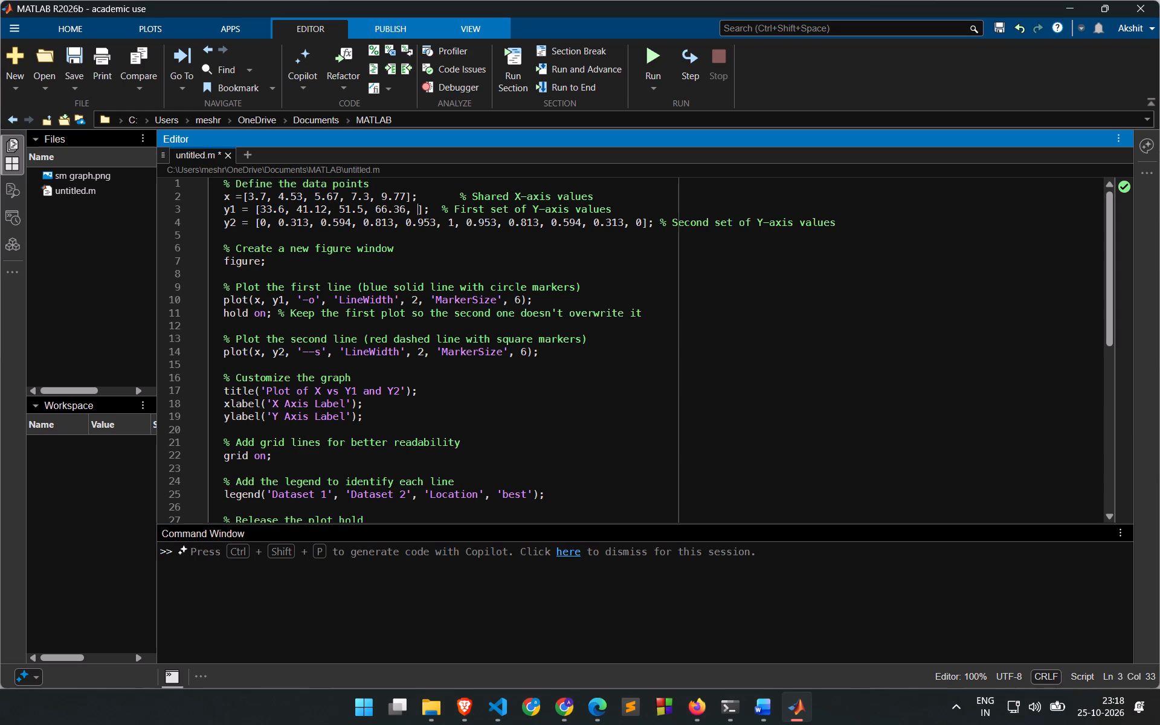
{"action": "type", "text": "88."}
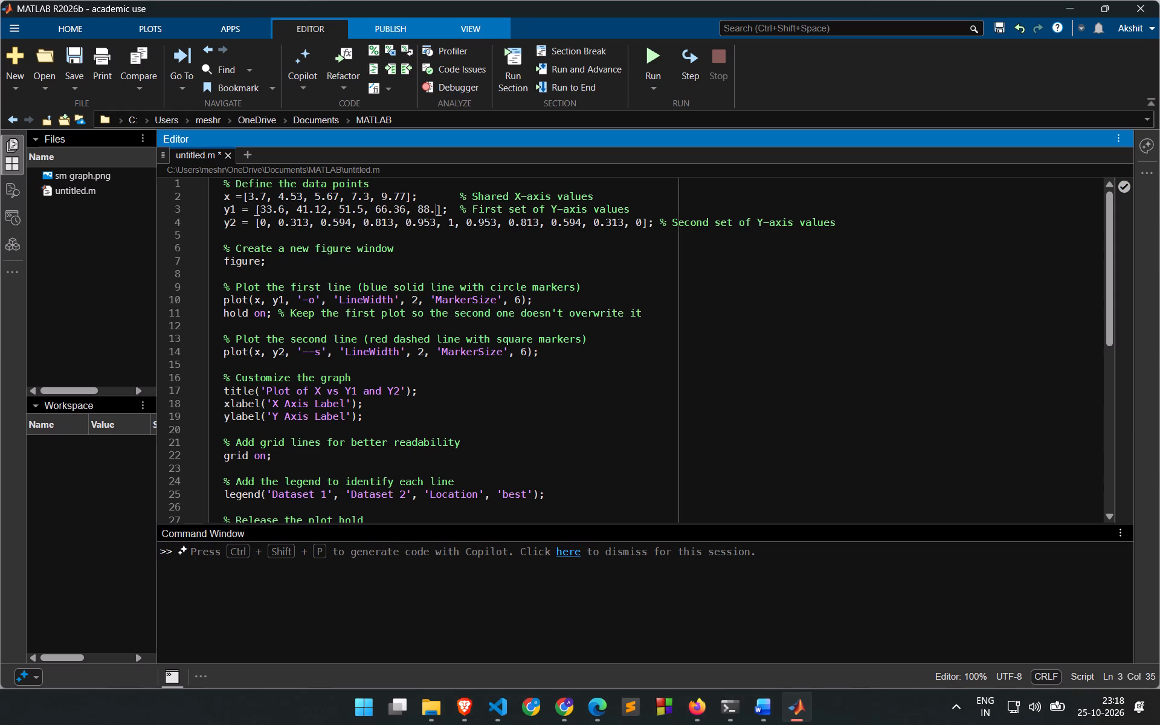
{"action": "type", "text": "71"}
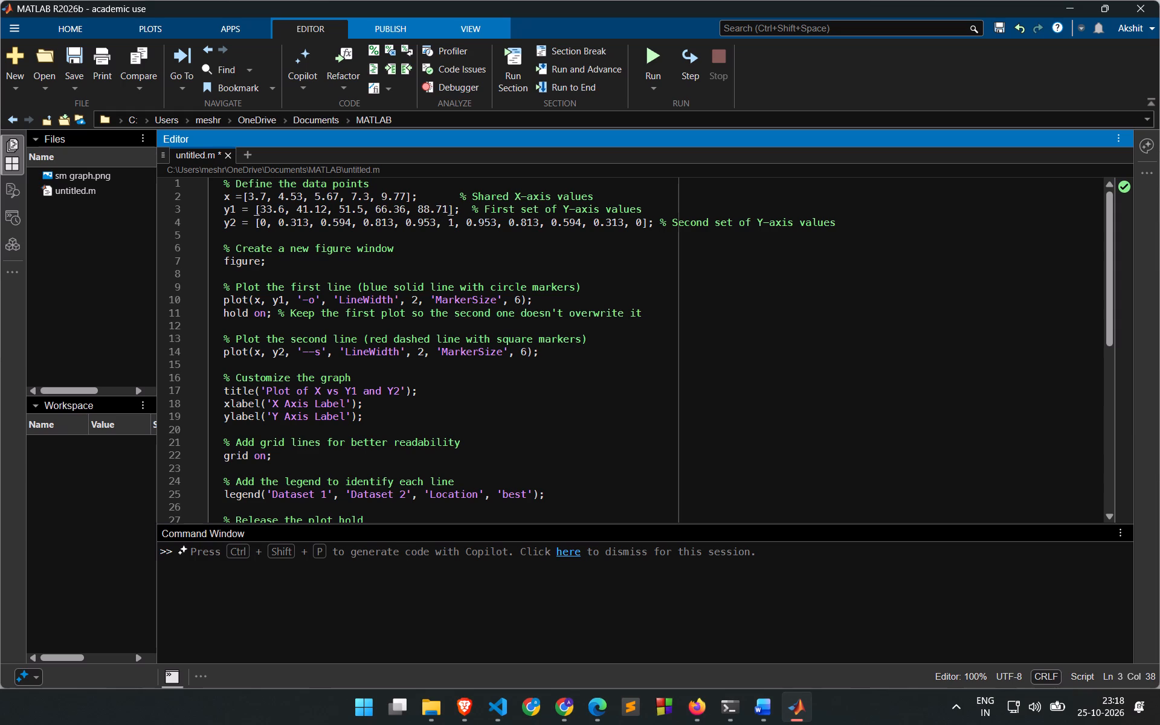
Insert a space between the equals sign and the opening bracket in the x array line.
{"action": "left_click", "coordinate": [245, 201]}
{"action": "key", "text": "space"}
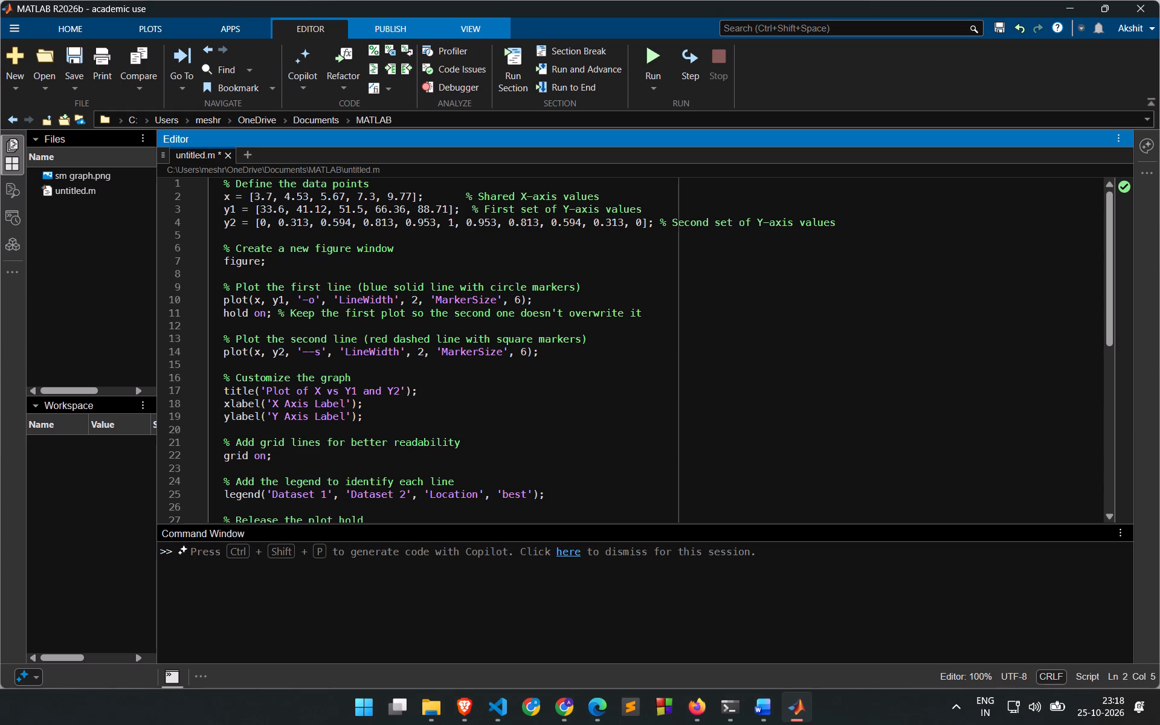
Replace the y2 array values with 21, 27, 43, 51, 70.
{"action": "left_click_drag", "start_coordinate": [260, 222], "coordinate": [639, 221]}
{"action": "key", "text": "BackSpace"}
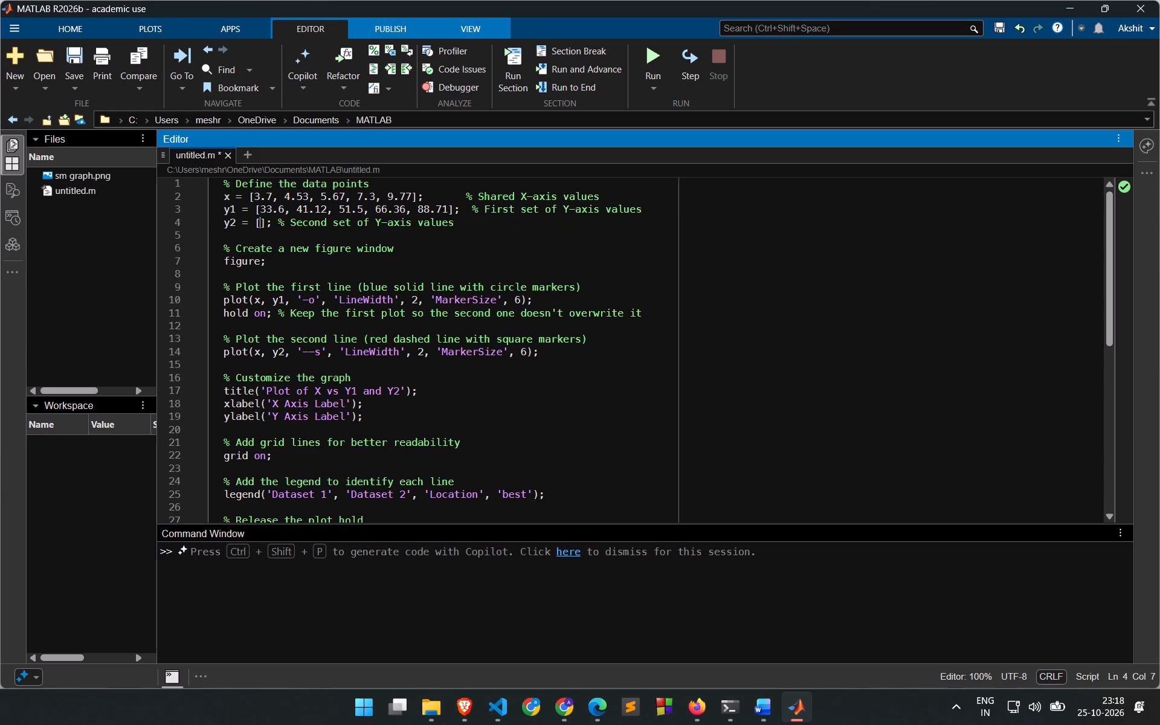
{"action": "type", "text": "21,"}
{"action": "key", "text": "space"}
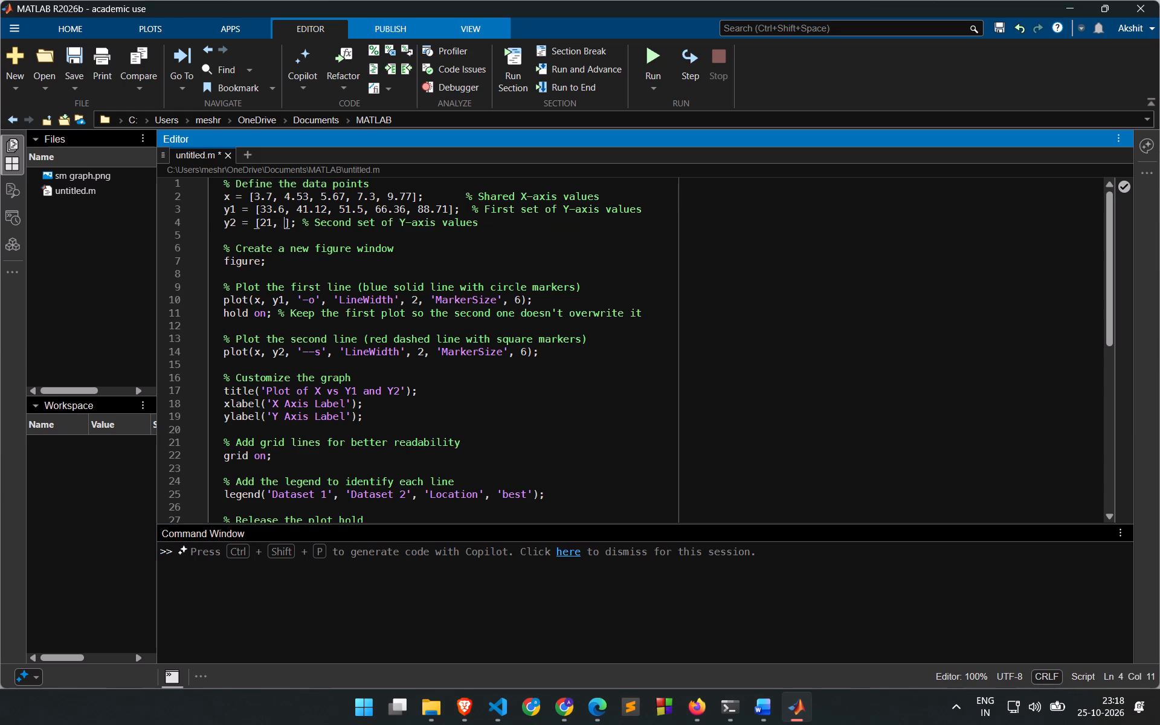
{"action": "type", "text": "27,"}
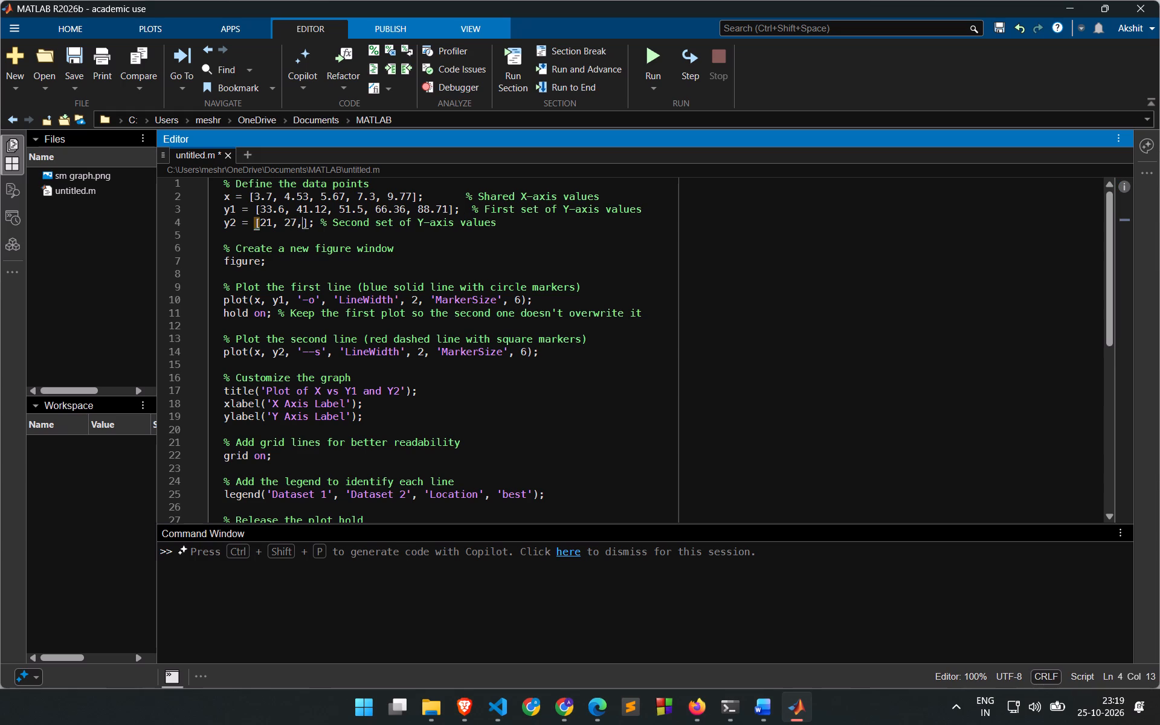
{"action": "key", "text": "space"}
{"action": "type", "text": "43,"}
{"action": "key", "text": "space"}
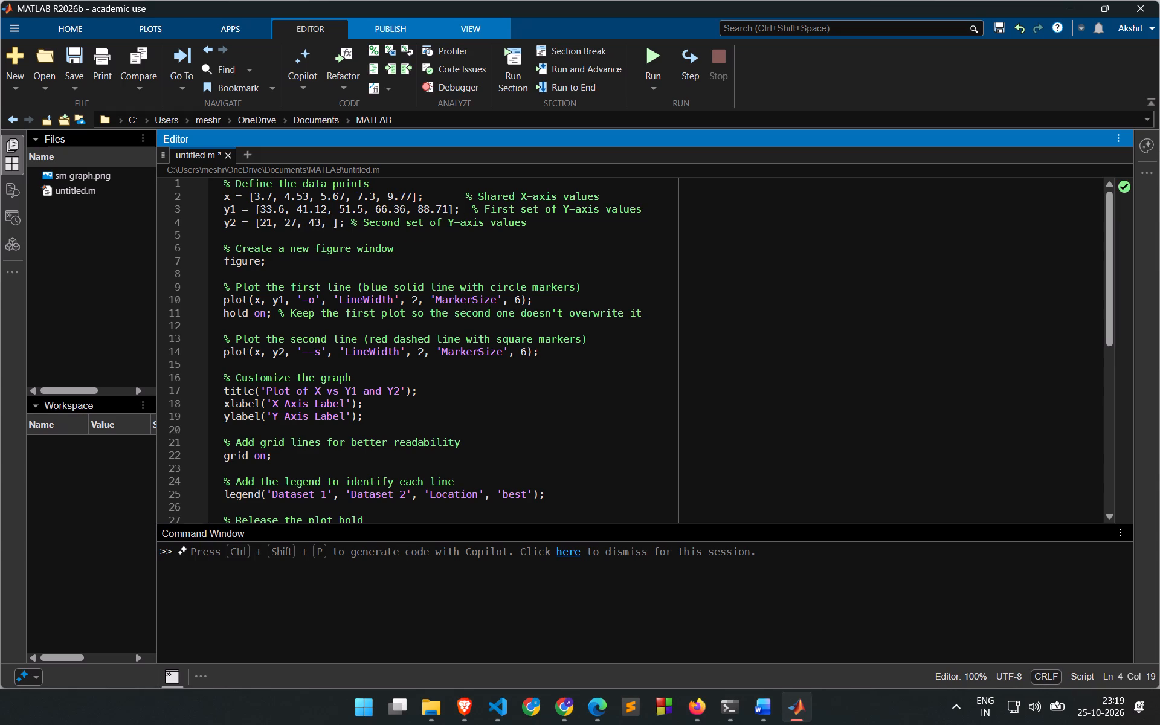
{"action": "type", "text": "51,"}
{"action": "key", "text": "space"}
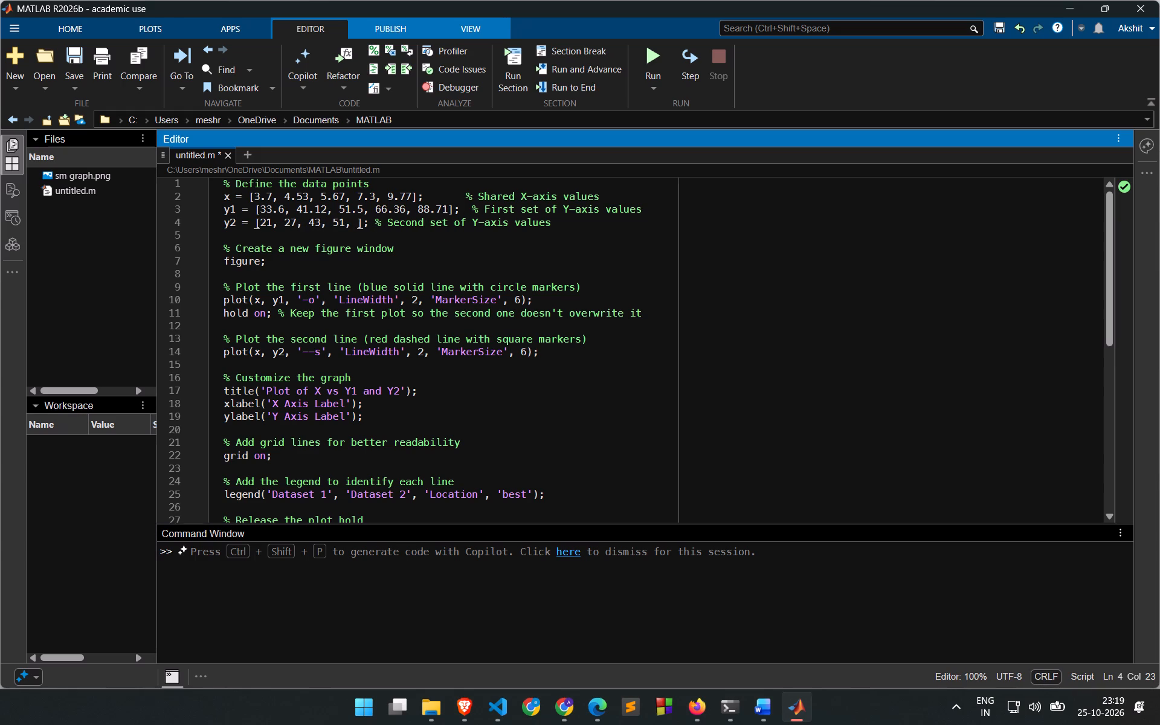
{"action": "key", "text": "8"}
{"action": "key", "text": "BackSpace"}
{"action": "type", "text": "71"}
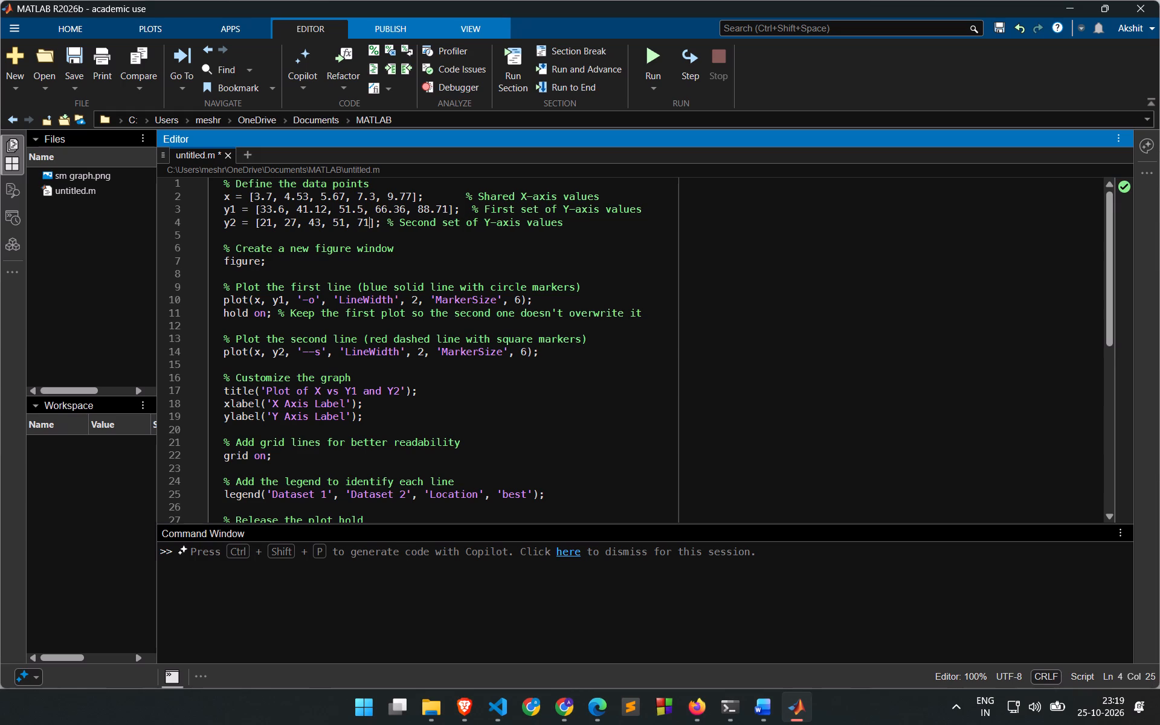
{"action": "key", "text": "BackSpace"}
{"action": "key", "text": "0"}
Run the untitled.m script to plot both data sets.
{"action": "left_click", "coordinate": [650, 56]}
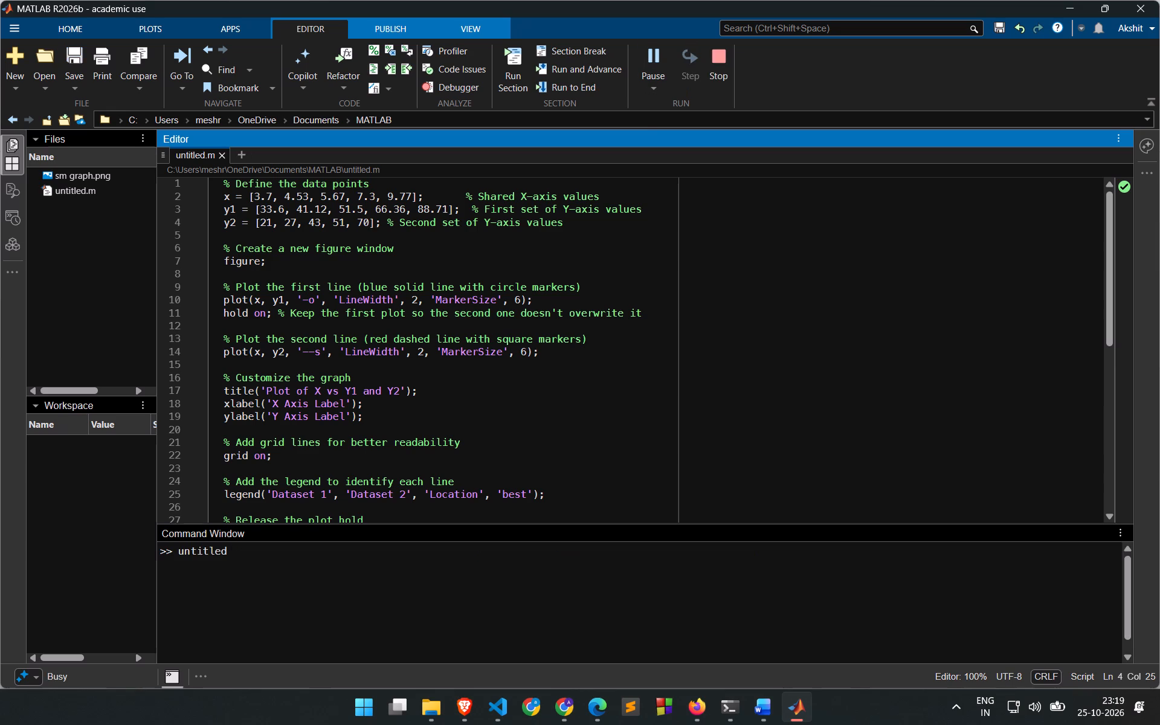
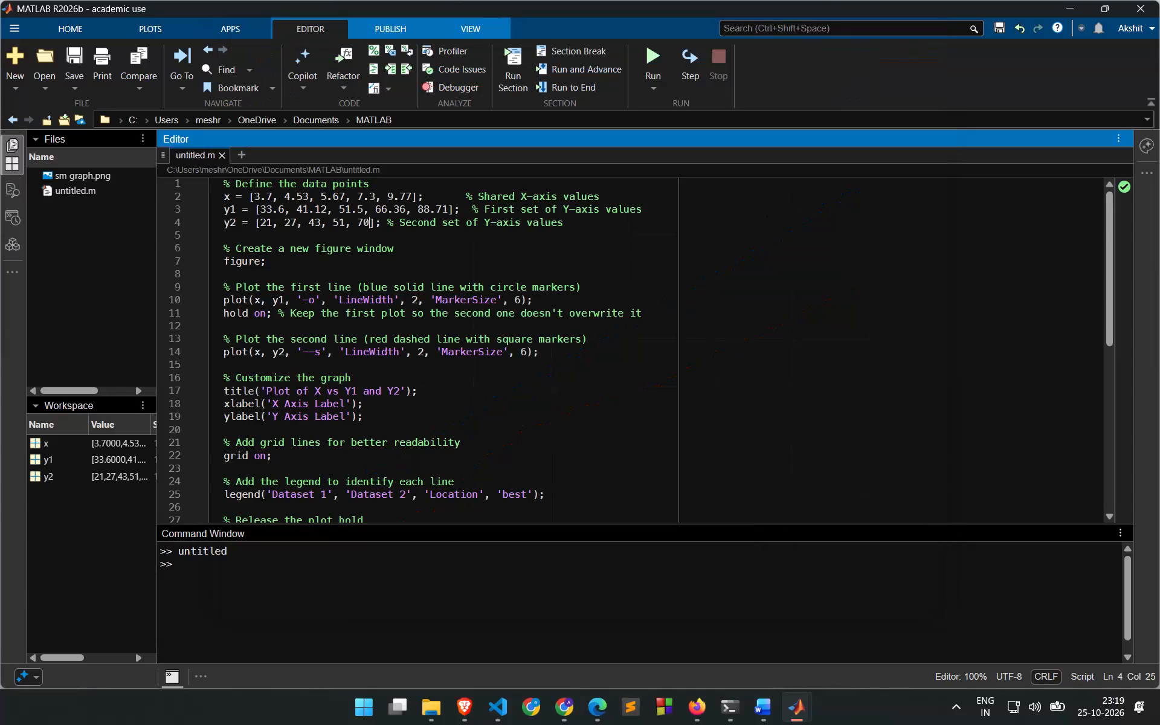
Copy the entire contents of the untitled.m script.
{"action": "left_click", "coordinate": [661, 285]}
{"action": "key", "text": "ctrl+a"}
{"action": "key", "text": "ctrl+c"}
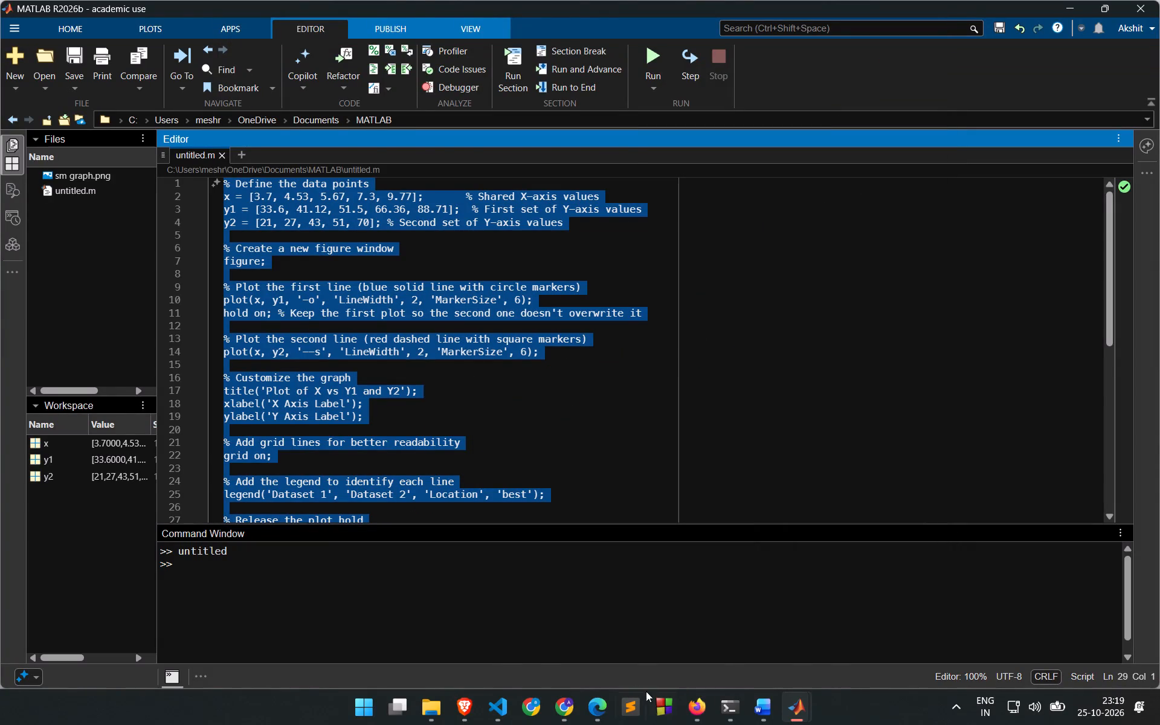
{"action": "left_click", "coordinate": [691, 702]}
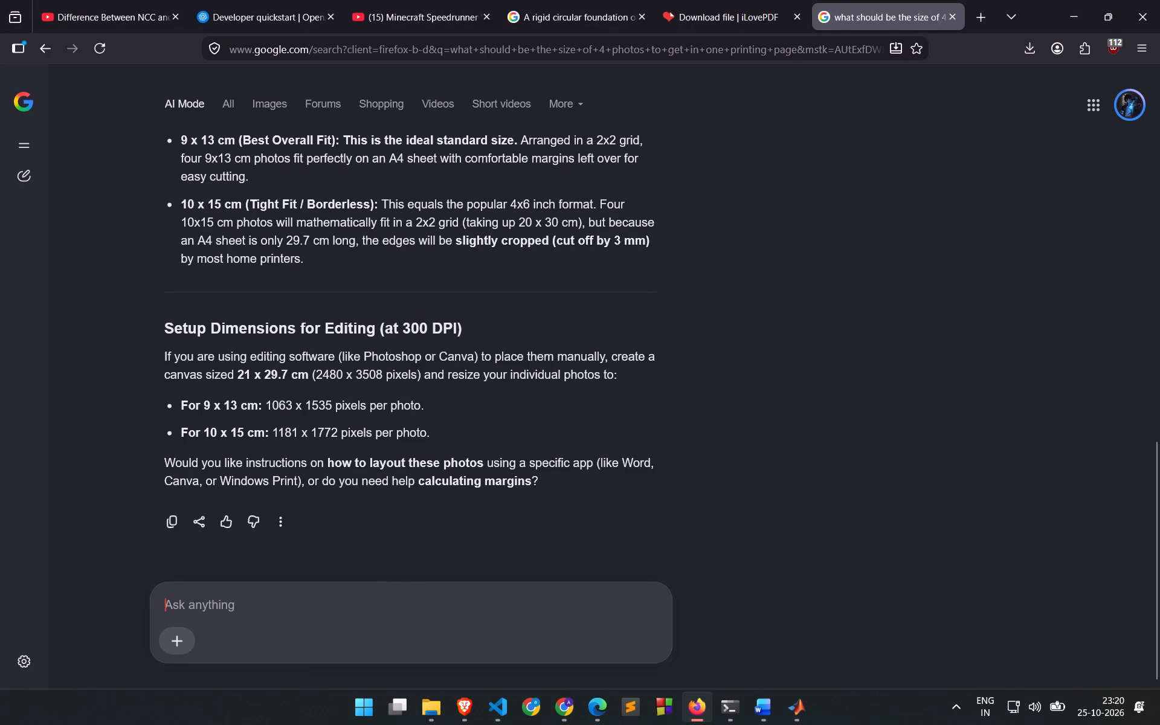
{"action": "left_click", "coordinate": [372, 599]}
{"action": "left_click", "coordinate": [972, 6]}
{"action": "type", "text": "ai"}
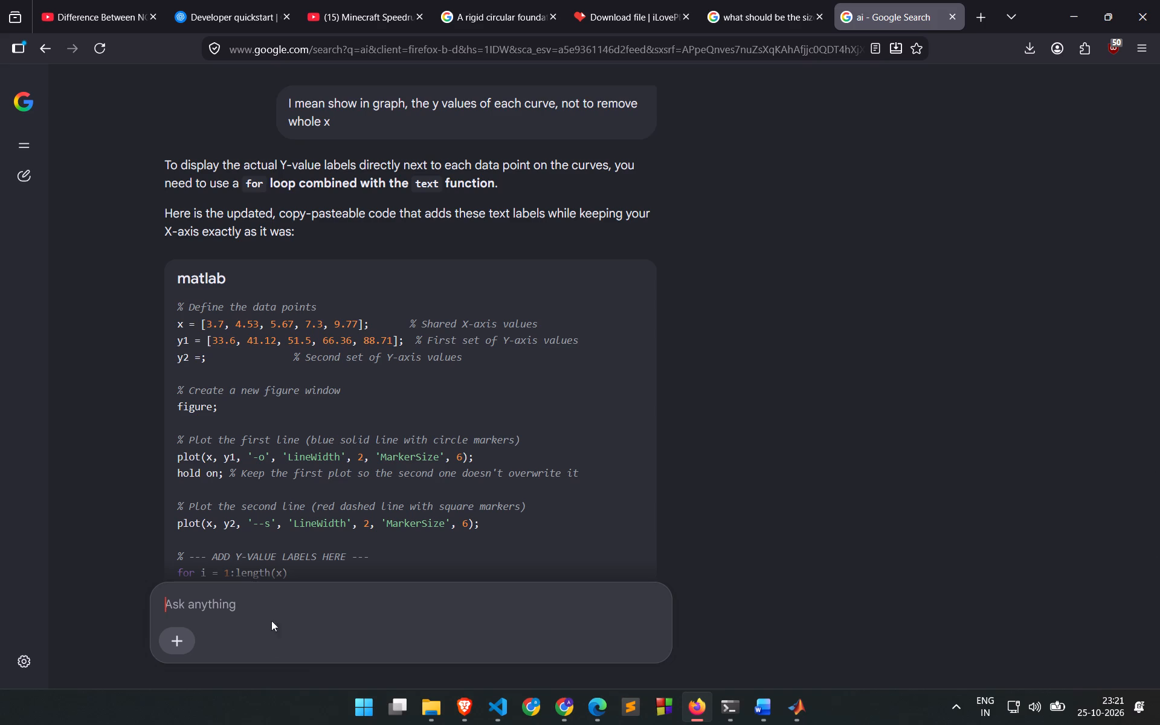
Copy the revised code with y-value labels, from the "figure;" line through "hold off;".
{"action": "scroll", "coordinate": [309, 535], "scroll_direction": "down", "scroll_amount": 4}
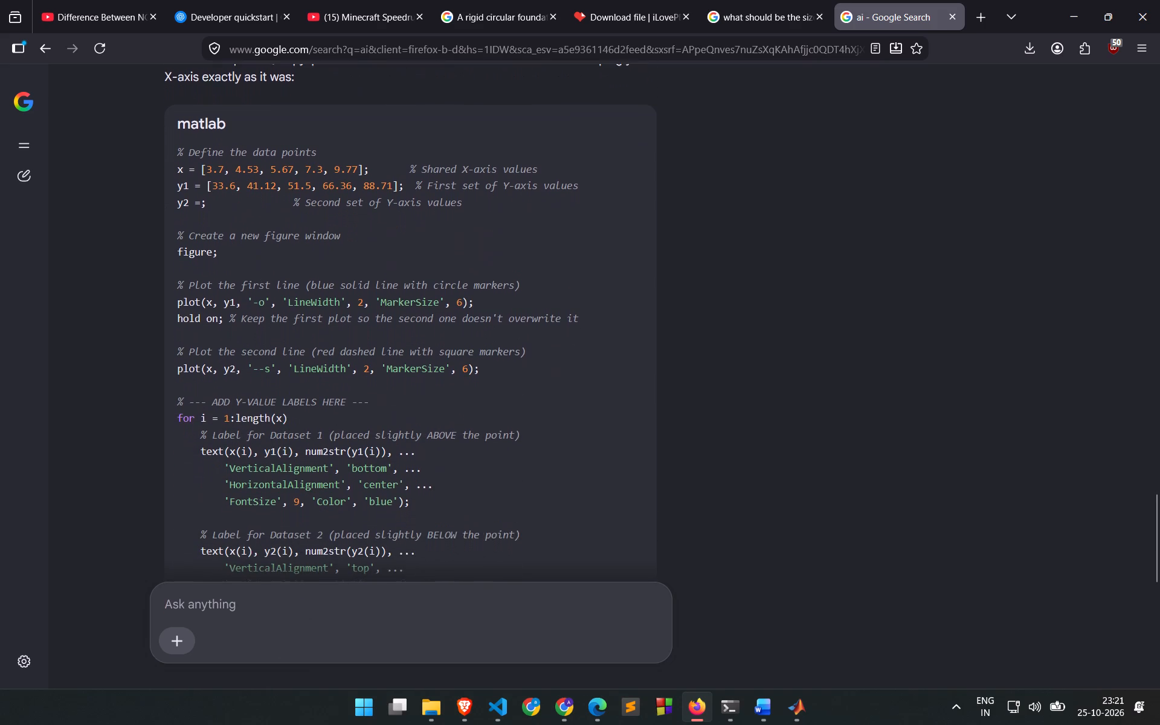
{"action": "scroll", "coordinate": [309, 535], "scroll_direction": "down", "scroll_amount": 5}
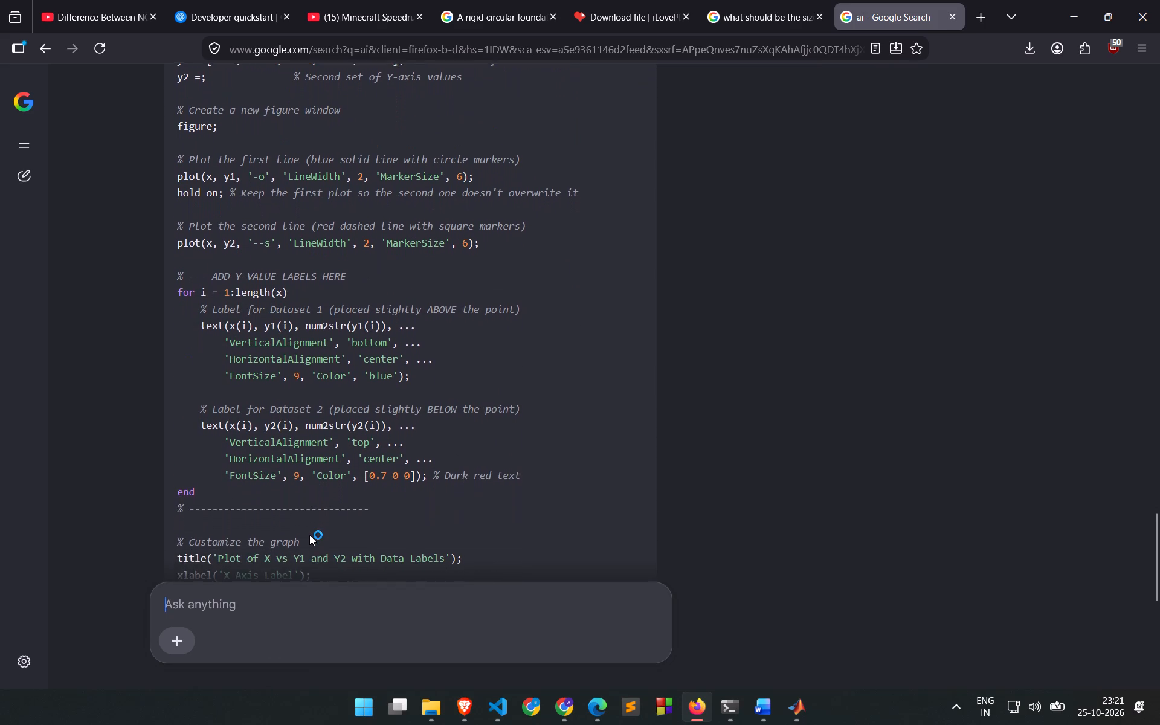
{"action": "scroll", "coordinate": [309, 535], "scroll_direction": "down", "scroll_amount": 4}
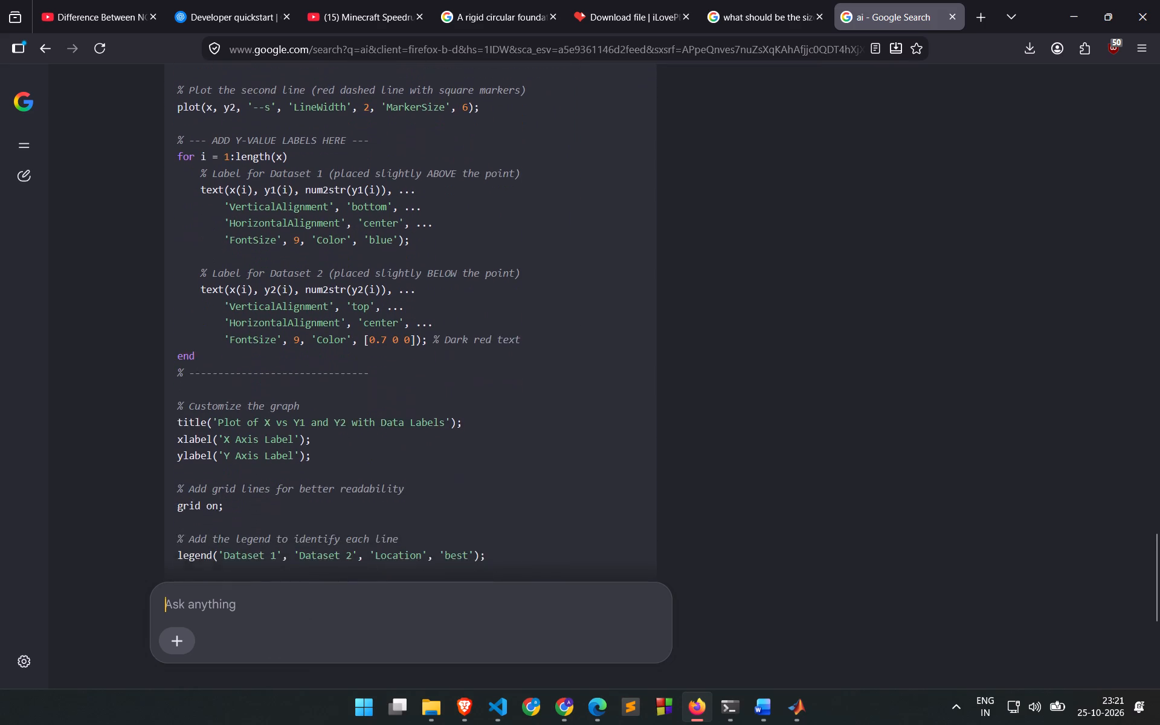
{"action": "scroll", "coordinate": [309, 535], "scroll_direction": "down", "scroll_amount": 2}
{"action": "scroll", "coordinate": [309, 535], "scroll_direction": "up", "scroll_amount": 1}
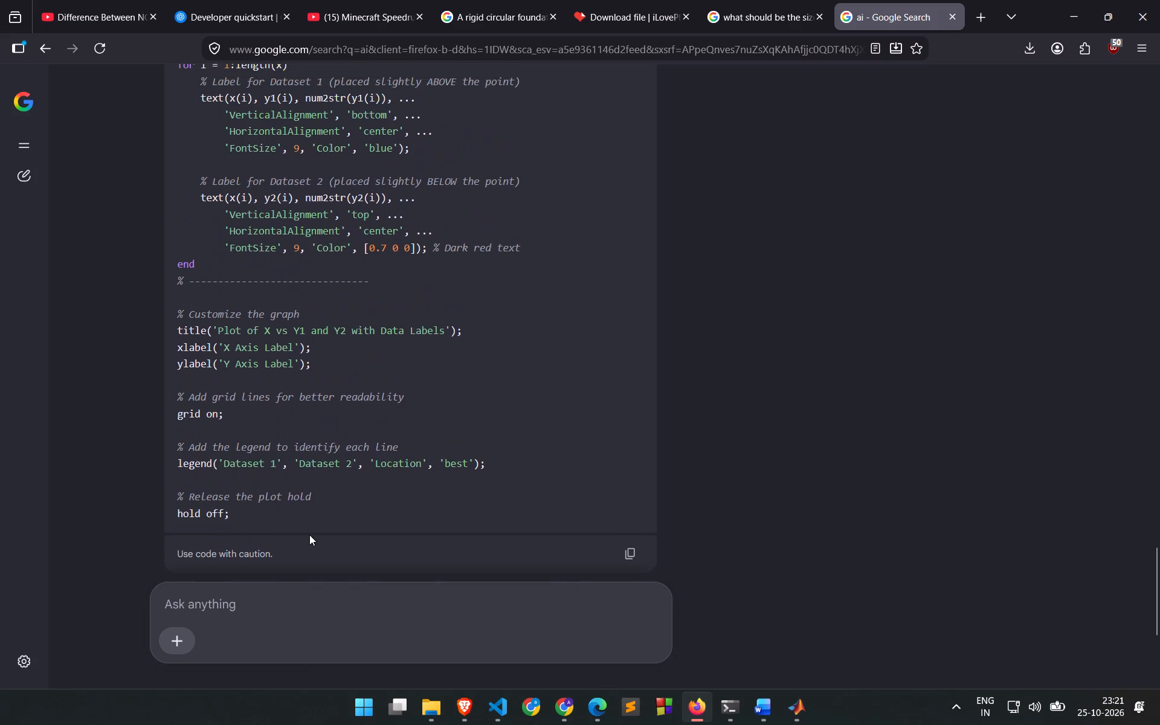
{"action": "scroll", "coordinate": [309, 535], "scroll_direction": "up", "scroll_amount": 2}
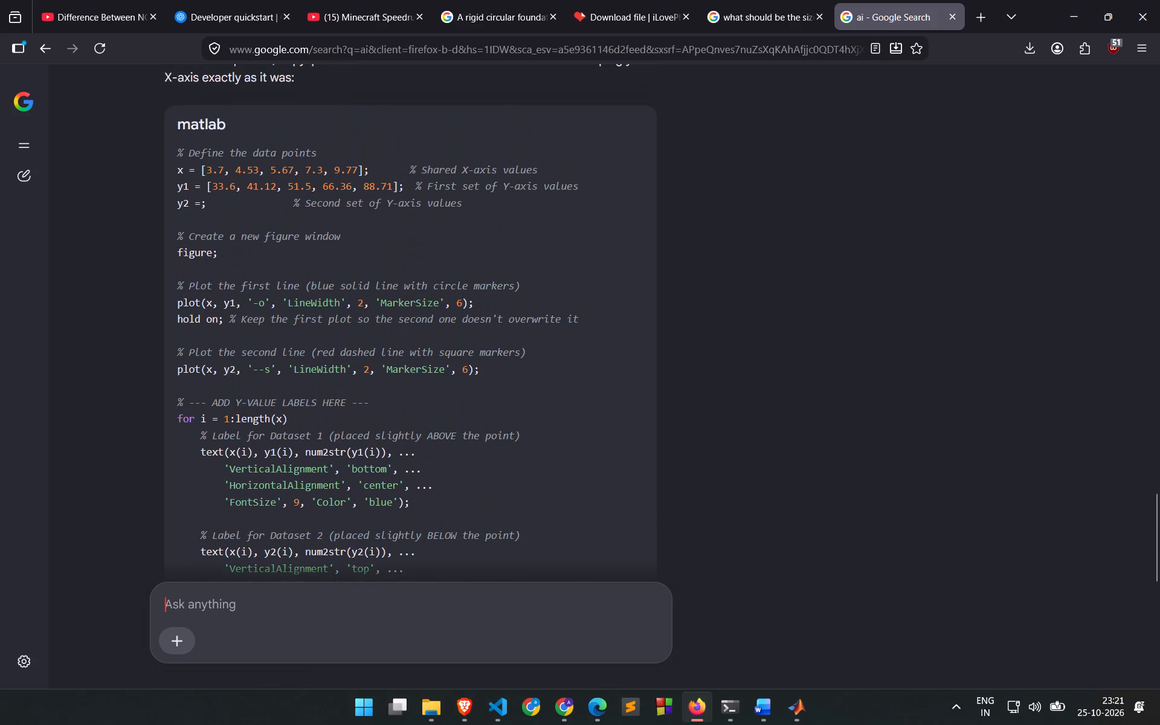
{"action": "scroll", "coordinate": [309, 535], "scroll_direction": "up", "scroll_amount": 1}
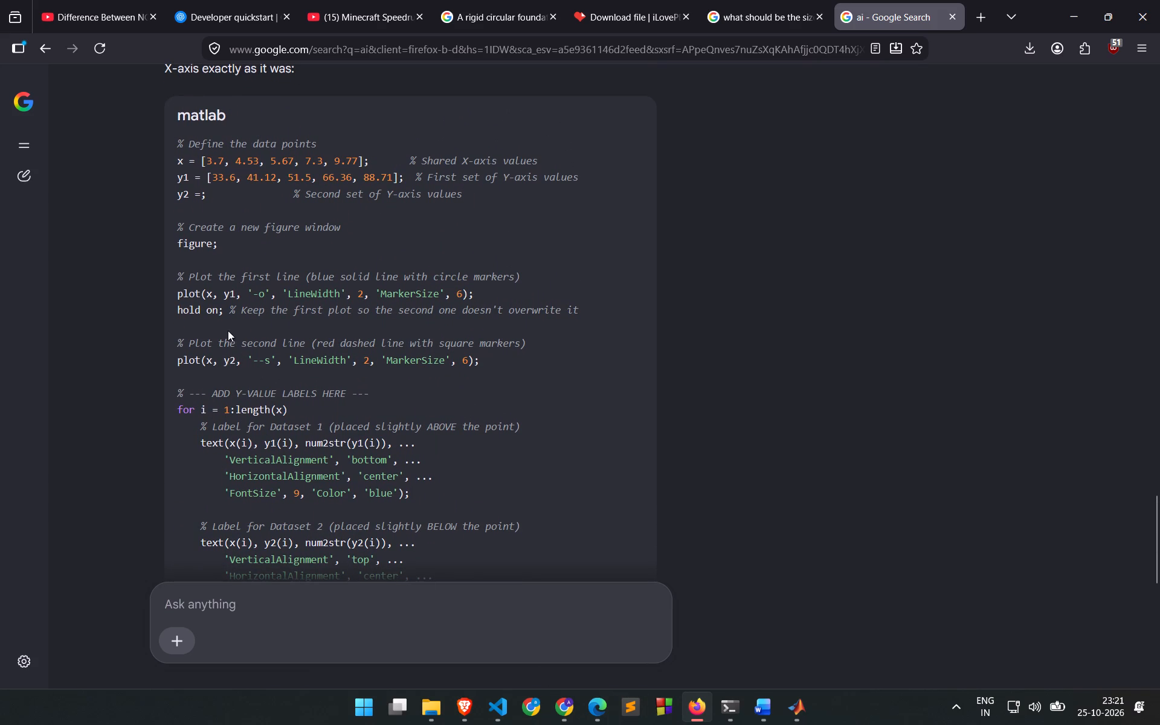
{"action": "left_click_drag", "start_coordinate": [178, 243], "coordinate": [178, 243]}
{"action": "left_click_drag", "start_coordinate": [178, 243], "coordinate": [266, 312]}
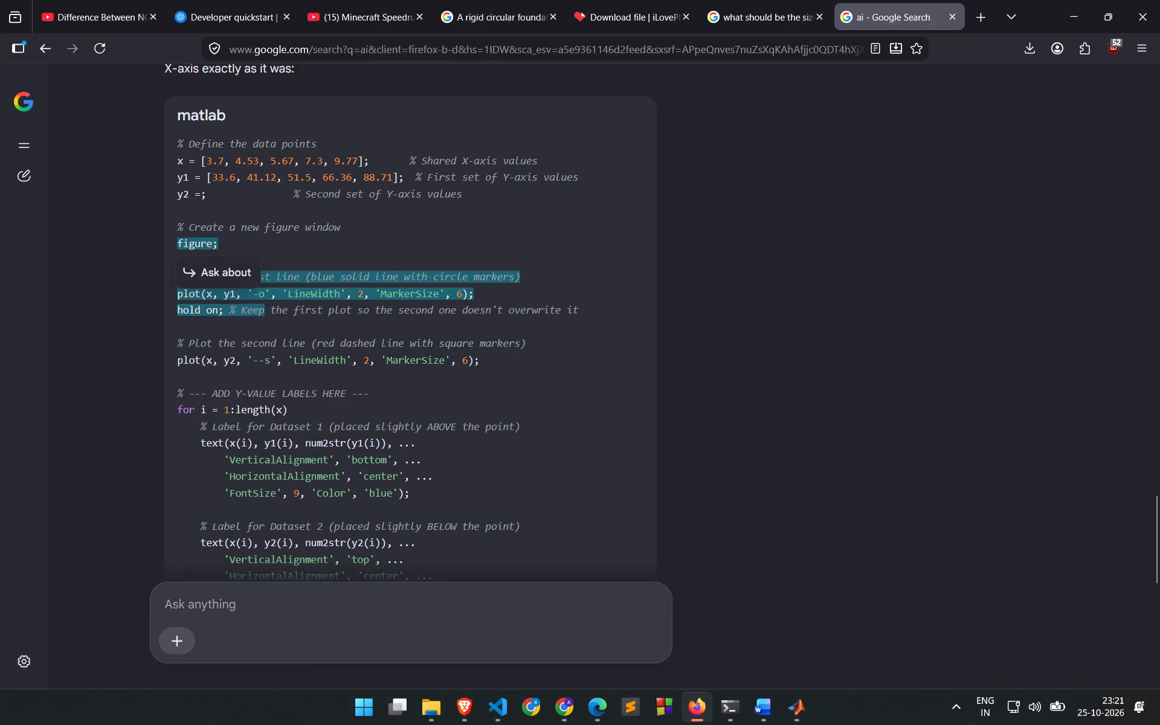
{"action": "left_click_drag", "start_coordinate": [266, 312], "coordinate": [286, 448]}
{"action": "scroll", "coordinate": [277, 333], "scroll_direction": "down", "scroll_amount": 5}
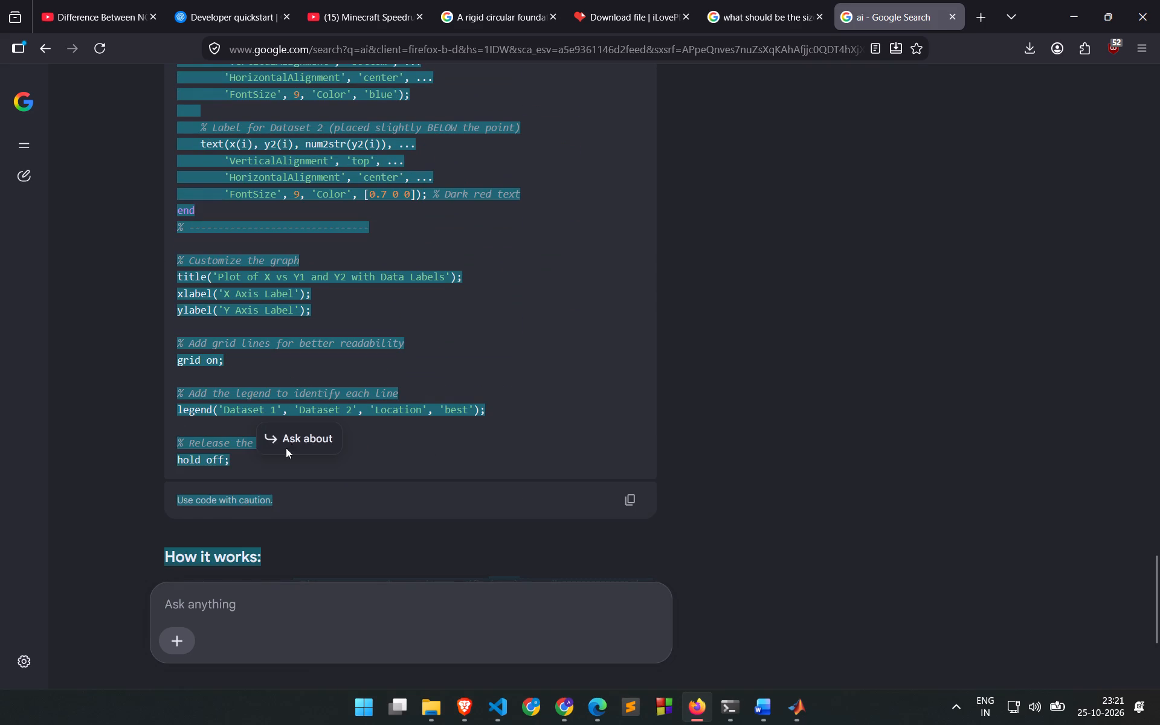
{"action": "left_click_drag", "start_coordinate": [286, 448], "coordinate": [232, 463]}
{"action": "key", "text": "ctrl+c"}
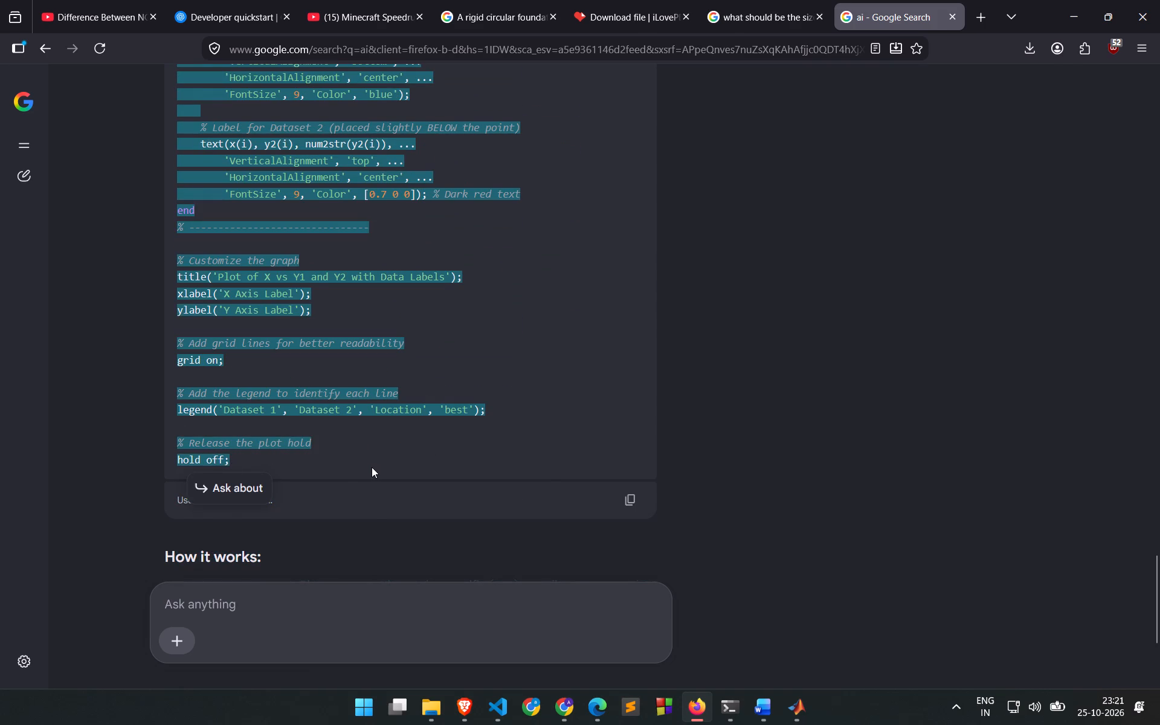
In MATLAB, replace untitled.m from the "Create a new figure window" comment through "hold off;" with the copied code.
{"action": "key", "text": "alt+Tab"}
{"action": "left_click", "coordinate": [235, 309]}
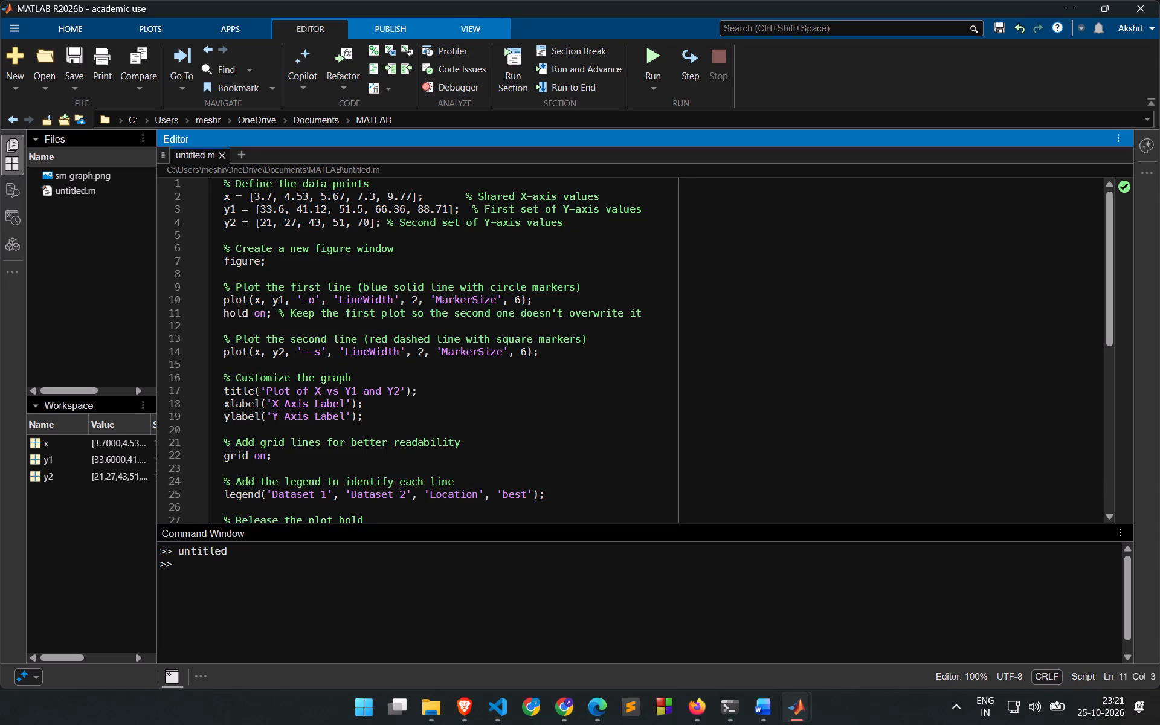
{"action": "left_click_drag", "start_coordinate": [221, 250], "coordinate": [296, 440]}
{"action": "scroll", "coordinate": [301, 338], "scroll_direction": "down", "scroll_amount": 1}
{"action": "scroll", "coordinate": [300, 421], "scroll_direction": "down", "scroll_amount": 1}
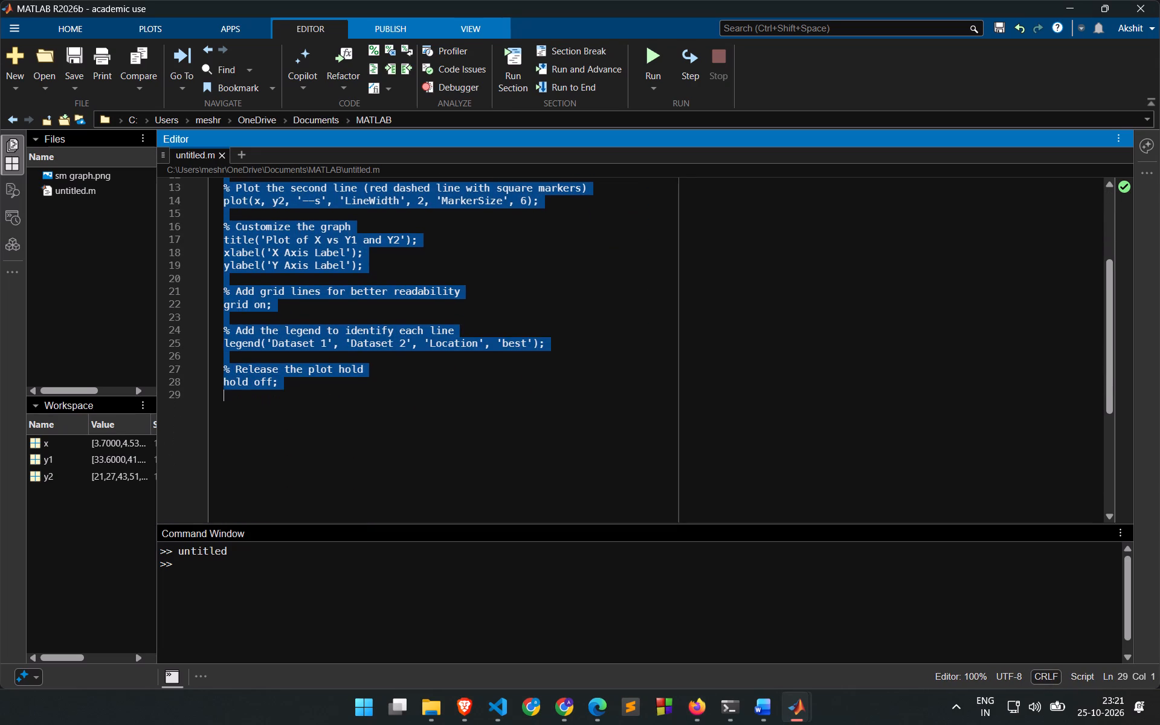
{"action": "left_click_drag", "start_coordinate": [296, 440], "coordinate": [283, 385]}
{"action": "key", "text": "ctrl+v"}
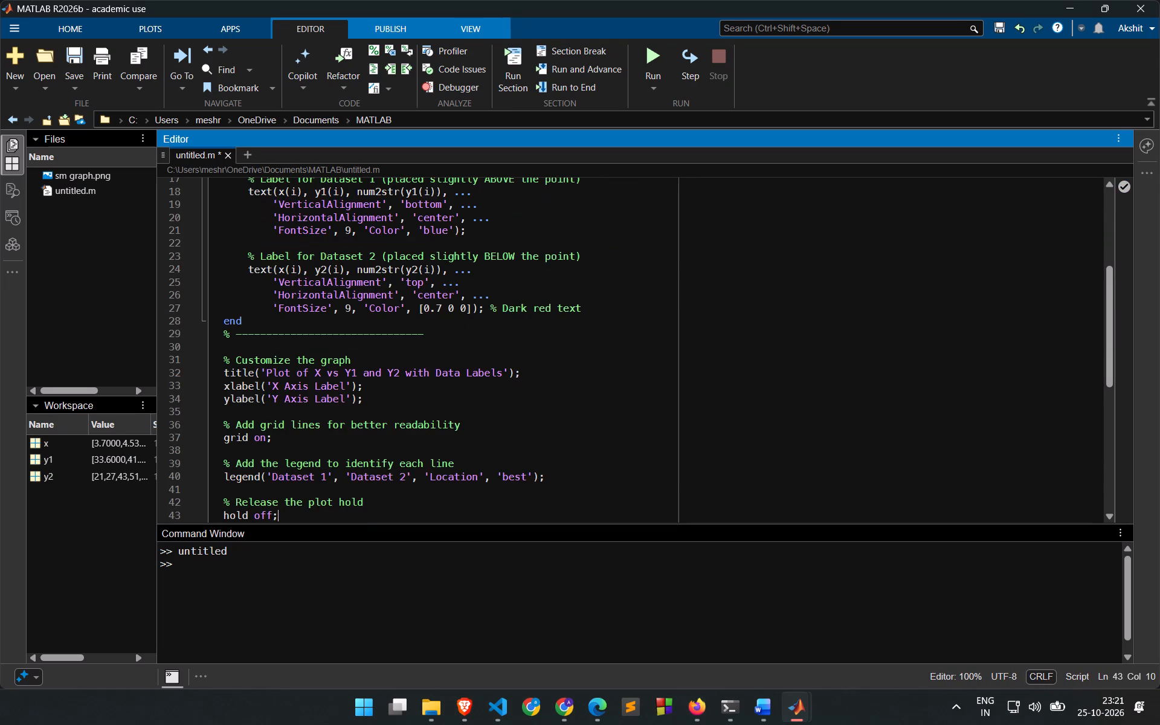
Run the updated untitled.m script to plot both curves with y-value labels.
{"action": "scroll", "coordinate": [321, 332], "scroll_direction": "up", "scroll_amount": 12}
{"action": "left_click", "coordinate": [642, 62]}
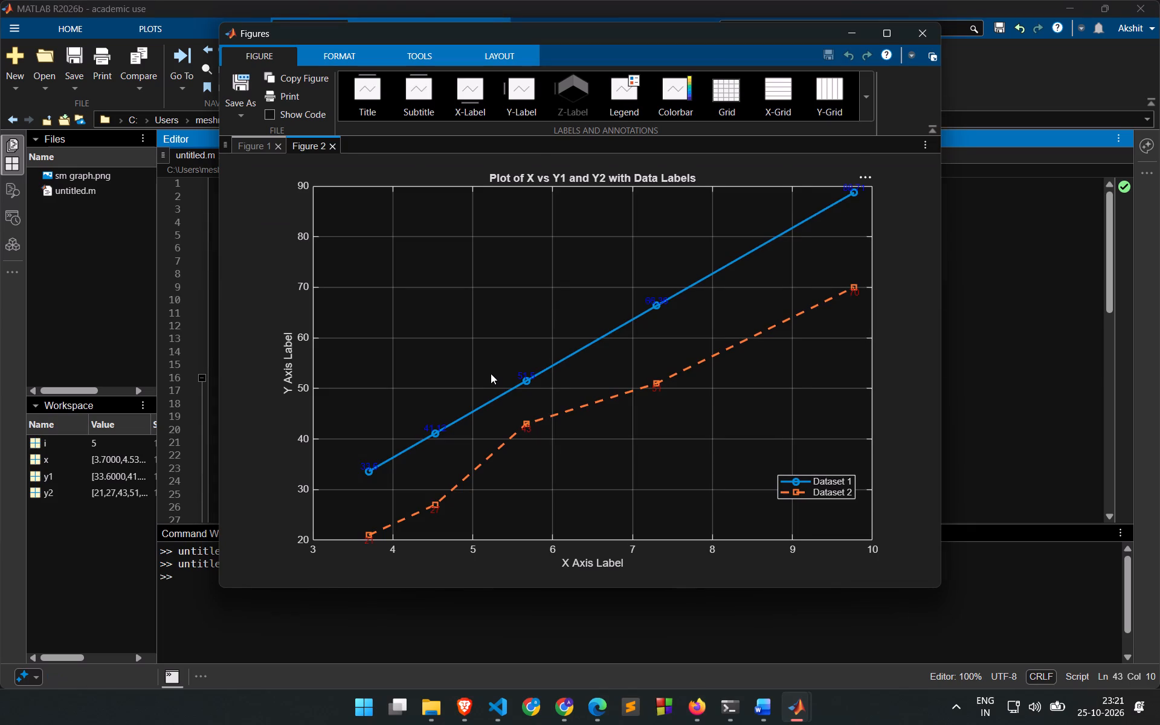
Apply the MATLAB Light theme to Figure 2.
{"action": "left_click", "coordinate": [456, 47]}
{"action": "left_click", "coordinate": [485, 52]}
{"action": "left_click", "coordinate": [448, 54]}
{"action": "left_click", "coordinate": [487, 43]}
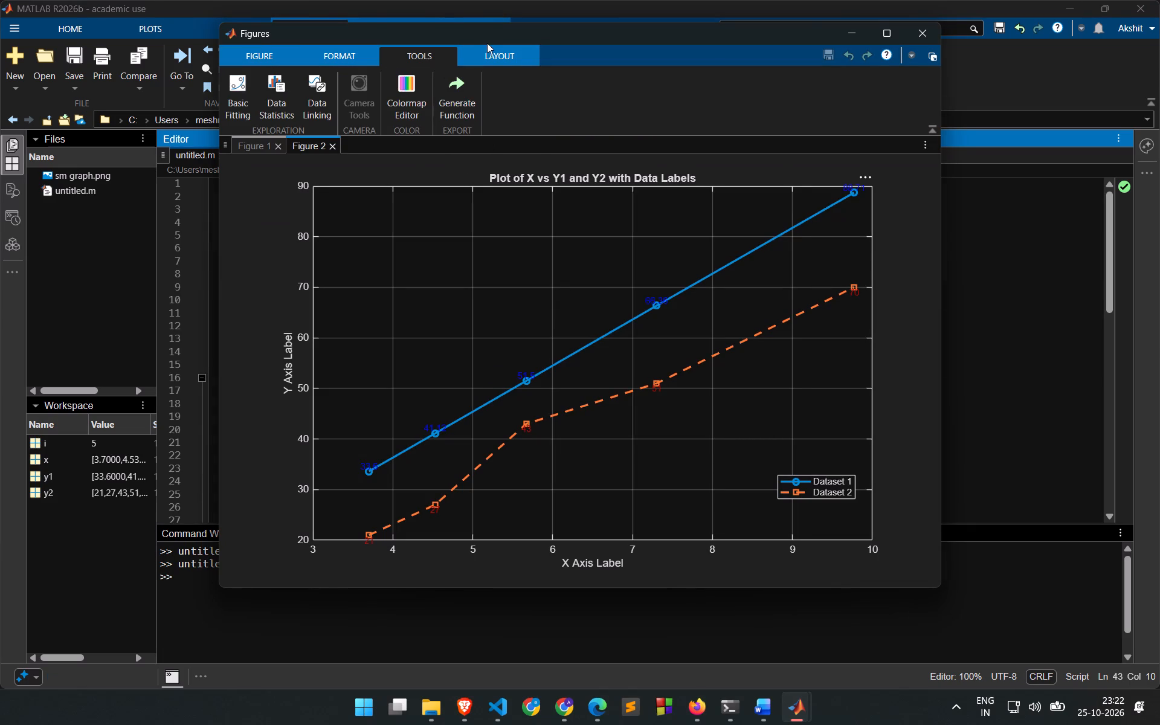
{"action": "left_click", "coordinate": [366, 52]}
{"action": "left_click", "coordinate": [565, 109]}
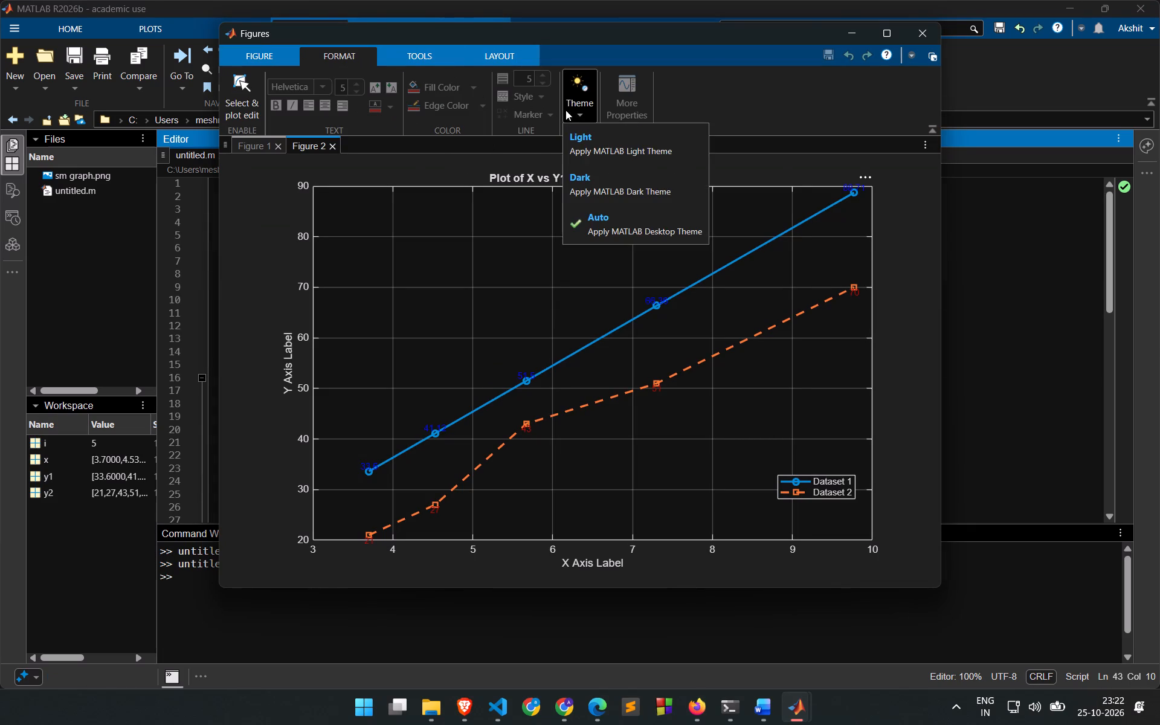
{"action": "left_click", "coordinate": [599, 147]}
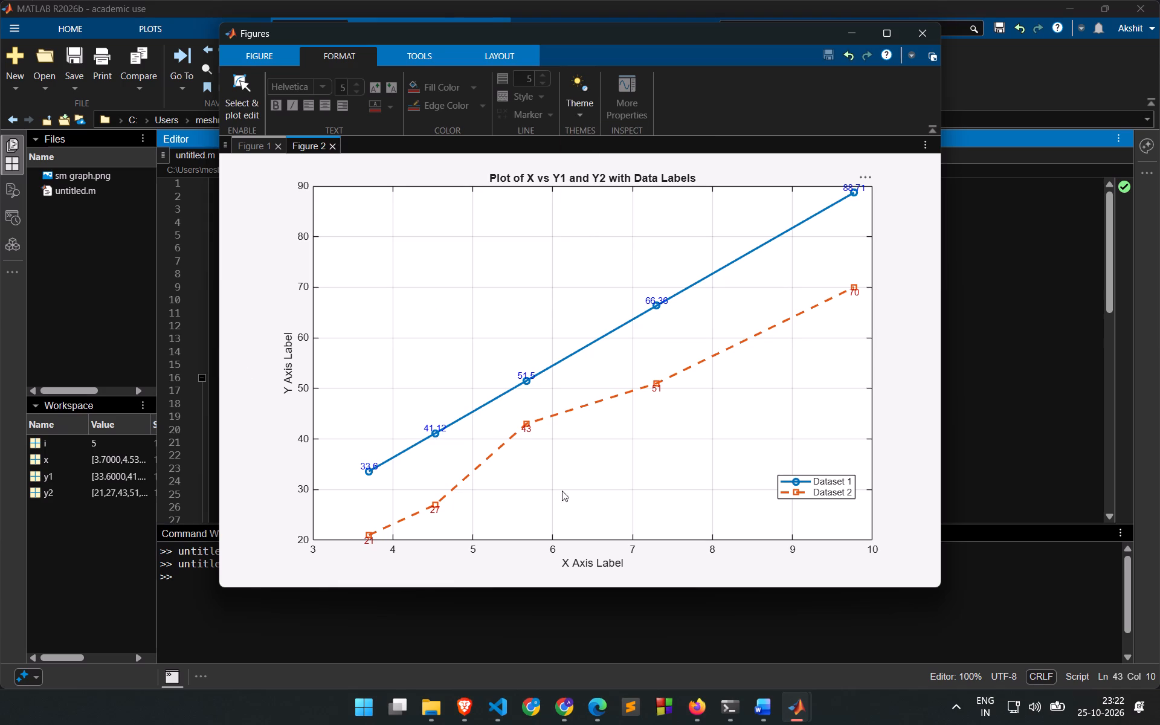
Replace Figure 2's x-axis label with "1/L^2 (m^-2)".
{"action": "double_click", "coordinate": [589, 559]}
{"action": "key", "text": "ctrl+a"}
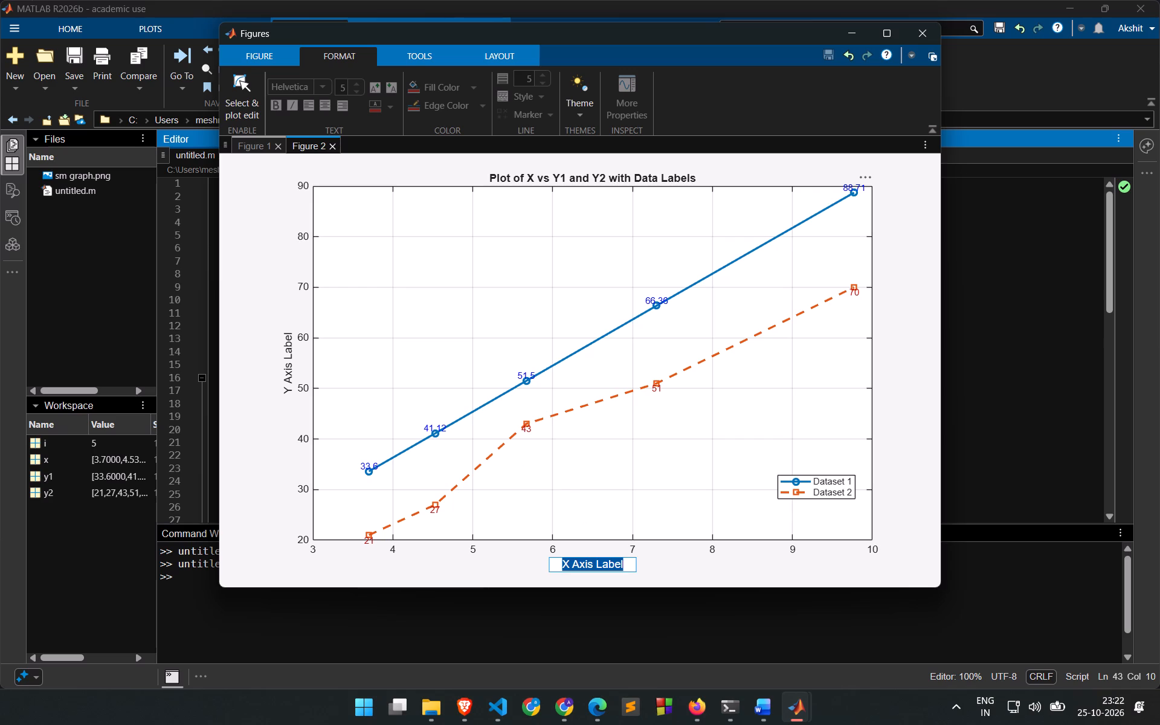
{"action": "key", "text": "BackSpace"}
{"action": "type", "text": "1/"}
{"action": "key", "text": "shift+l"}
{"action": "type", "text": "^2"}
{"action": "key", "text": "space"}
{"action": "type", "text": "("}
{"action": "key", "text": "m"}
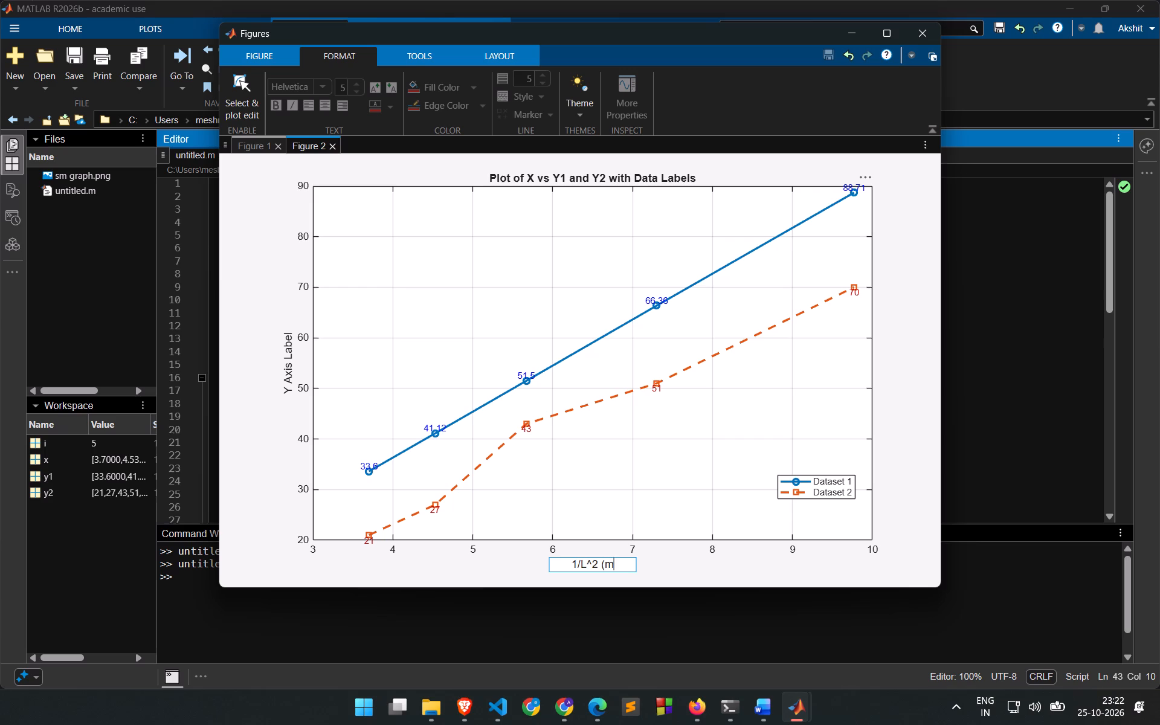
{"action": "type", "text": "^-2"}
{"action": "key", "text": "shift+parenright"}
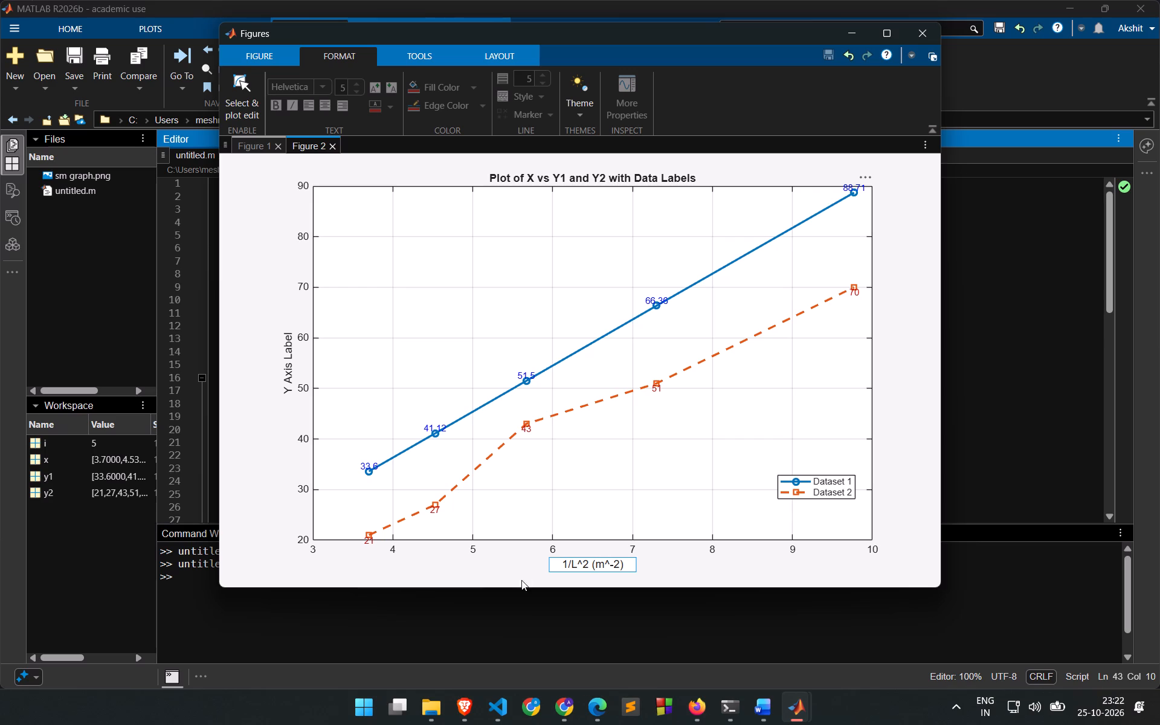
{"action": "left_click", "coordinate": [521, 570]}
Enclose the unit's exponent in parentheses so the x-axis label reads "1/L^2 (m^(-2))".
{"action": "left_click", "coordinate": [610, 565]}
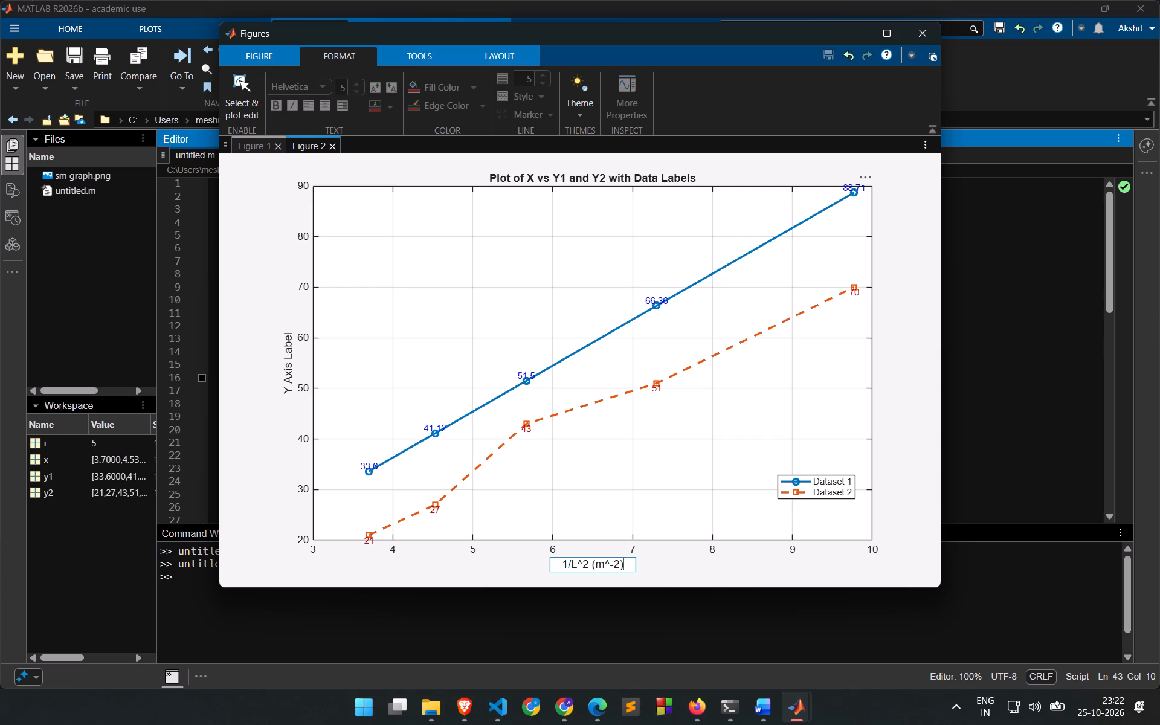
{"action": "left_click", "coordinate": [611, 564]}
{"action": "key", "text": "shift+parenleft"}
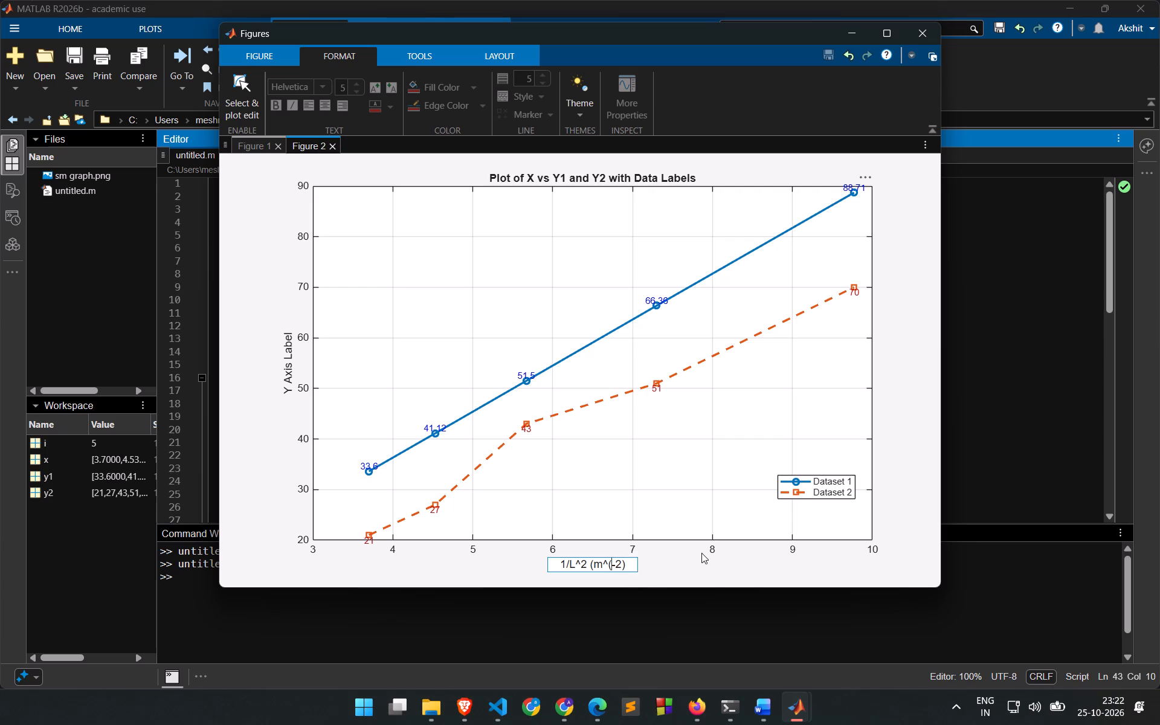
{"action": "key", "text": "Right"}
{"action": "key", "text": "Right"}
{"action": "key", "text": "shift+parenright"}
{"action": "left_click", "coordinate": [701, 553]}
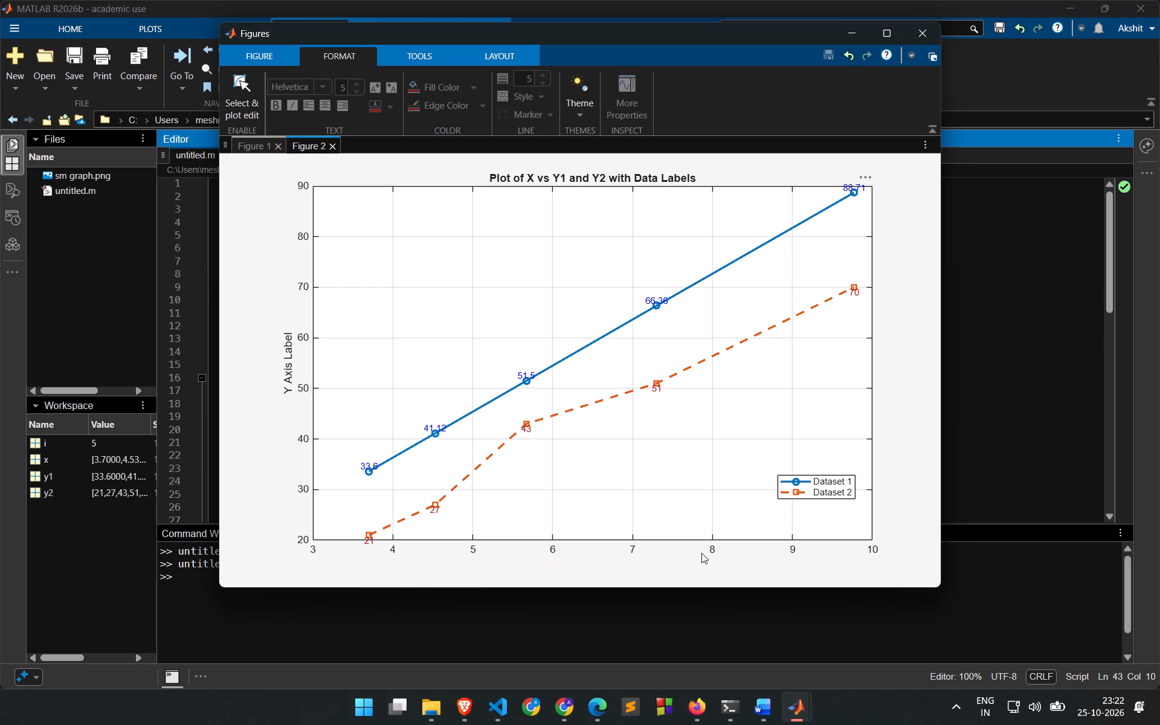
Copy the full text of Figure 2's x-axis label.
{"action": "left_click", "coordinate": [611, 569]}
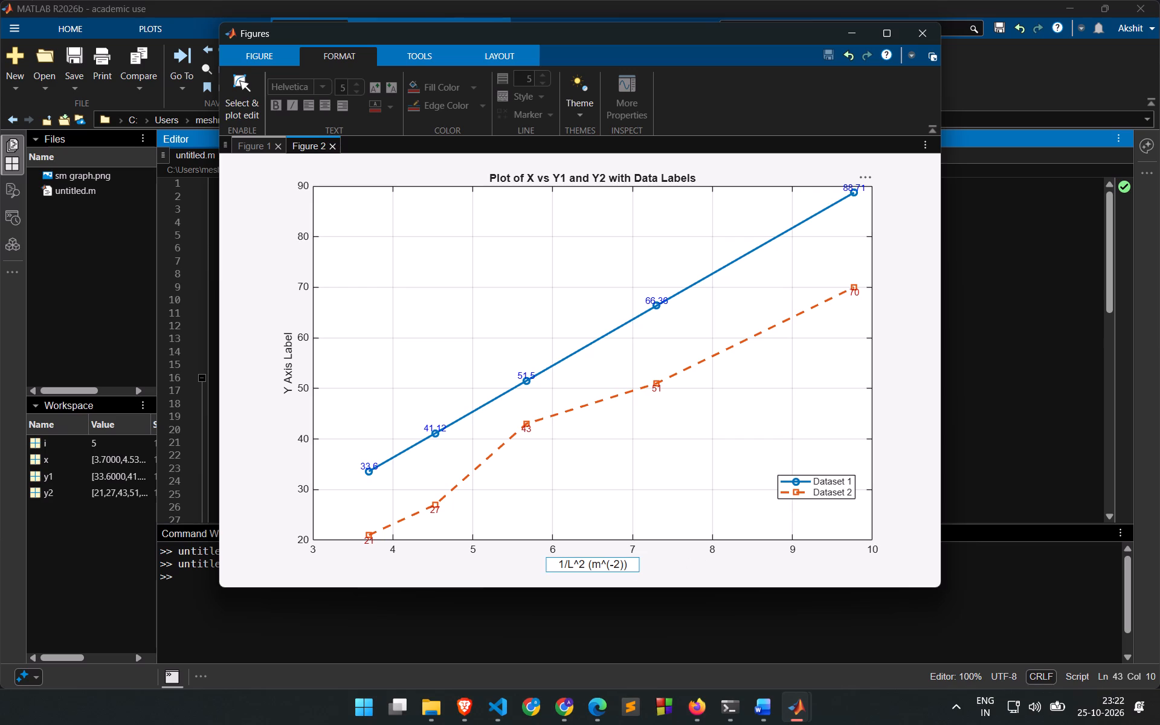
{"action": "left_click_drag", "start_coordinate": [630, 564], "coordinate": [555, 564]}
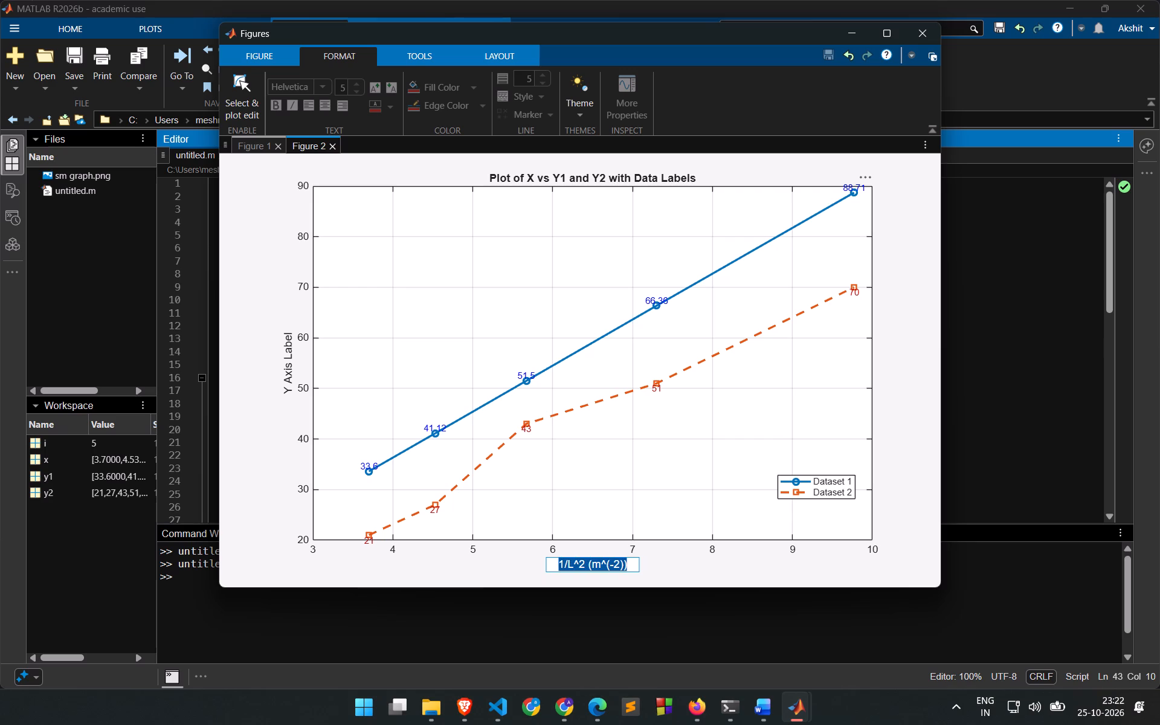
{"action": "key", "text": "ctrl+c"}
In the Firefox AI chat, ask "how to display 1/L^2 (m^(-2)) correctly on graph on matlab like how we write on notebook", pasting the copied label.
{"action": "key", "text": "alt+Tab"}
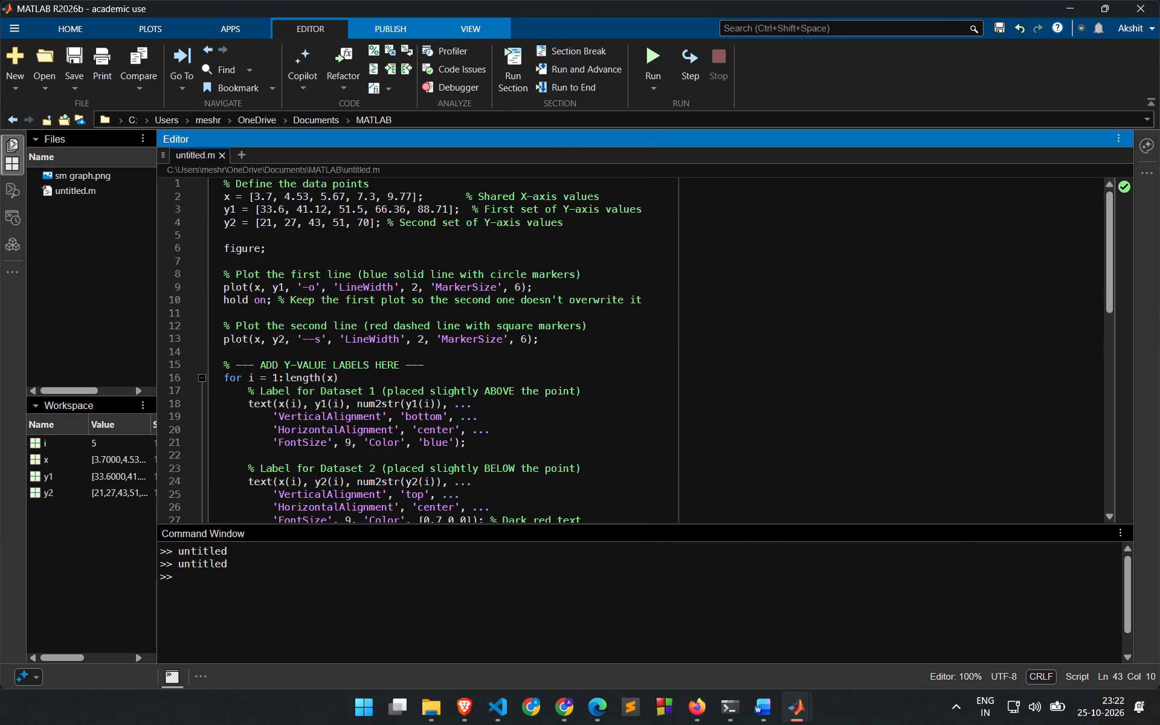
{"action": "left_click", "coordinate": [686, 717]}
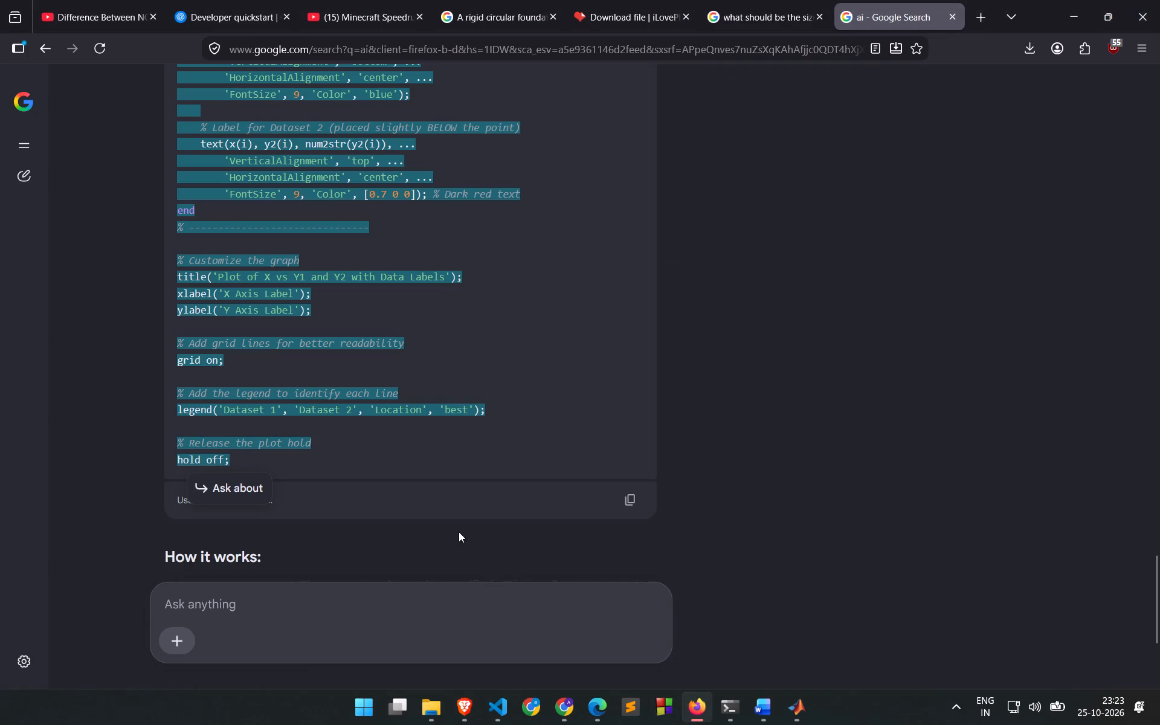
{"action": "left_click", "coordinate": [314, 614]}
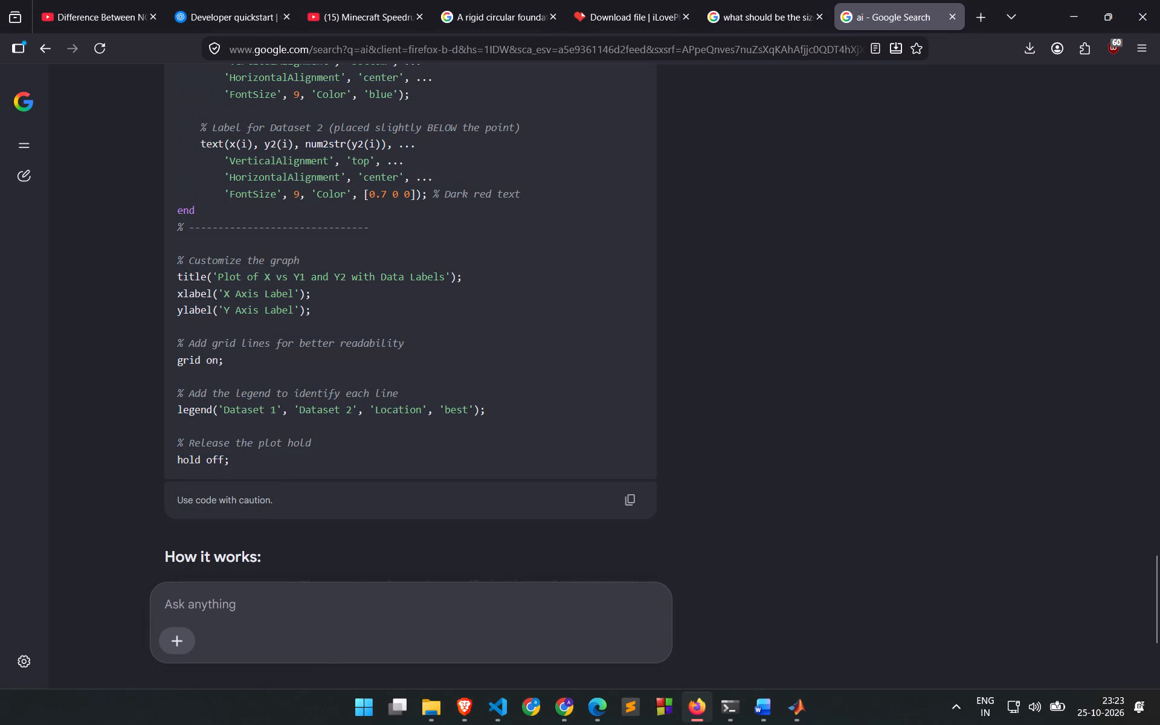
{"action": "type", "text": "how to displa"}
{"action": "type", "text": "y"}
{"action": "key", "text": "space"}
{"action": "key", "text": "ctrl+v"}
{"action": "key", "text": "space"}
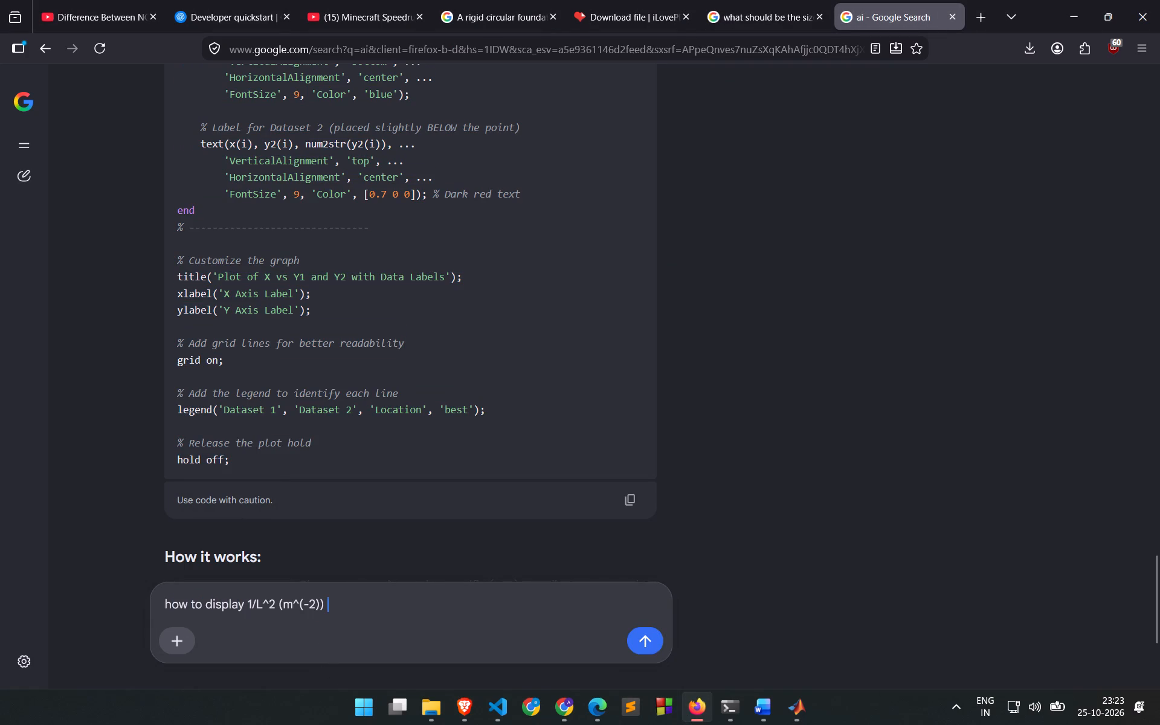
{"action": "type", "text": "correc"}
{"action": "type", "text": "tly on"}
{"action": "key", "text": "space"}
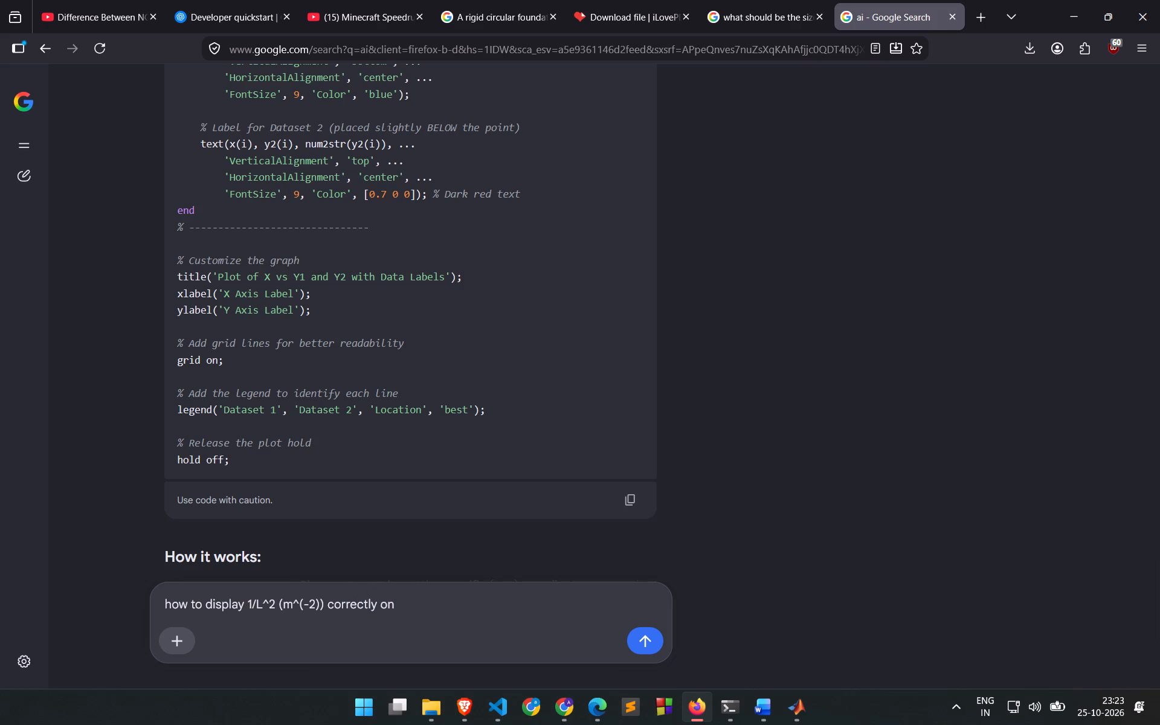
{"action": "type", "text": "graph on matlab"}
{"action": "key", "text": "space"}
{"action": "type", "text": "like"}
{"action": "key", "text": "space"}
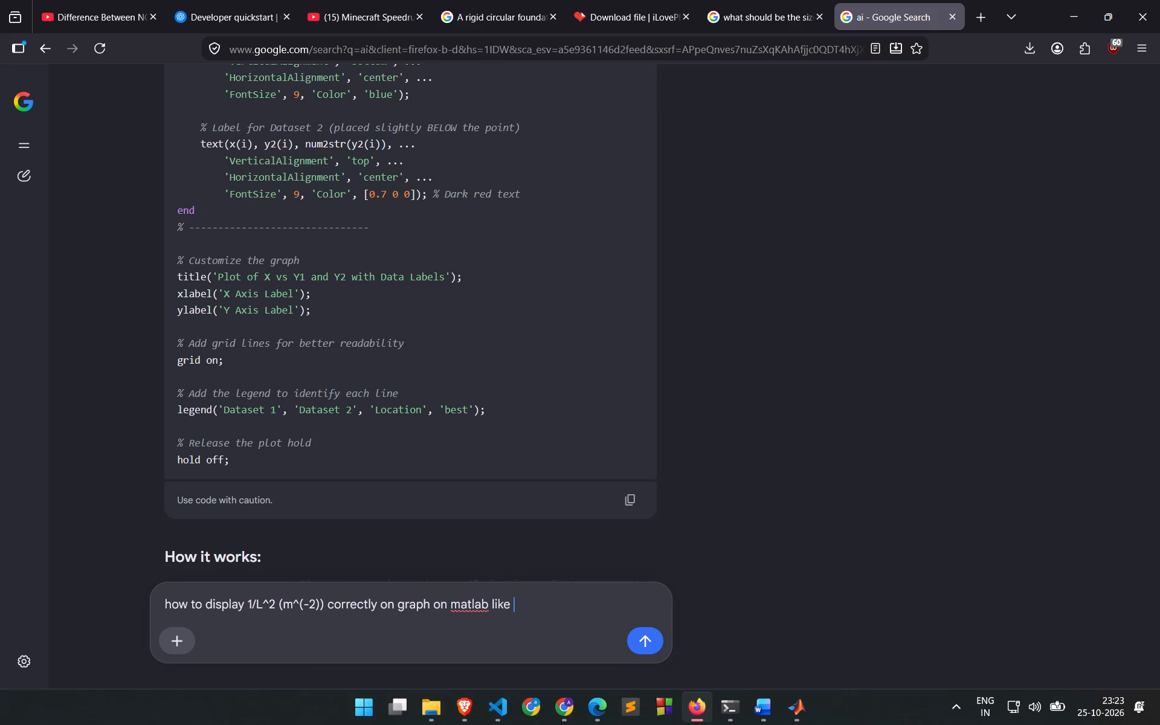
{"action": "type", "text": "how er"}
{"action": "key", "text": "space"}
{"action": "key", "text": "BackSpace"}
{"action": "key", "text": "BackSpace"}
{"action": "key", "text": "BackSpace"}
{"action": "type", "text": "we write on notebook"}
{"action": "key", "text": "Return"}
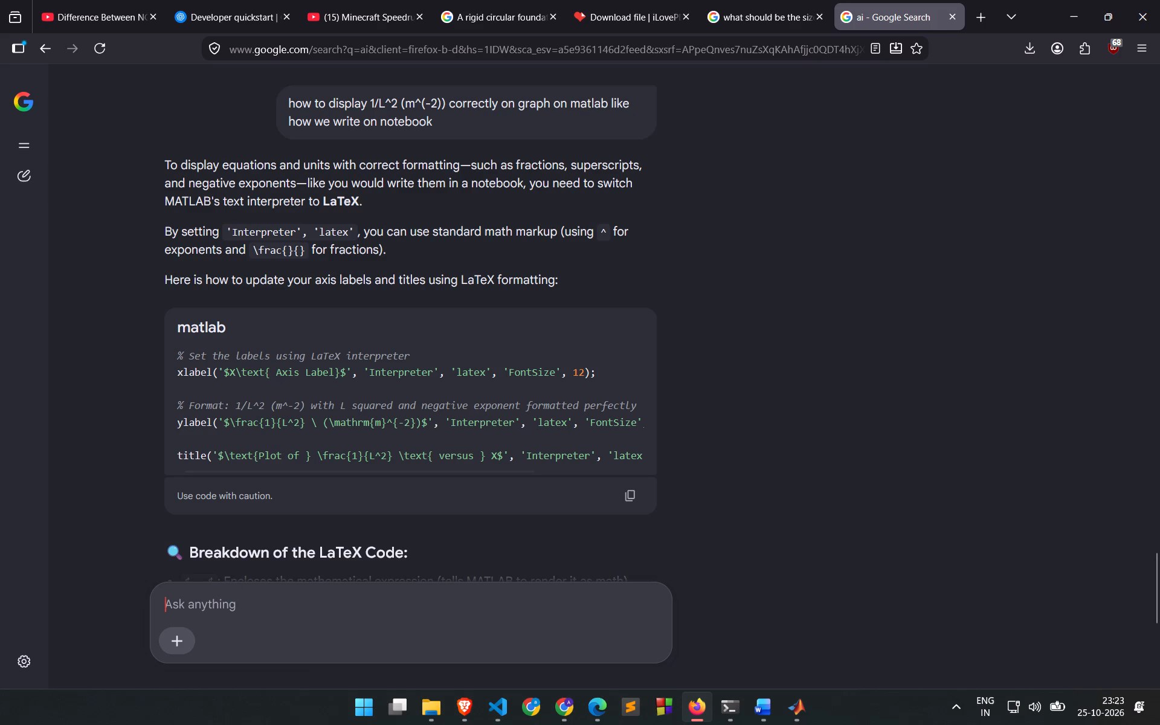
Read the AI chat's explanation of LaTeX formatting for MATLAB axis labels, titles and legends.
{"action": "scroll", "coordinate": [203, 374], "scroll_direction": "down", "scroll_amount": 1}
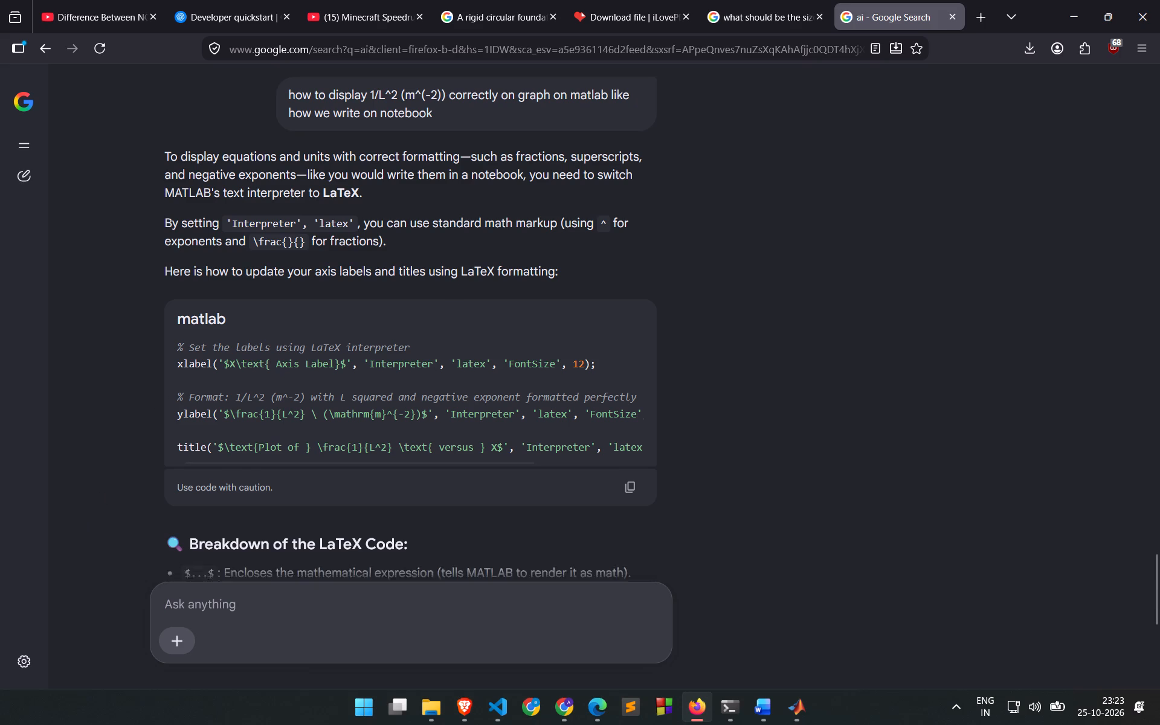
{"action": "scroll", "coordinate": [205, 374], "scroll_direction": "down", "scroll_amount": 4}
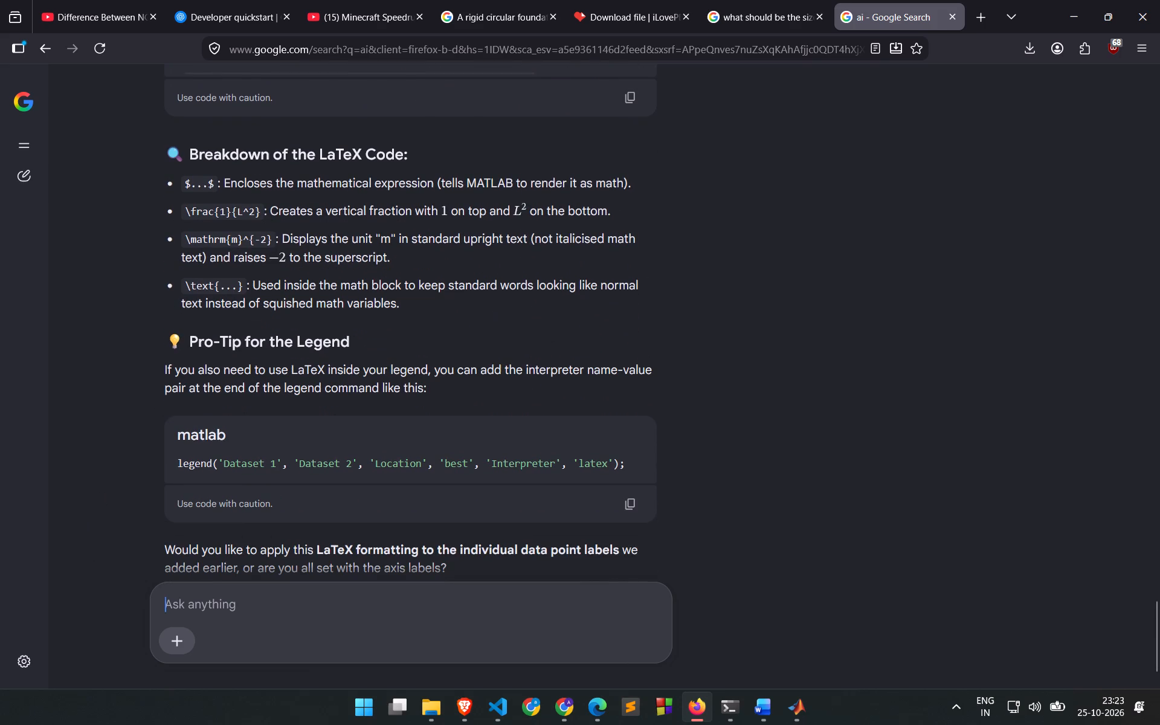
{"action": "scroll", "coordinate": [254, 394], "scroll_direction": "down", "scroll_amount": 4}
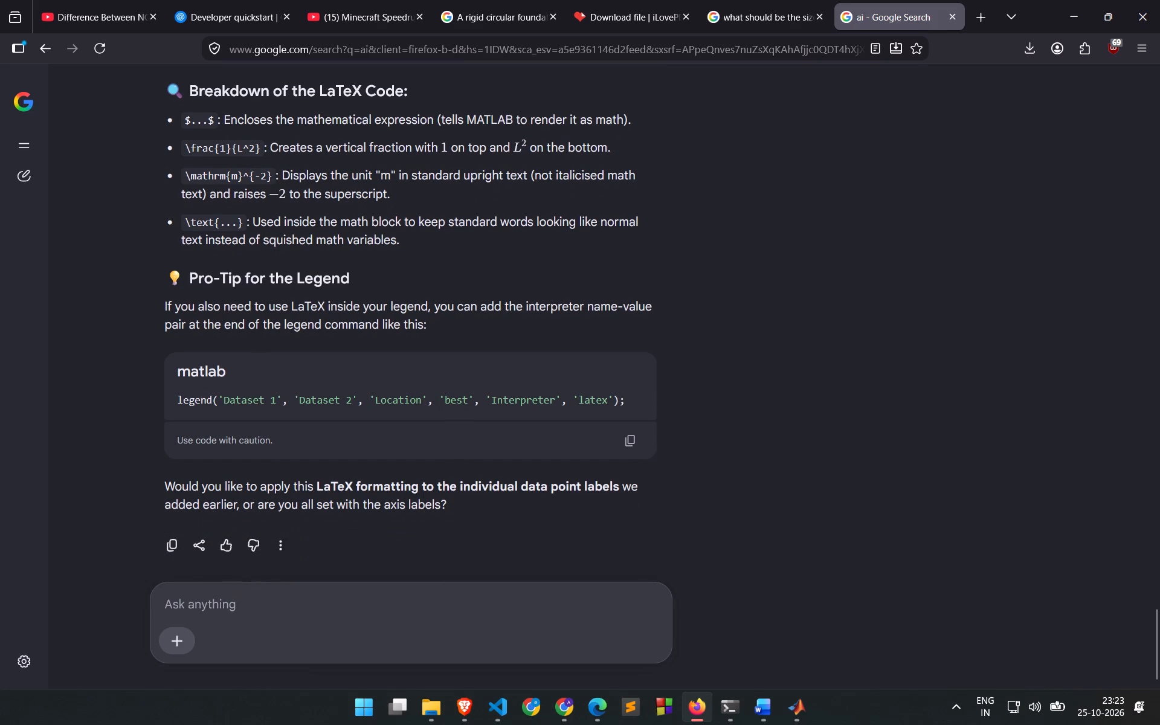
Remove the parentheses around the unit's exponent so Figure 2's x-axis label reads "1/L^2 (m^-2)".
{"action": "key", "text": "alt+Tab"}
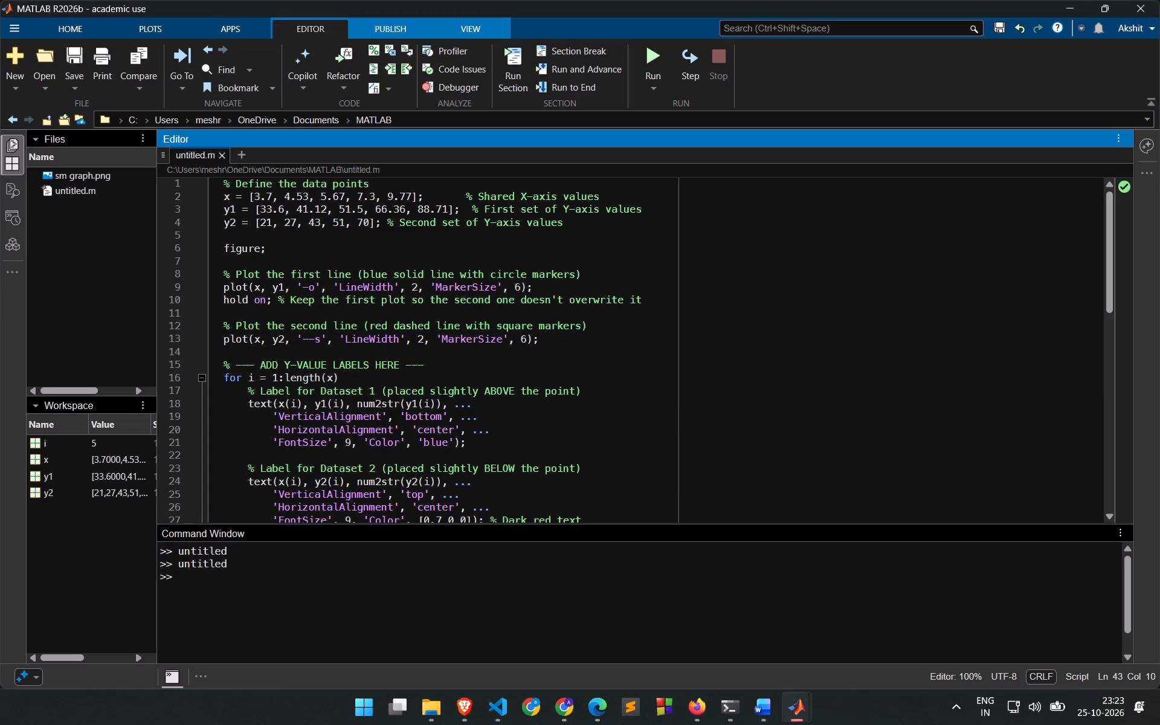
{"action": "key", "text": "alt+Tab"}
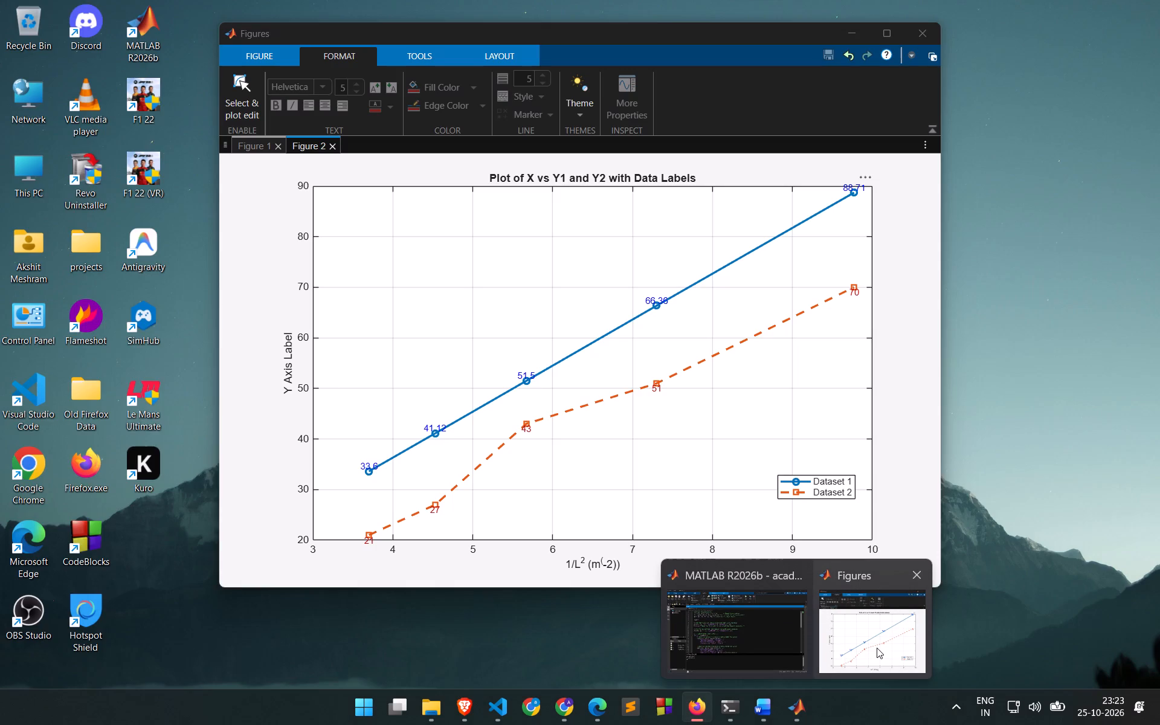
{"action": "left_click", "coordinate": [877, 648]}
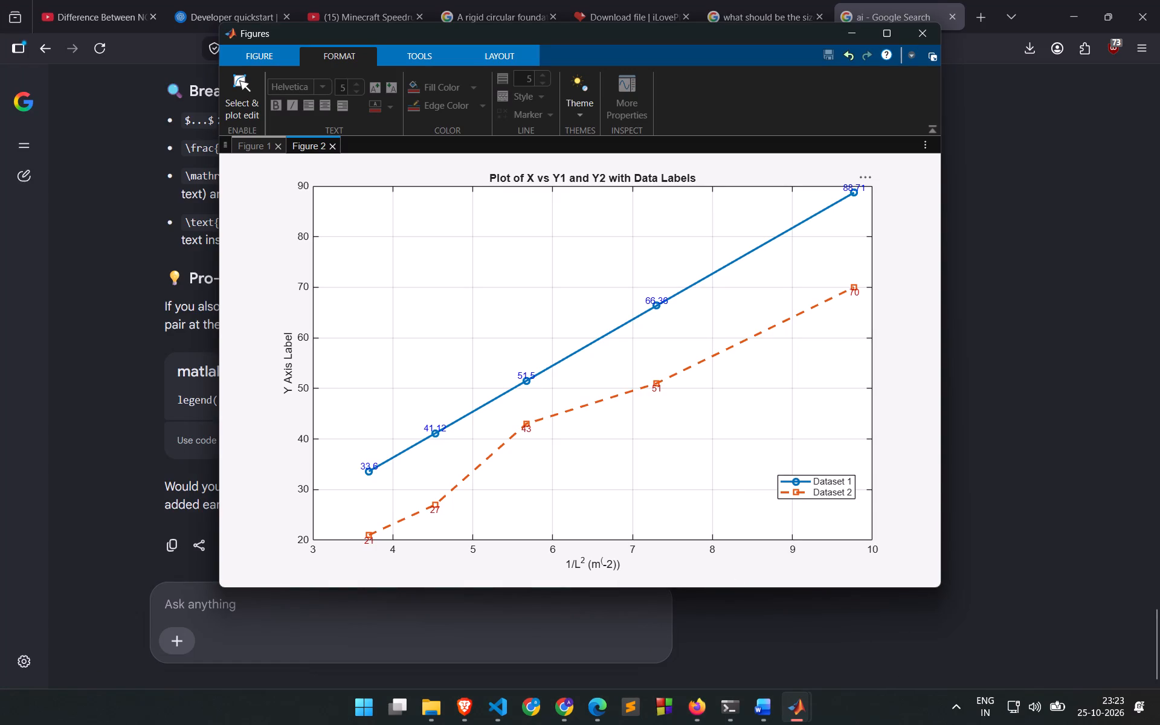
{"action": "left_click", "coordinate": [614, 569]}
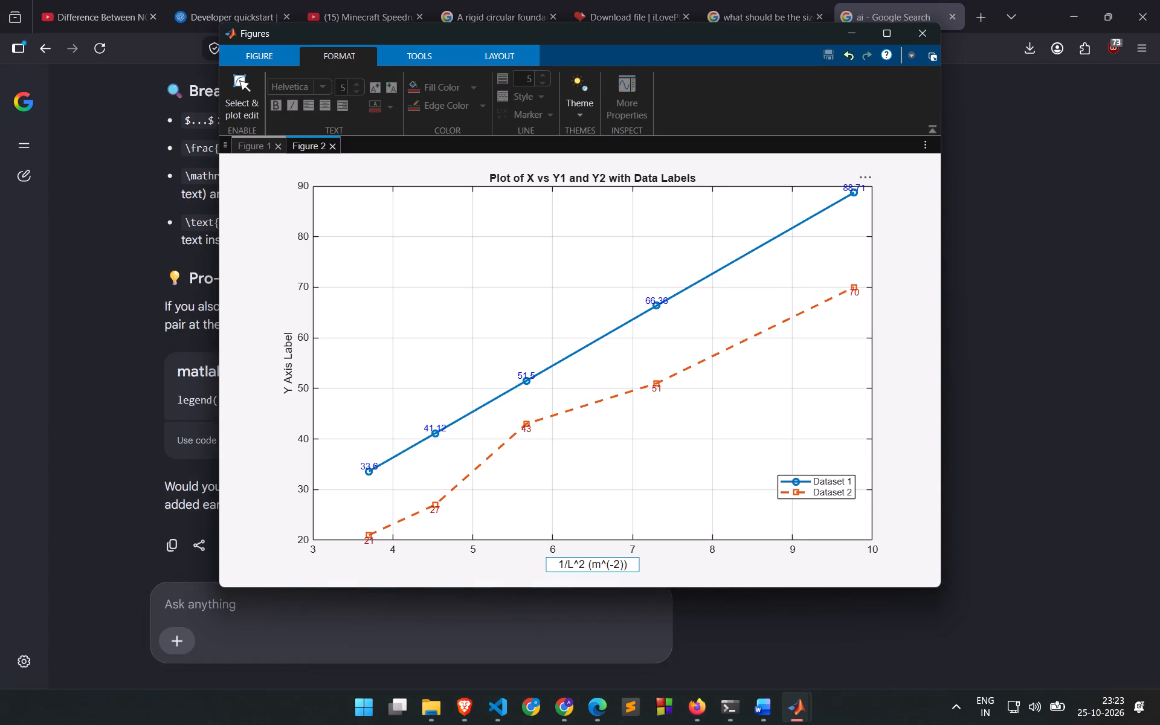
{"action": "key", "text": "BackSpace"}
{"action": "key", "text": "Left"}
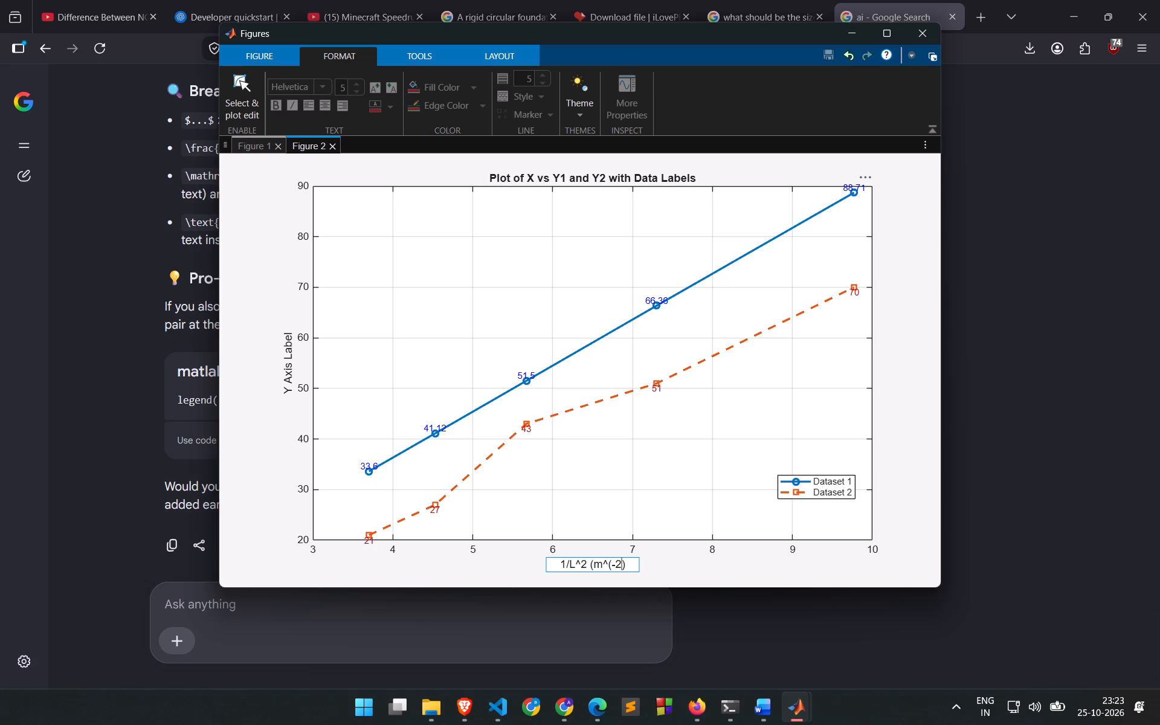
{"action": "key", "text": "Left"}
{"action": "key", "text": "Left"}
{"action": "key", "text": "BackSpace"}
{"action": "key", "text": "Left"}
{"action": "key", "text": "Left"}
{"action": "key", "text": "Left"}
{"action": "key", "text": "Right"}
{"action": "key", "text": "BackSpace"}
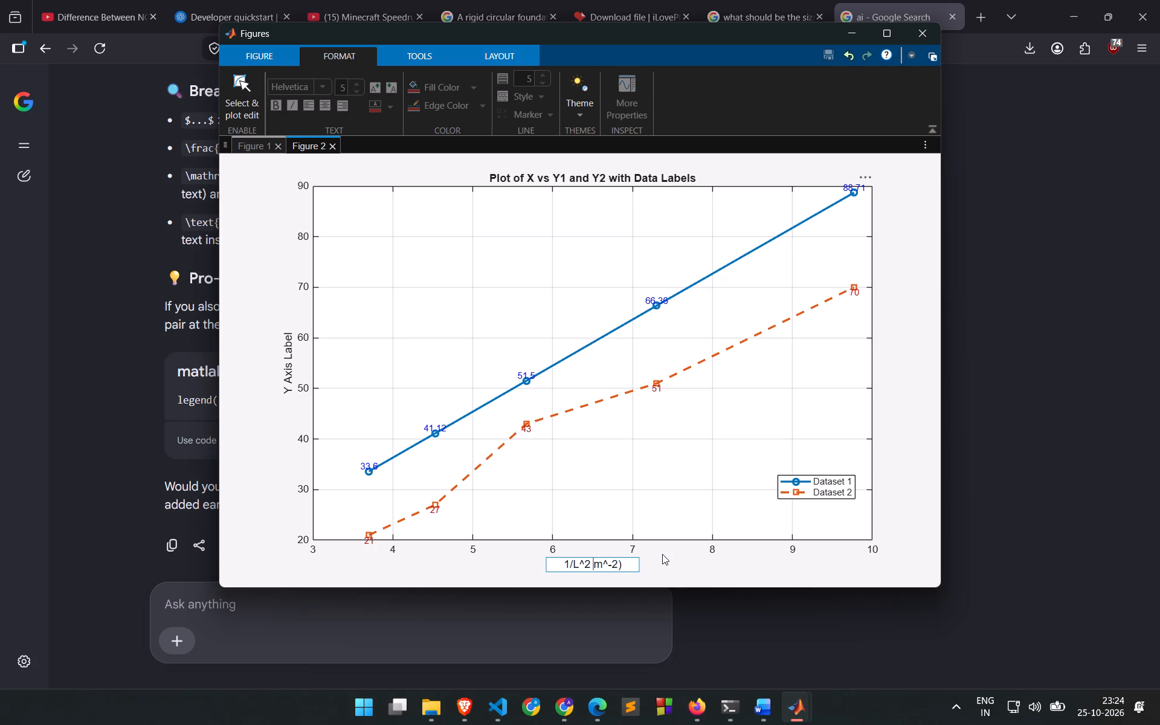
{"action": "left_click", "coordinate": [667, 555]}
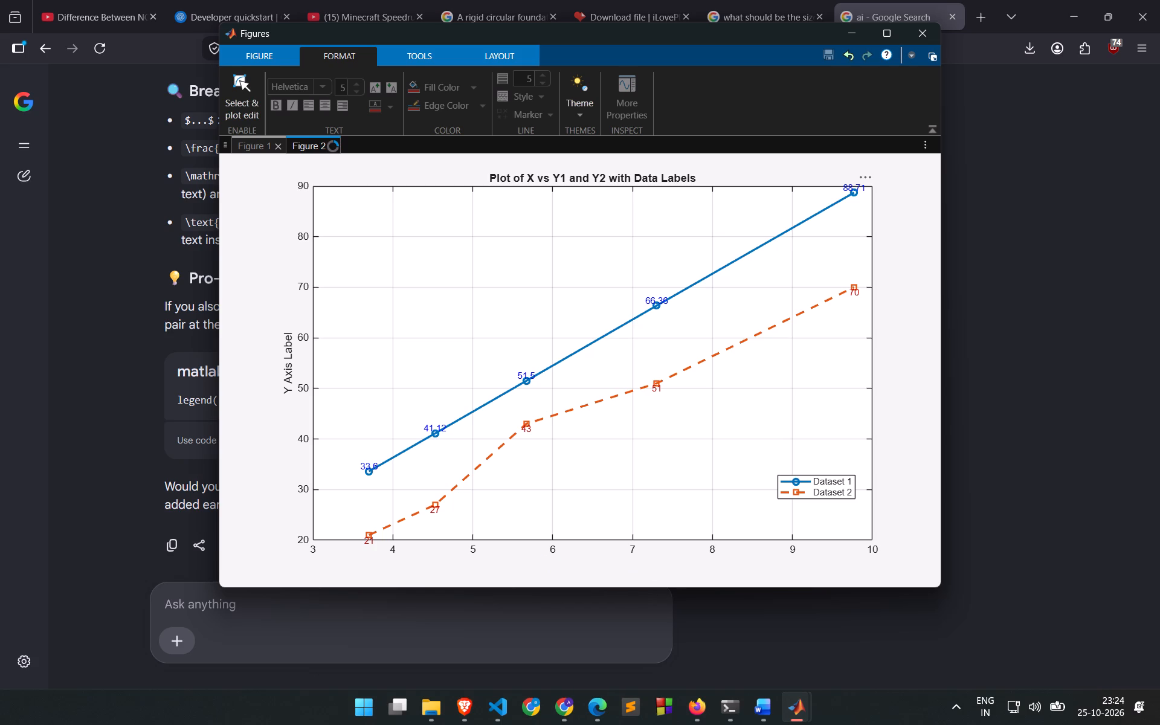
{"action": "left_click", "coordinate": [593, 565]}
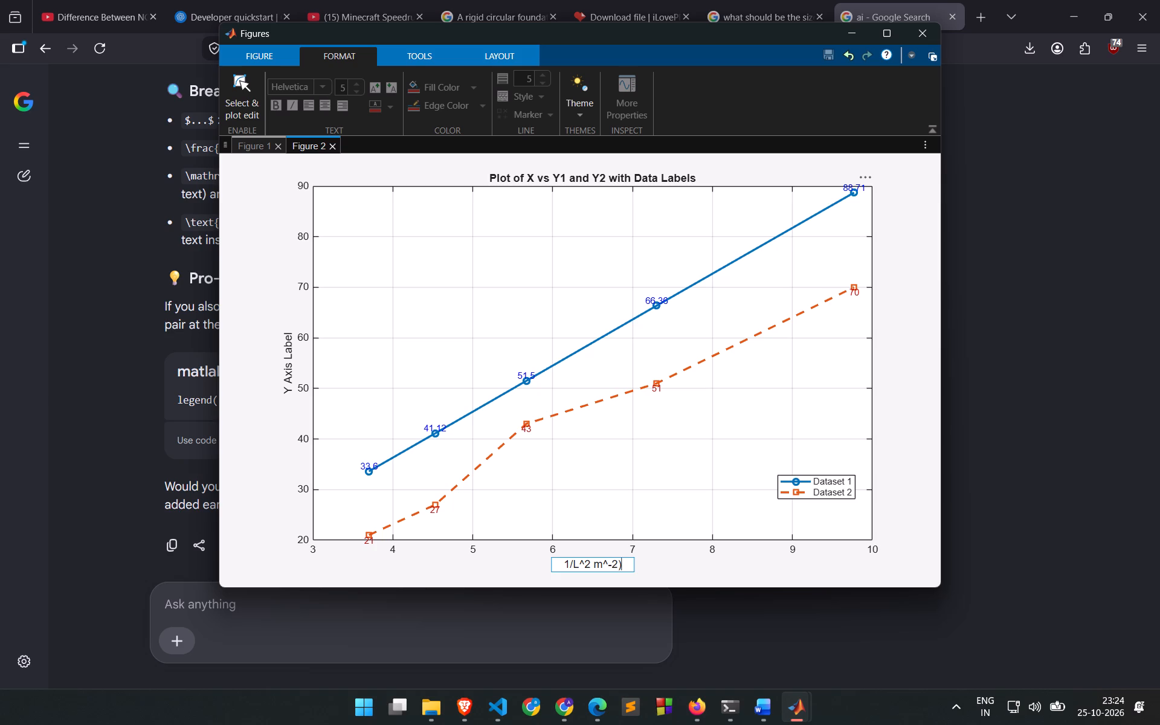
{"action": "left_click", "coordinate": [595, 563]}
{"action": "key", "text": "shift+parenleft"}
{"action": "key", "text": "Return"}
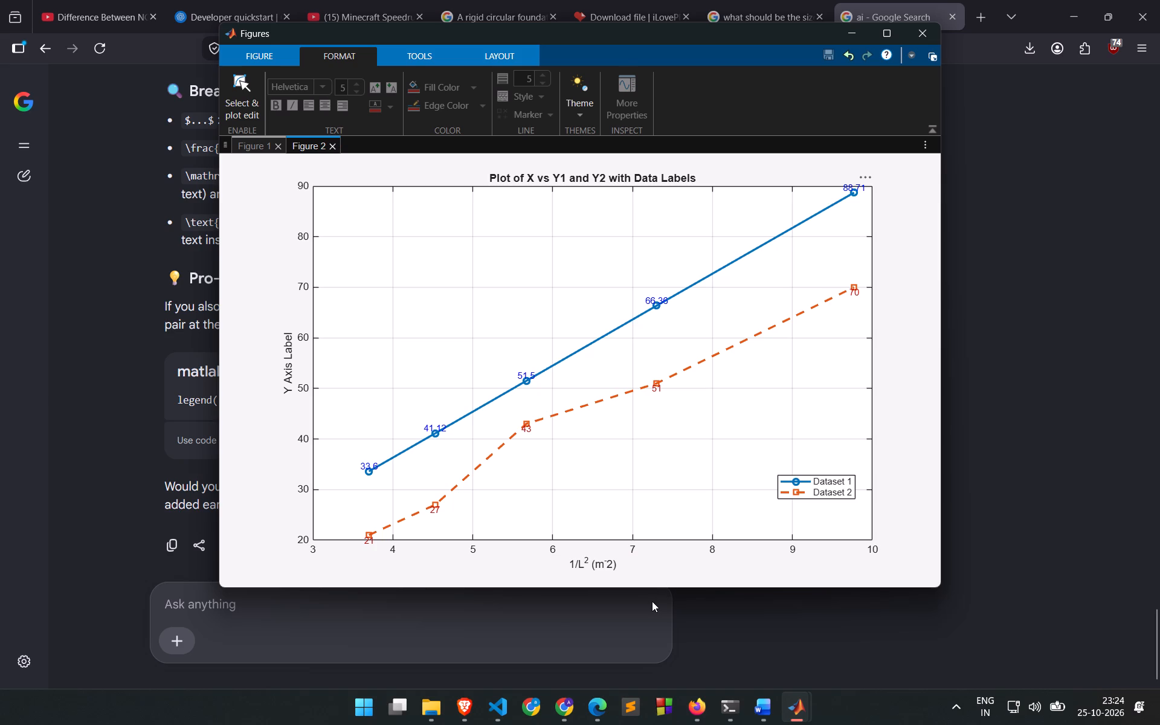
Return to the Firefox AI chat, review the LaTeX answer and ask "where to add those code in matlab".
{"action": "key", "text": "alt+Tab"}
{"action": "scroll", "coordinate": [455, 430], "scroll_direction": "up", "scroll_amount": 6}
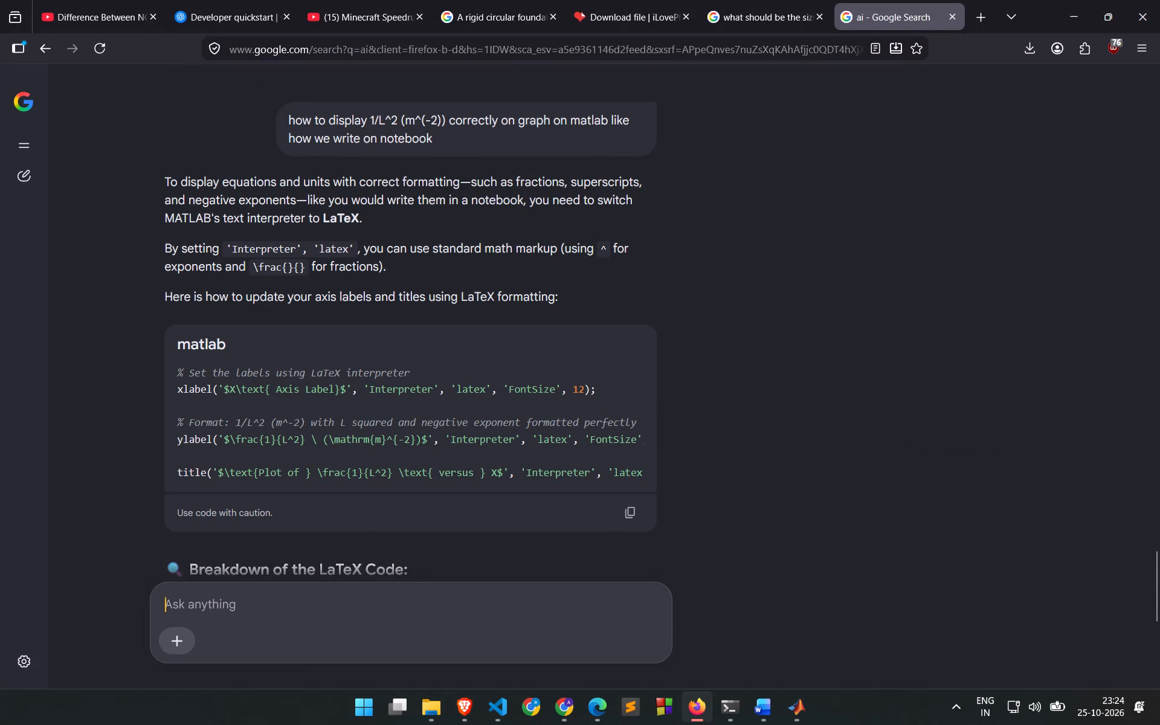
{"action": "scroll", "coordinate": [242, 323], "scroll_direction": "down", "scroll_amount": 4}
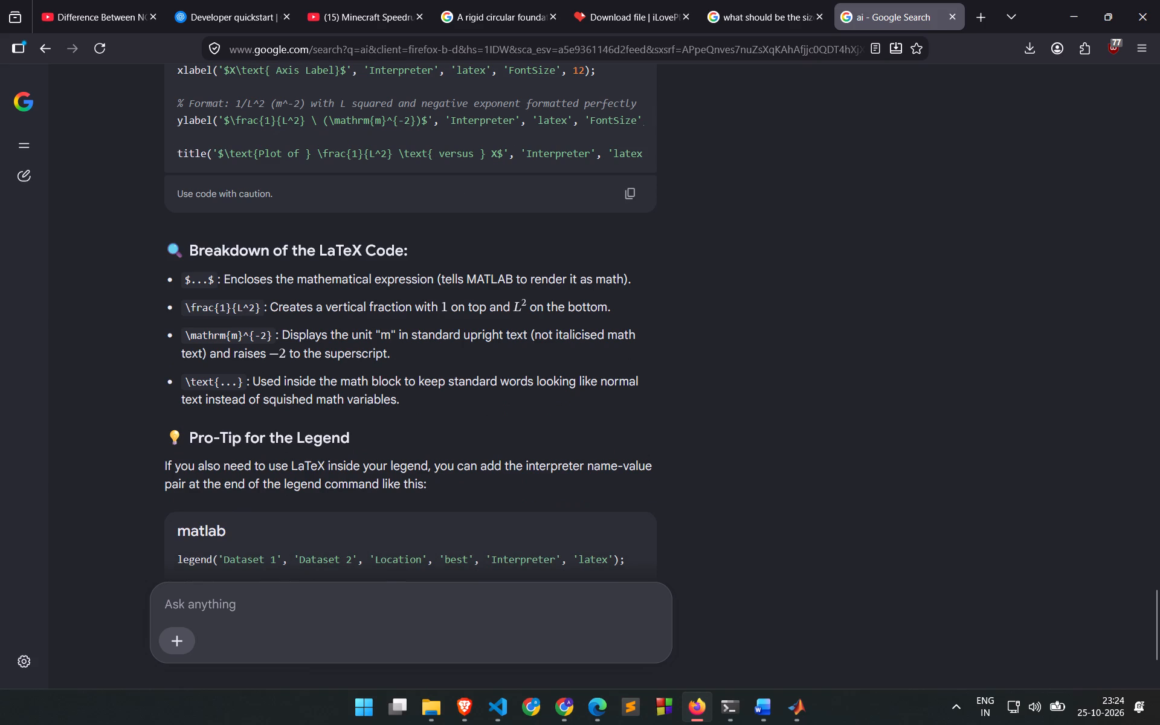
{"action": "scroll", "coordinate": [219, 333], "scroll_direction": "down", "scroll_amount": 1}
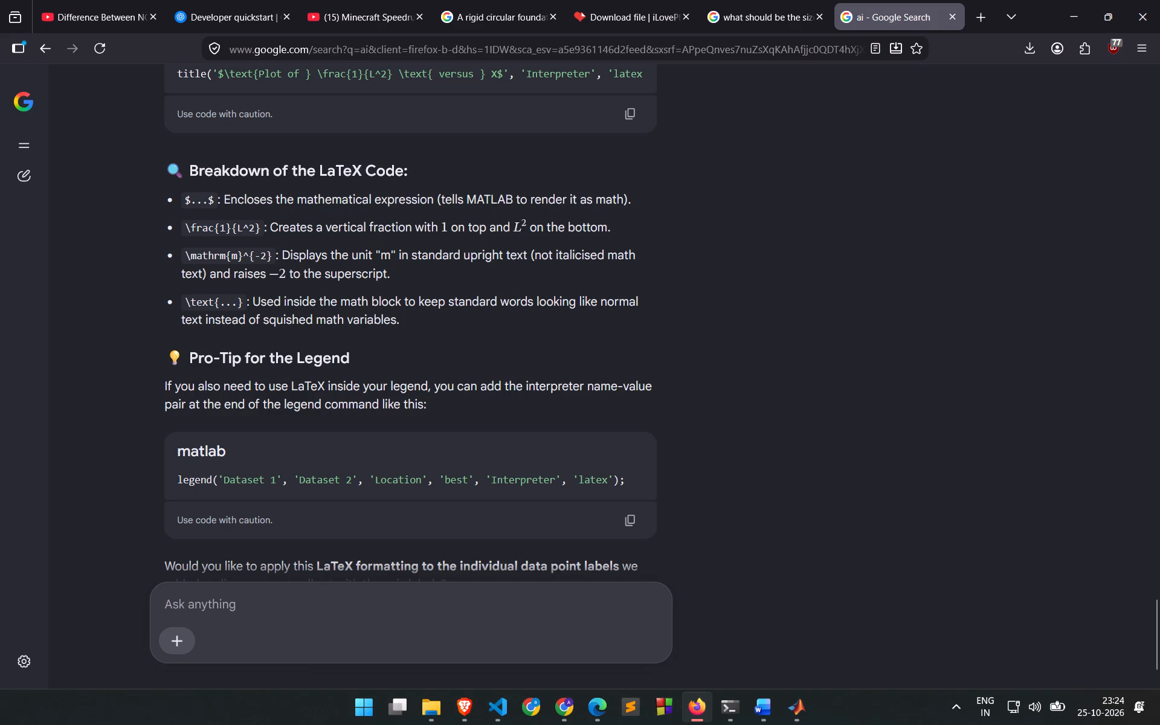
{"action": "scroll", "coordinate": [215, 367], "scroll_direction": "down", "scroll_amount": 4}
{"action": "left_click", "coordinate": [231, 610]}
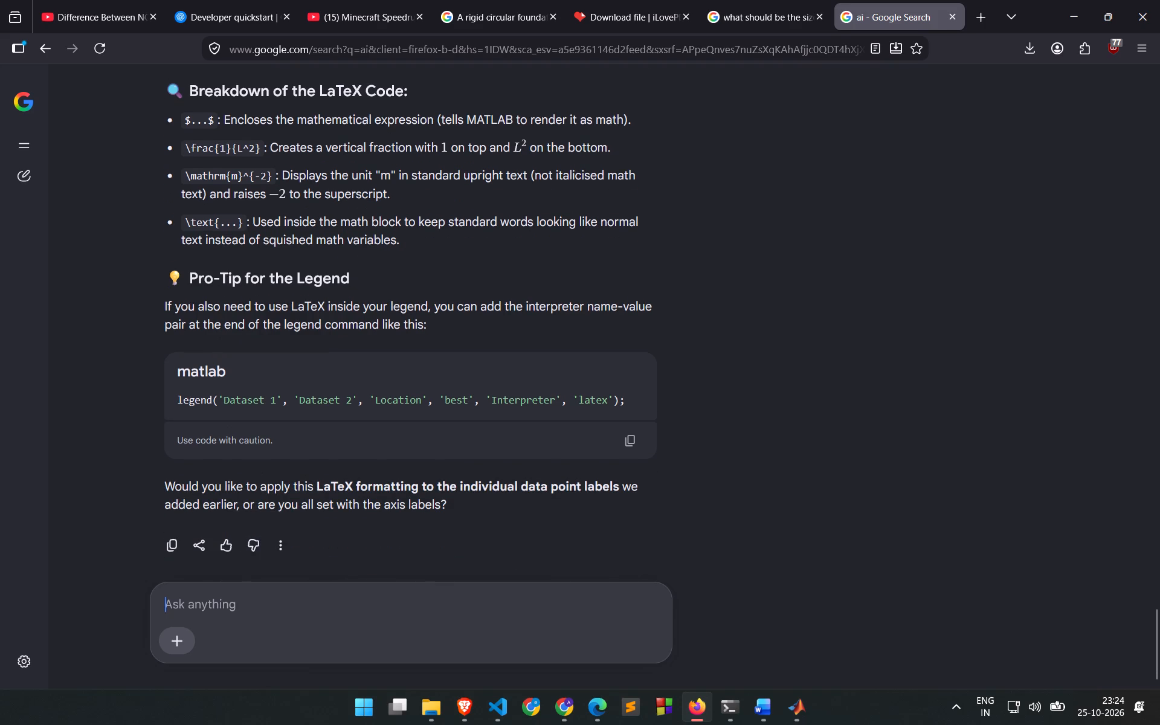
{"action": "type", "text": "How"}
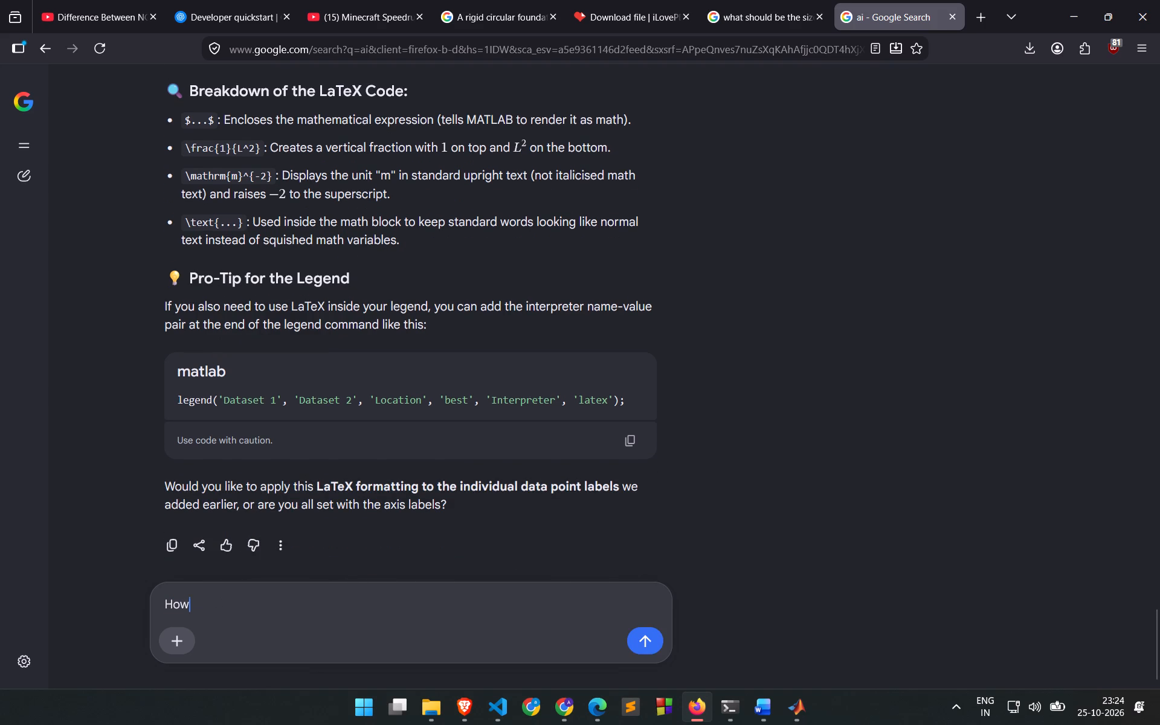
{"action": "key", "text": "BackSpace"}
{"action": "key", "text": "BackSpace"}
{"action": "key", "text": "BackSpace"}
{"action": "type", "text": "where to add those code in matlab"}
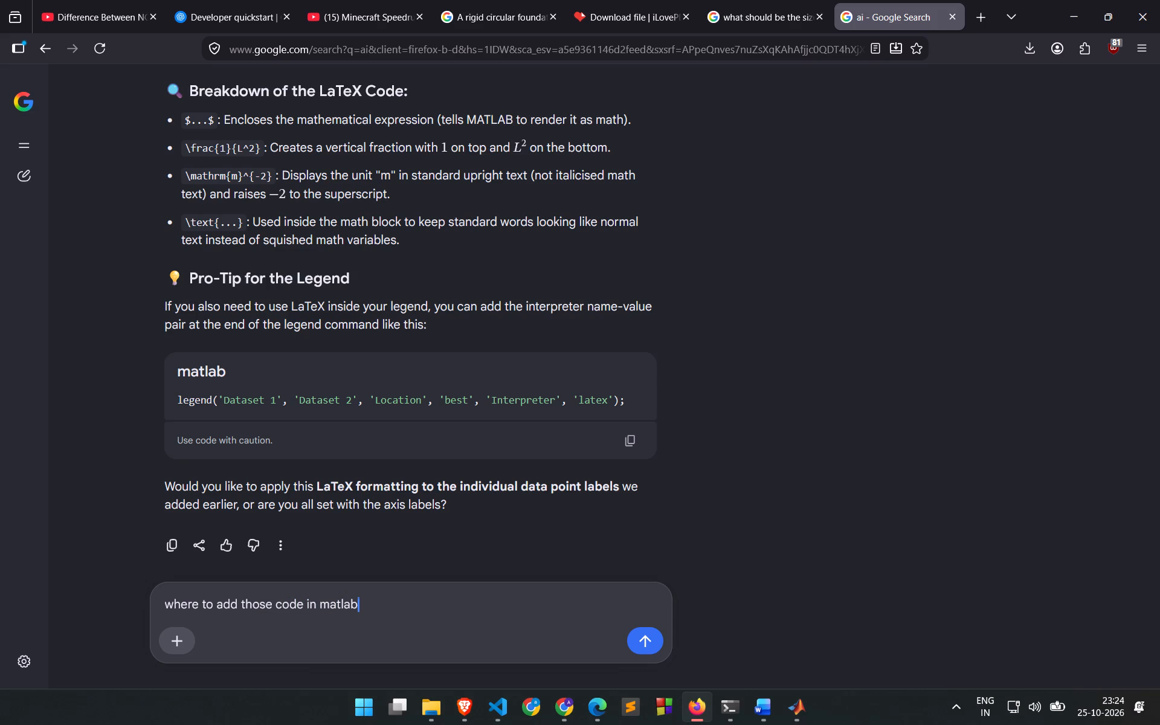
{"action": "key", "text": "Return"}
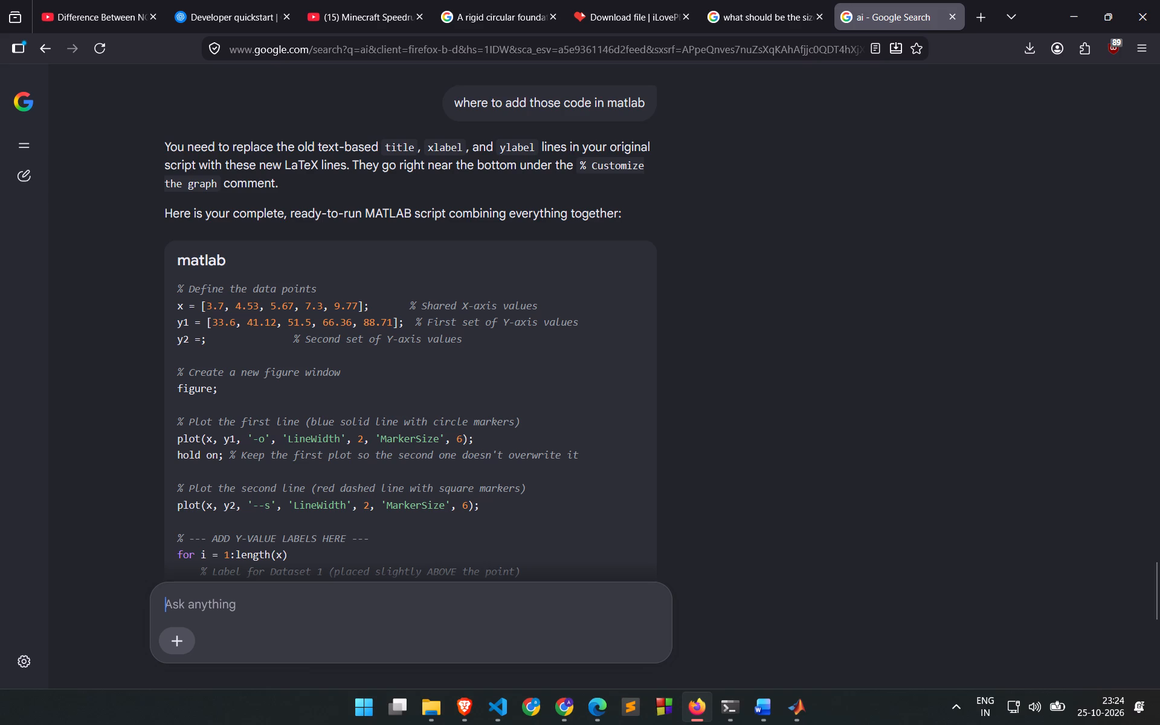
Copy the title, xlabel and ylabel lines under "CUSTOMIZE THE GRAPH WITH LATEX LABELS" in the AI chat's new script.
{"action": "scroll", "coordinate": [223, 536], "scroll_direction": "down", "scroll_amount": 5}
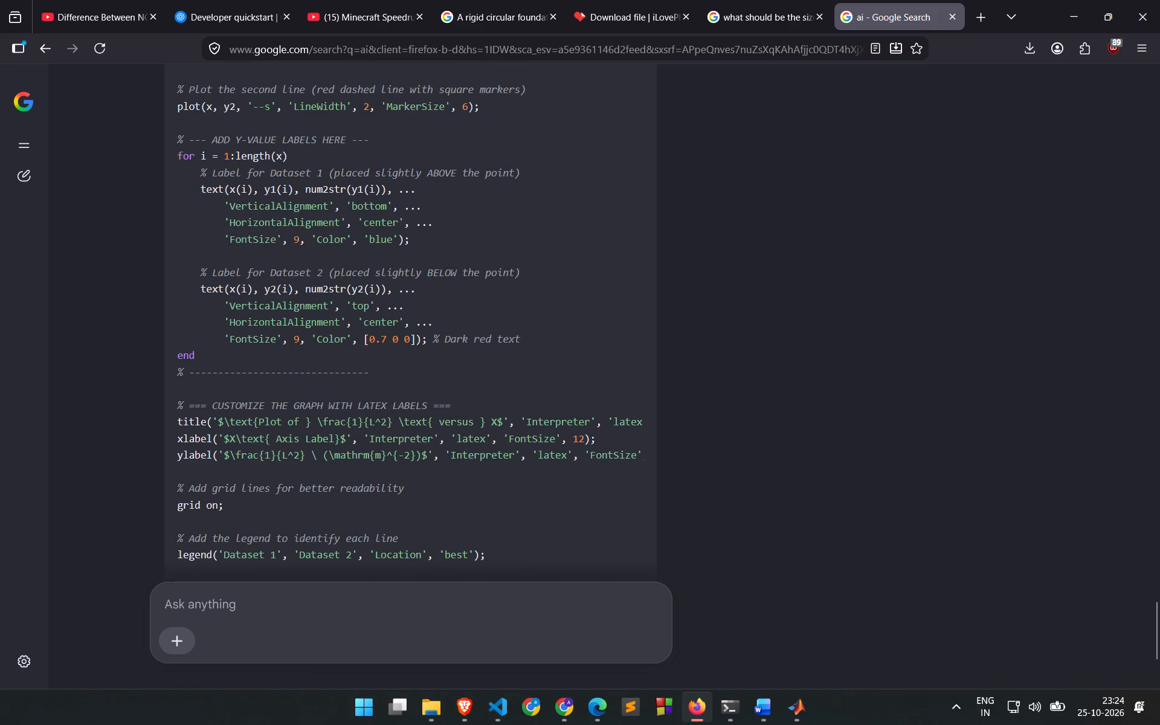
{"action": "scroll", "coordinate": [193, 439], "scroll_direction": "down", "scroll_amount": 1}
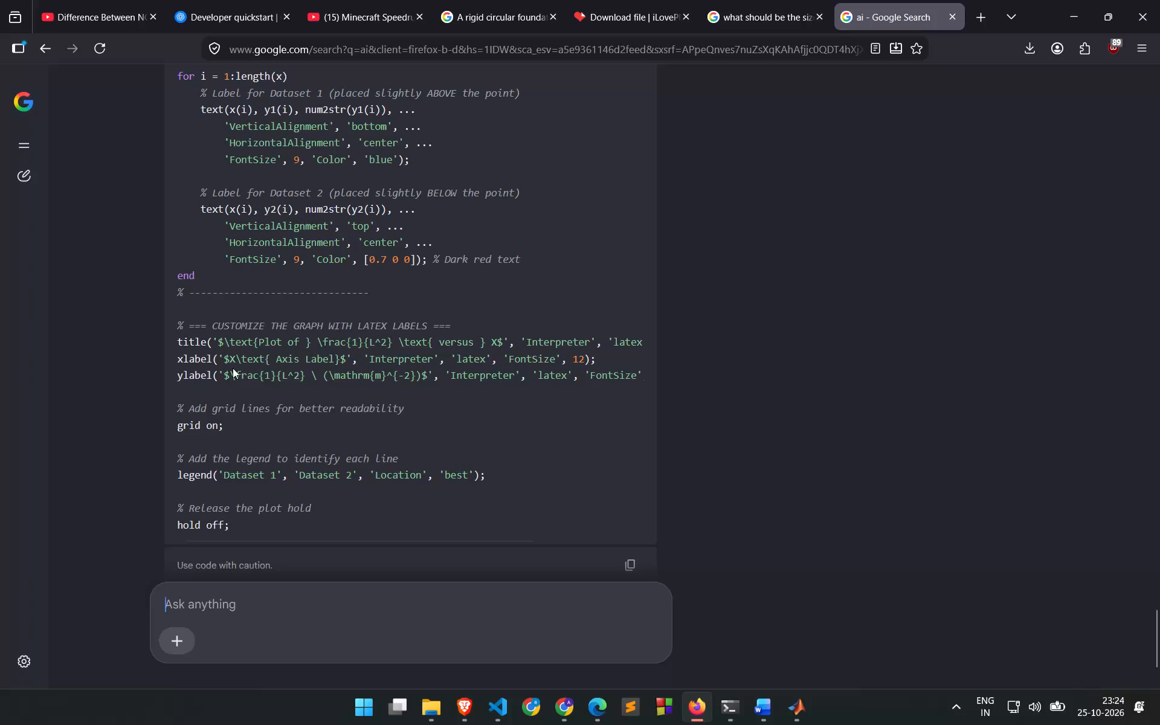
{"action": "left_click_drag", "start_coordinate": [174, 340], "coordinate": [458, 368]}
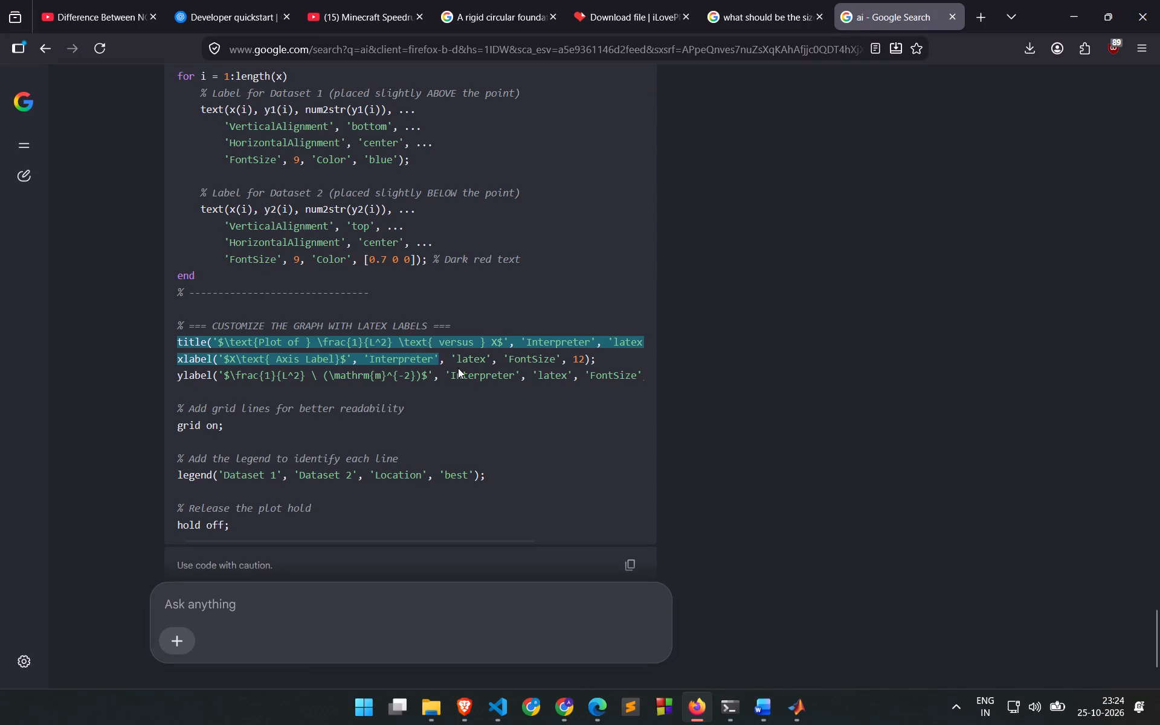
{"action": "left_click_drag", "start_coordinate": [458, 368], "coordinate": [684, 376]}
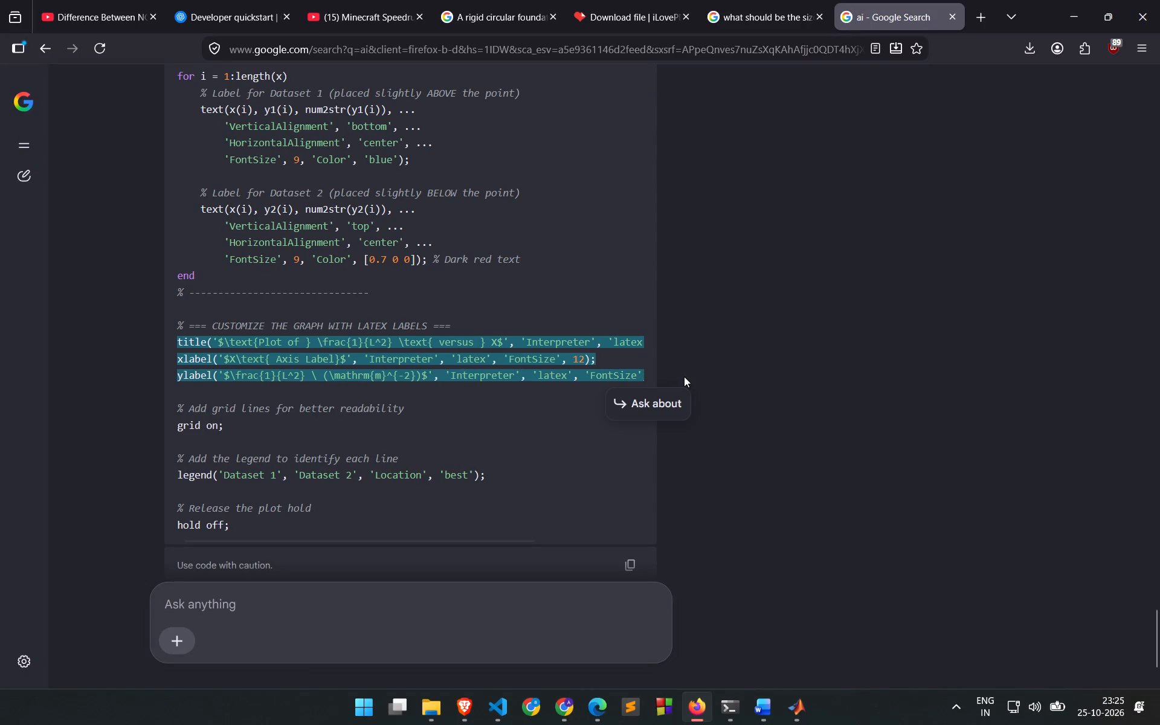
{"action": "left_click_drag", "start_coordinate": [684, 376], "coordinate": [646, 375]}
{"action": "key", "text": "ctrl+c"}
In MATLAB, replace the title, xlabel and ylabel lines of untitled.m with the copied LaTeX versions.
{"action": "key", "text": "alt+Tab"}
{"action": "key", "text": "alt+Tab"}
{"action": "key", "text": "alt+Tab"}
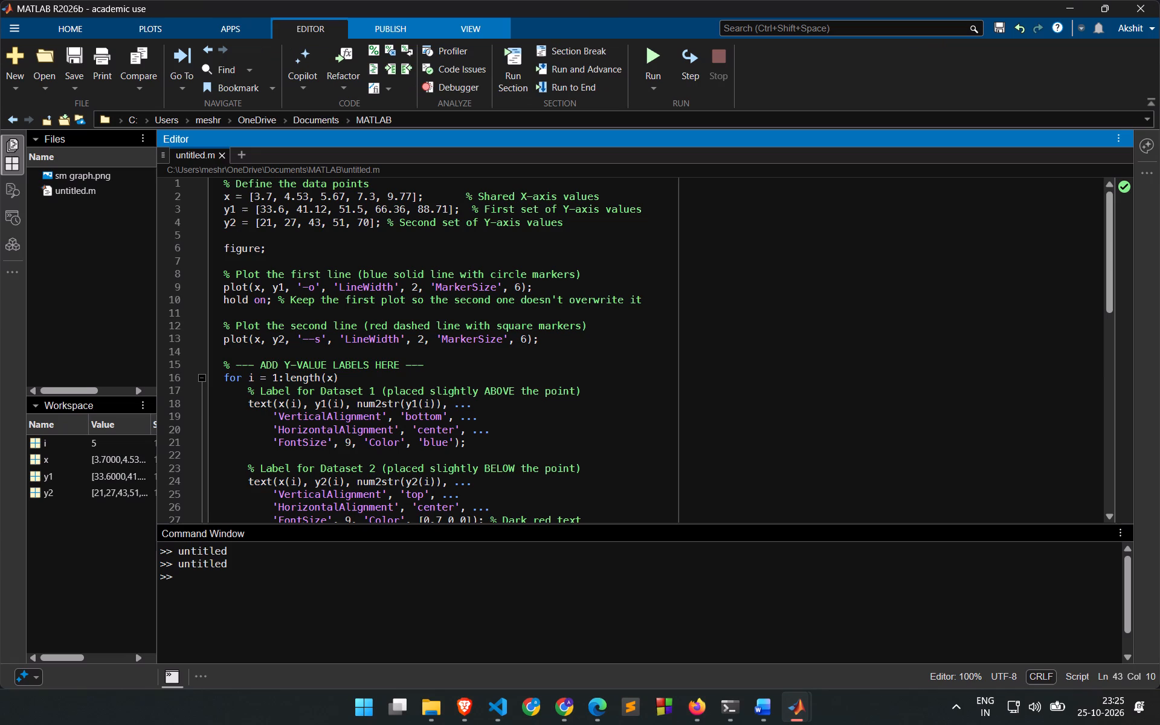
{"action": "scroll", "coordinate": [414, 384], "scroll_direction": "down", "scroll_amount": 4}
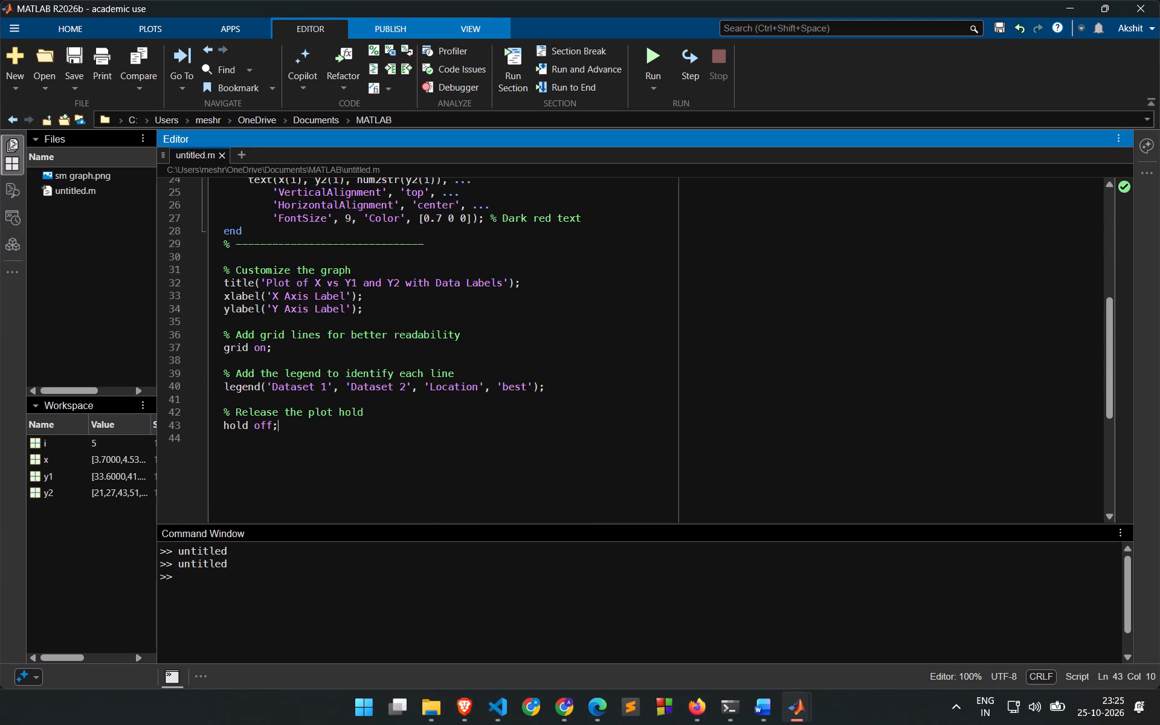
{"action": "left_click_drag", "start_coordinate": [368, 304], "coordinate": [224, 289]}
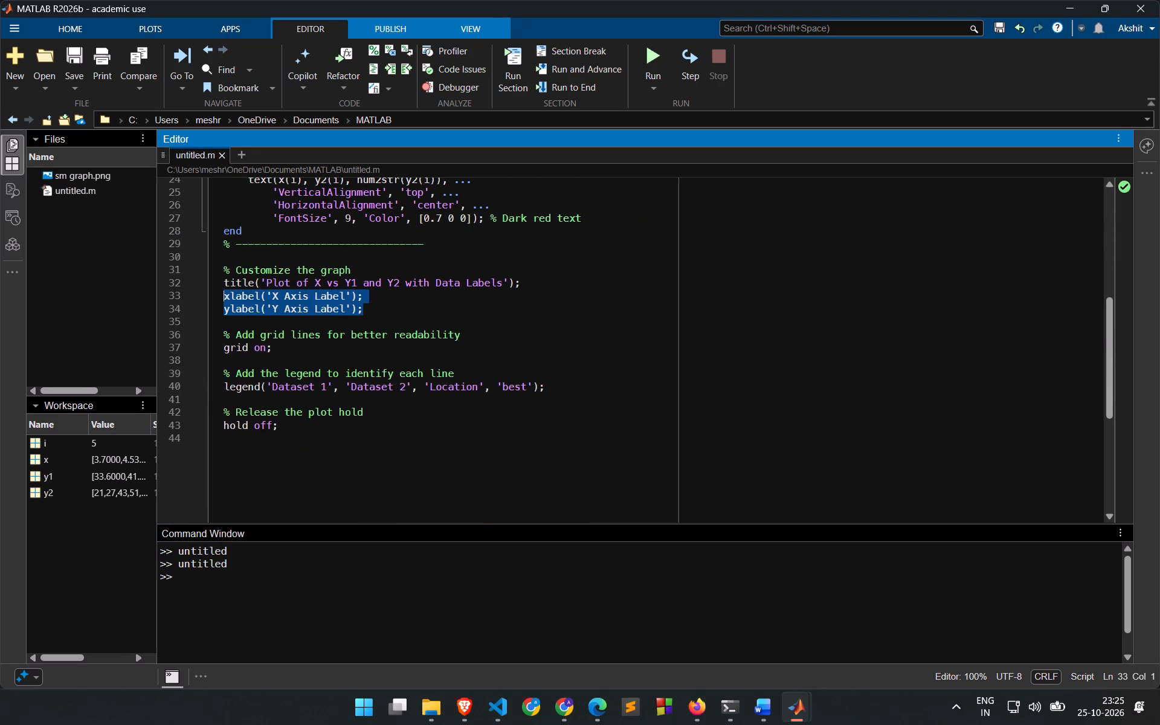
{"action": "left_click_drag", "start_coordinate": [224, 289], "coordinate": [221, 285]}
{"action": "key", "text": "ctrl+v"}
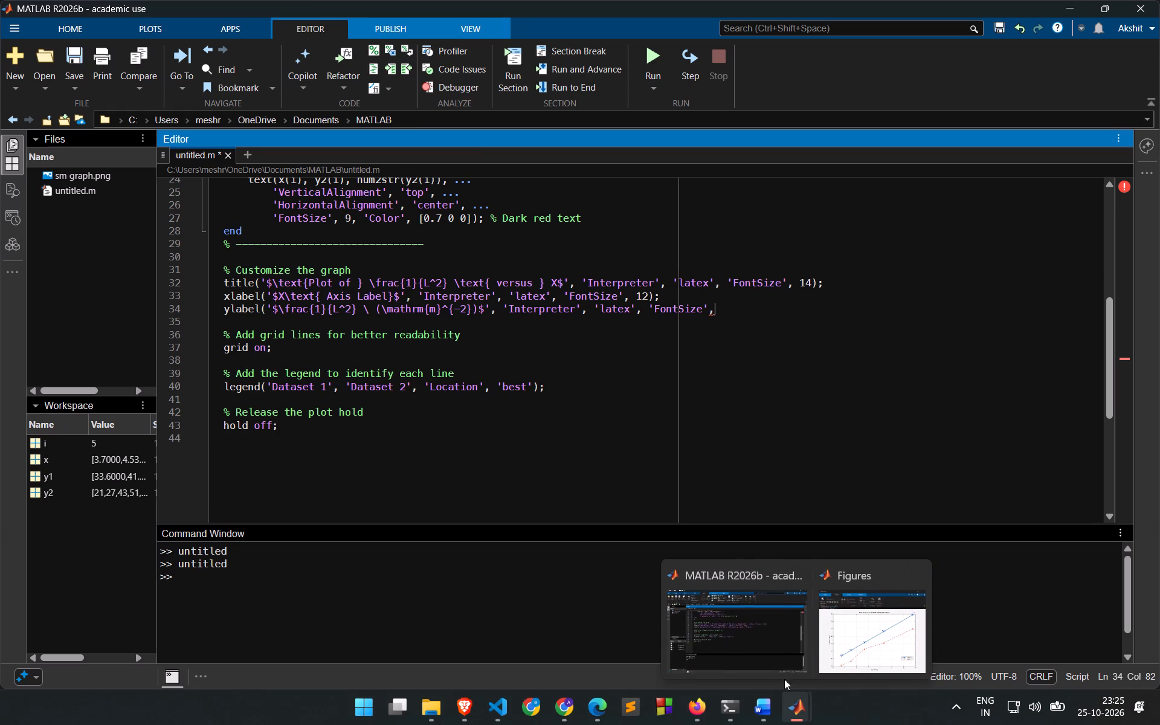
Close the Figures window and run the untitled.m script with the pasted LaTeX lines.
{"action": "left_click", "coordinate": [918, 573]}
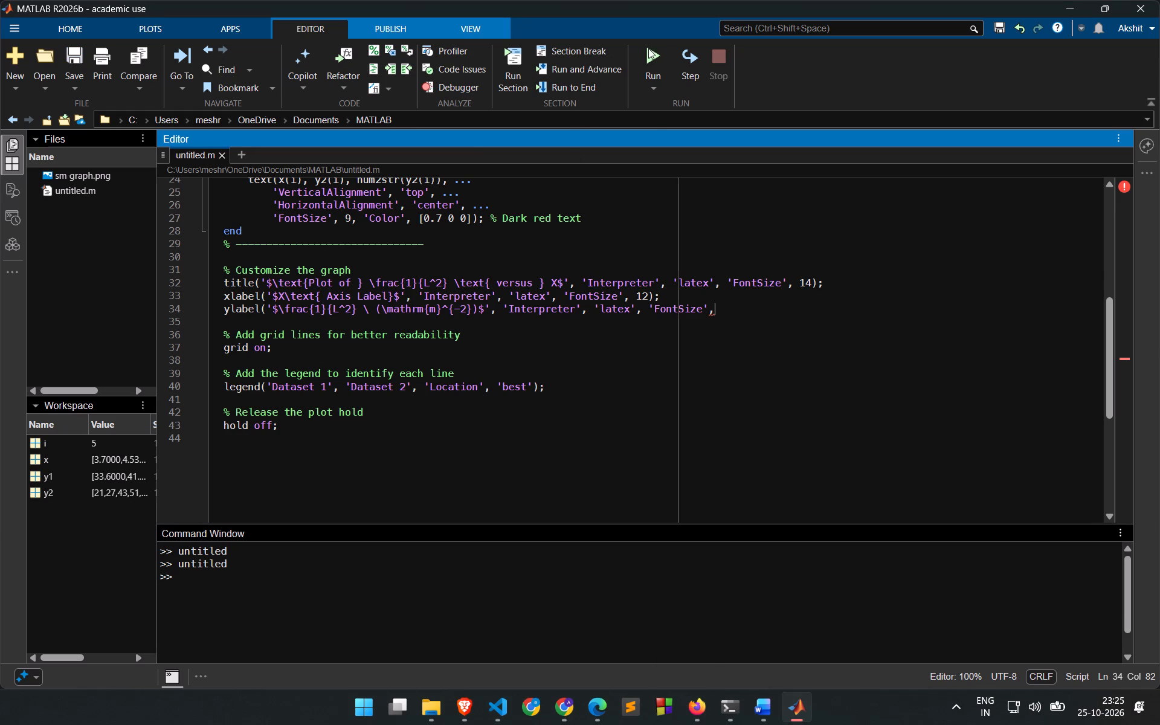
{"action": "left_click", "coordinate": [651, 48]}
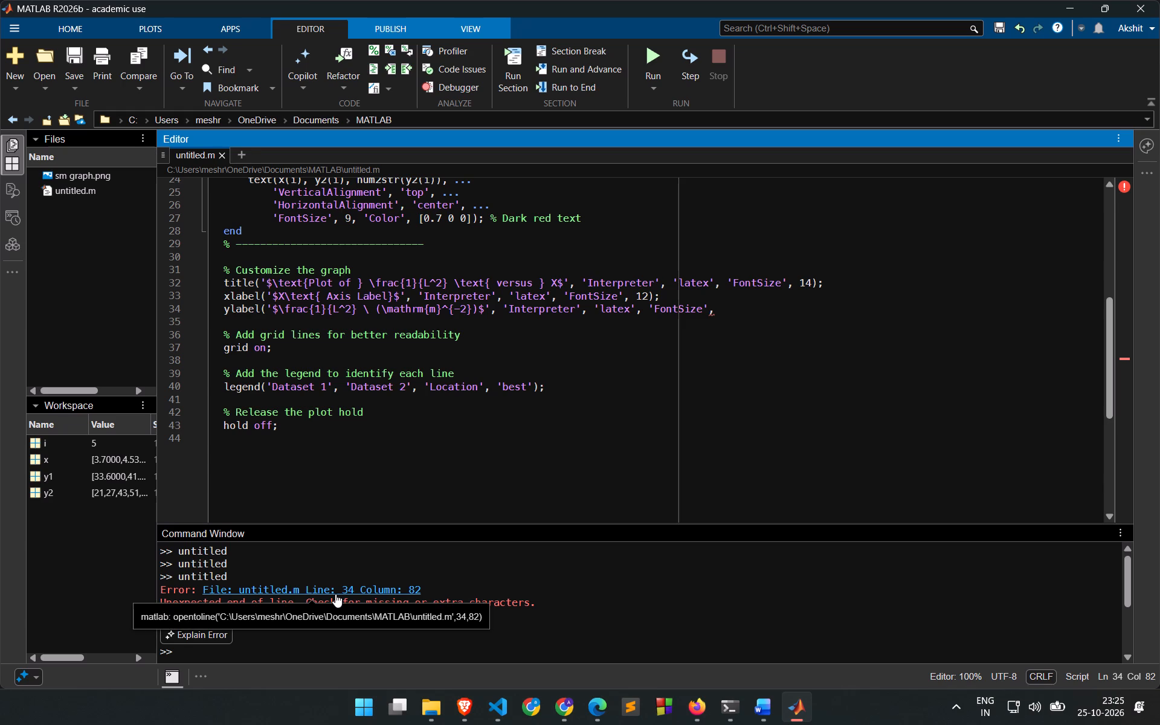
Return to the Firefox AI chat and recopy the complete LaTeX title, xlabel and ylabel lines through the "% Add grid lines for better readability" comment.
{"action": "key", "text": "shift+parenright"}
{"action": "key", "text": "alt+Tab"}
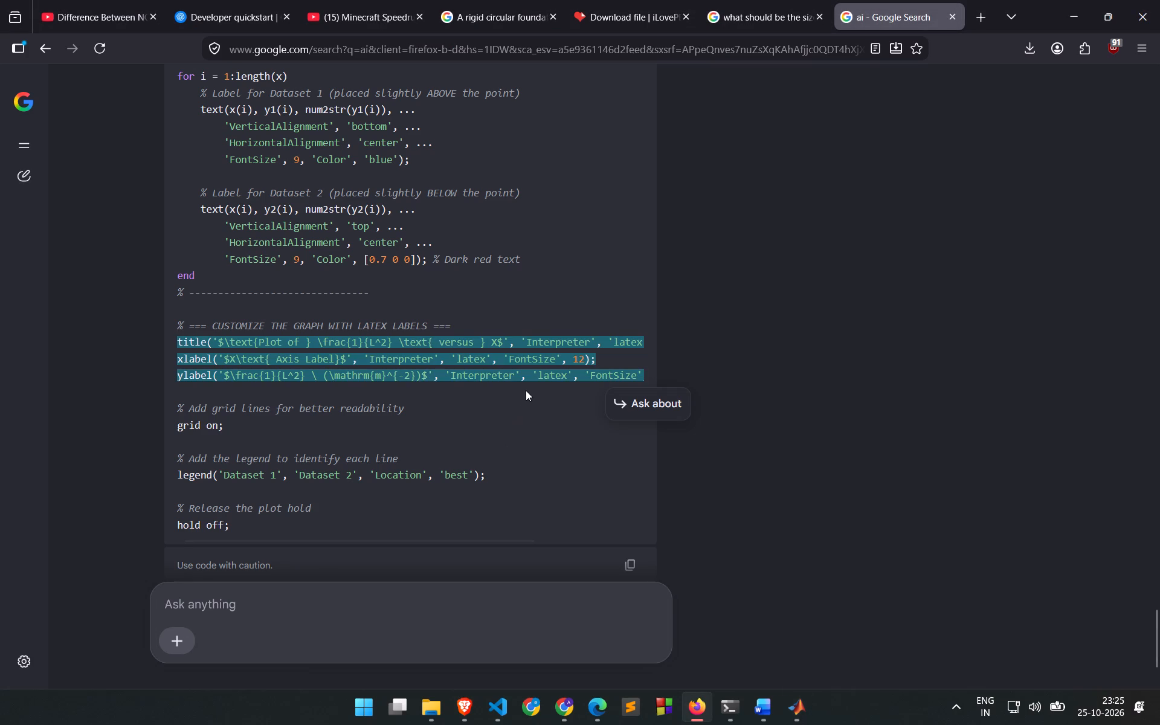
{"action": "left_click", "coordinate": [463, 459]}
{"action": "scroll", "coordinate": [338, 481], "scroll_direction": "down", "scroll_amount": 1}
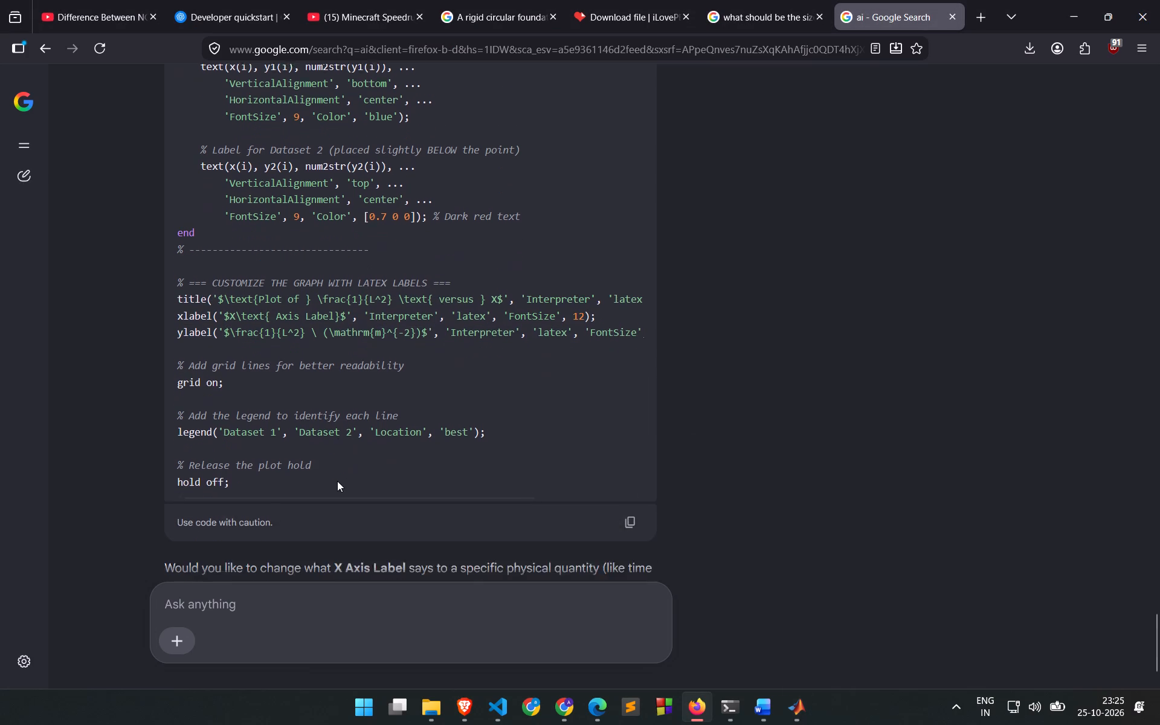
{"action": "left_click_drag", "start_coordinate": [342, 460], "coordinate": [445, 453]}
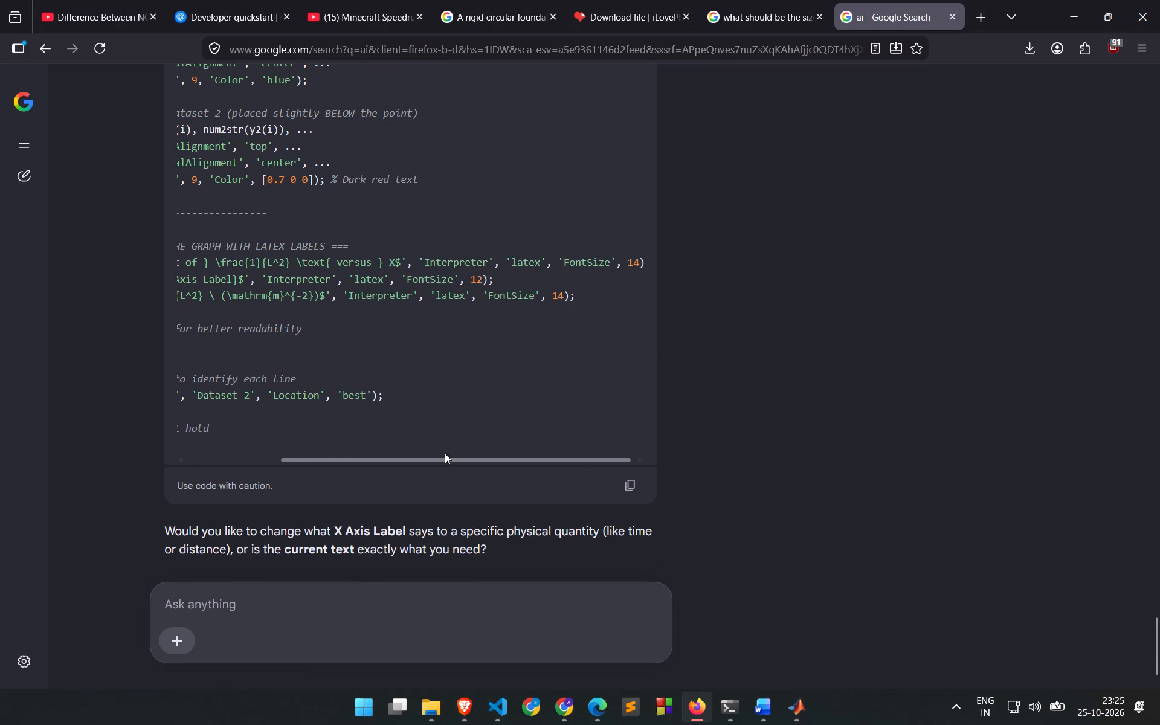
{"action": "left_click_drag", "start_coordinate": [445, 453], "coordinate": [256, 437]}
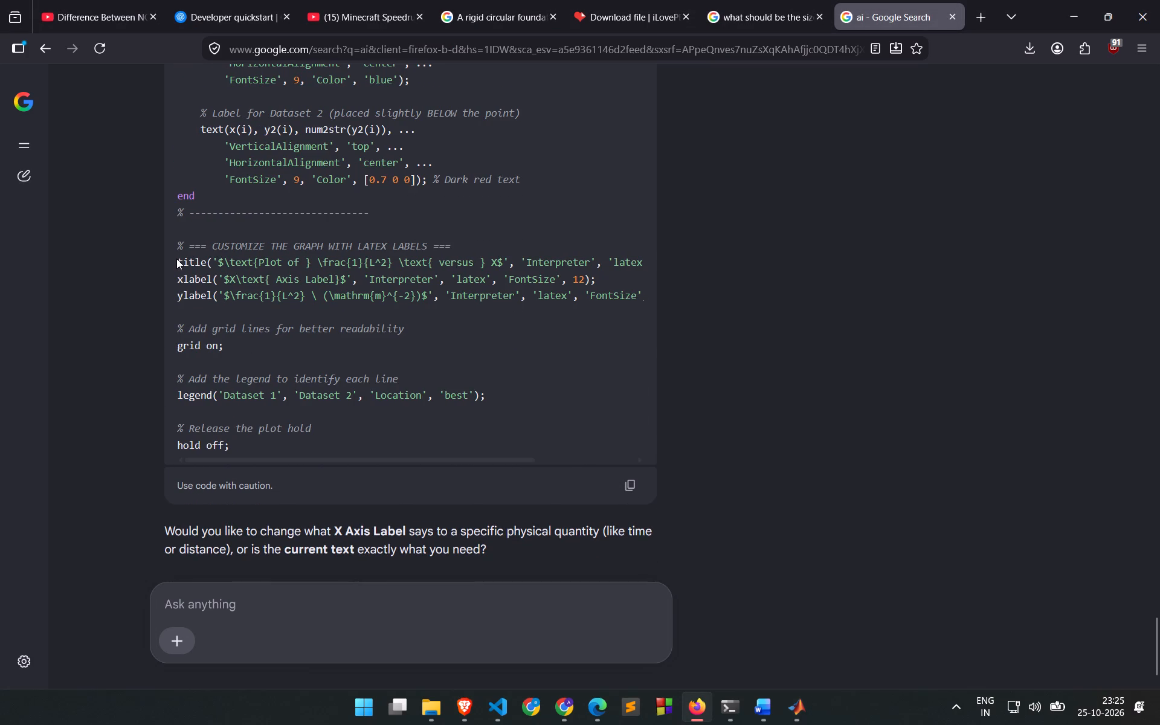
{"action": "left_click_drag", "start_coordinate": [176, 259], "coordinate": [643, 300]}
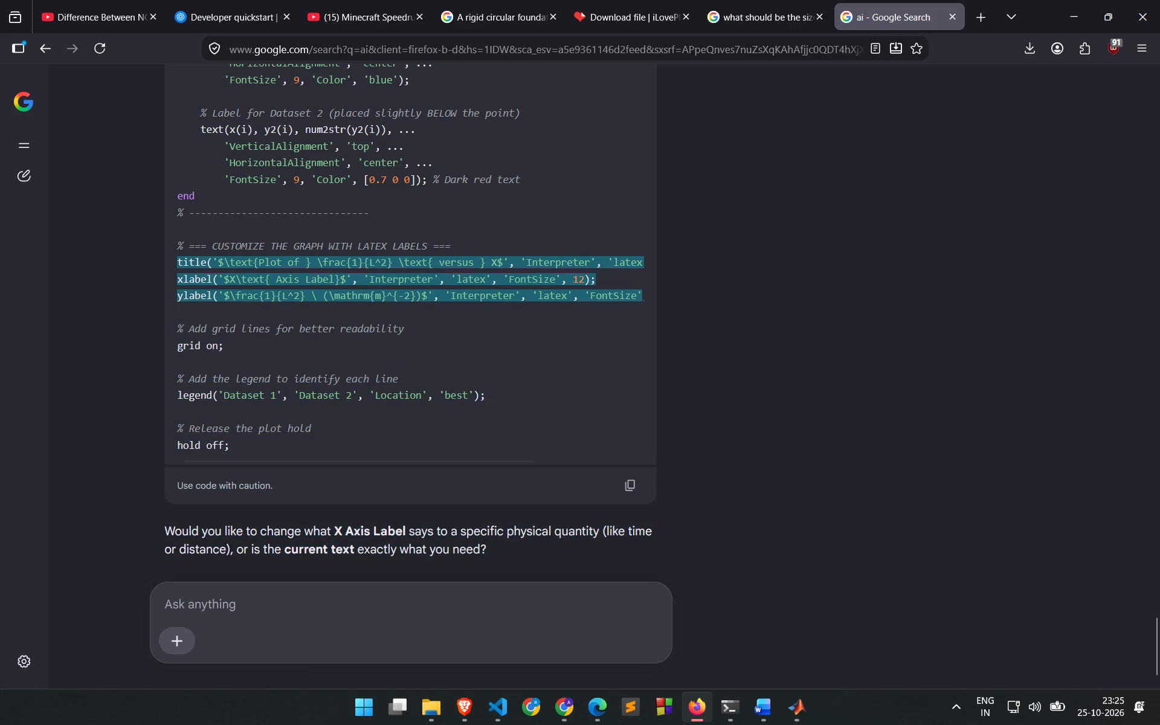
{"action": "left_click_drag", "start_coordinate": [643, 300], "coordinate": [618, 314]}
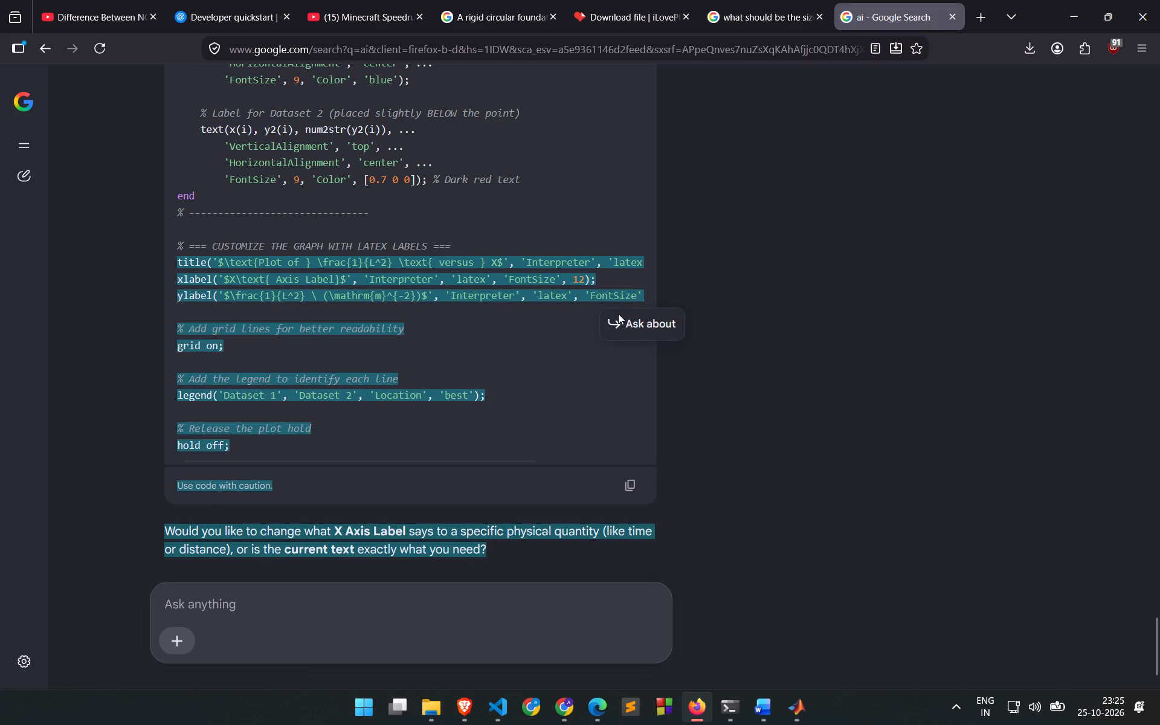
{"action": "left_click_drag", "start_coordinate": [618, 314], "coordinate": [410, 330]}
{"action": "key", "text": "ctrl+c"}
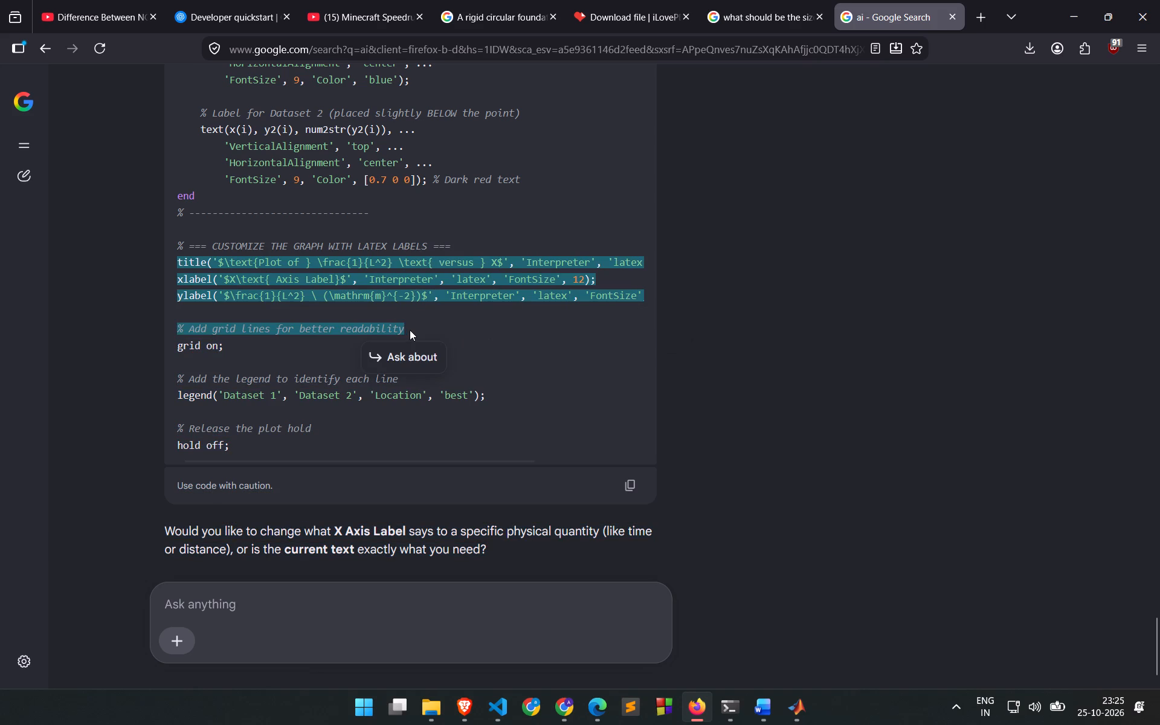
In MATLAB, replace the title-to-grid-comment lines of untitled.m with the copied block and run the script.
{"action": "key", "text": "alt+Tab"}
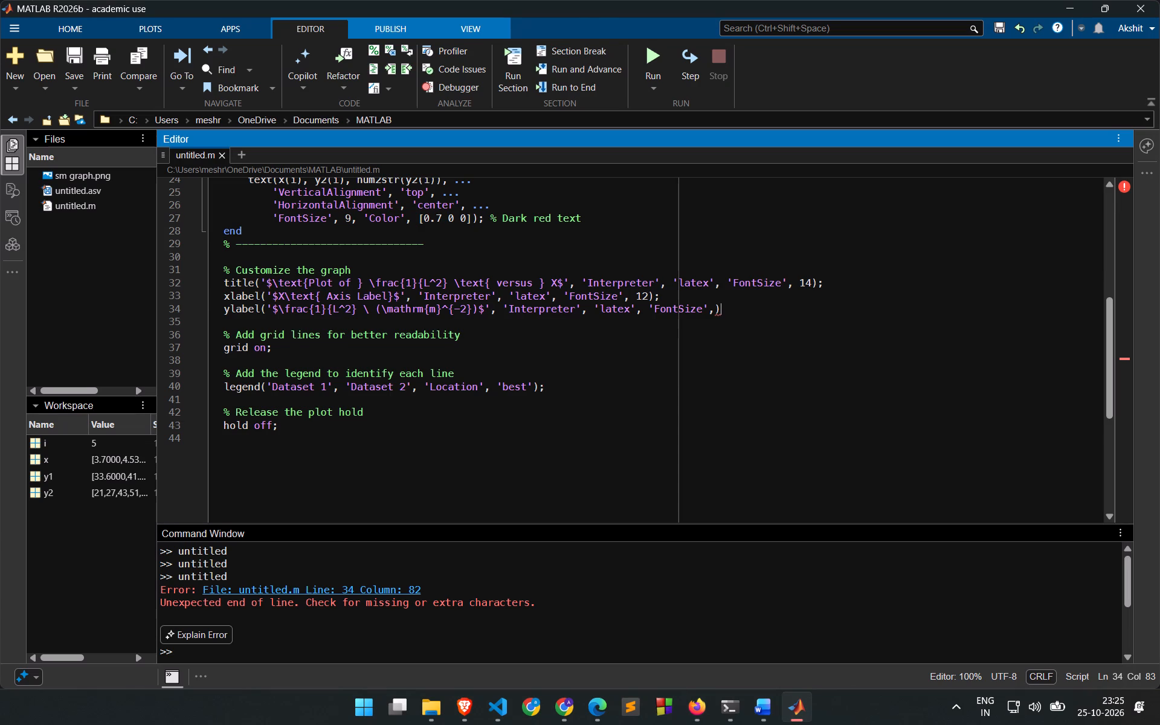
{"action": "left_click_drag", "start_coordinate": [224, 278], "coordinate": [461, 331]}
{"action": "key", "text": "ctrl+v"}
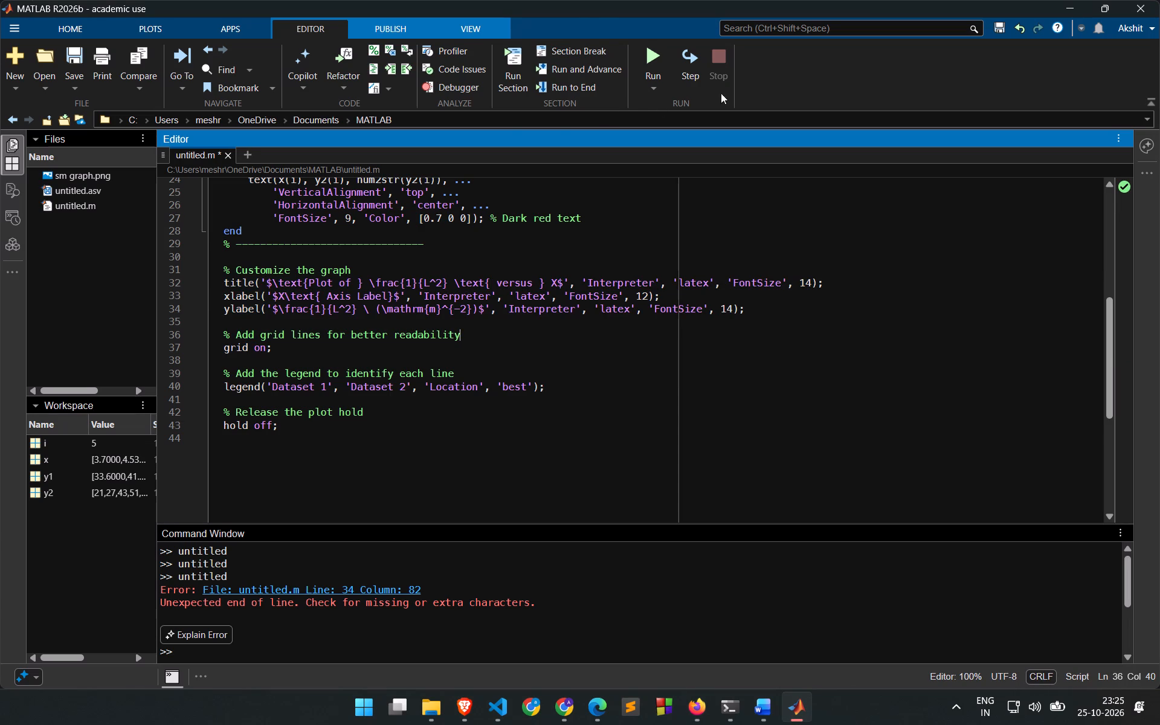
{"action": "left_click", "coordinate": [648, 54]}
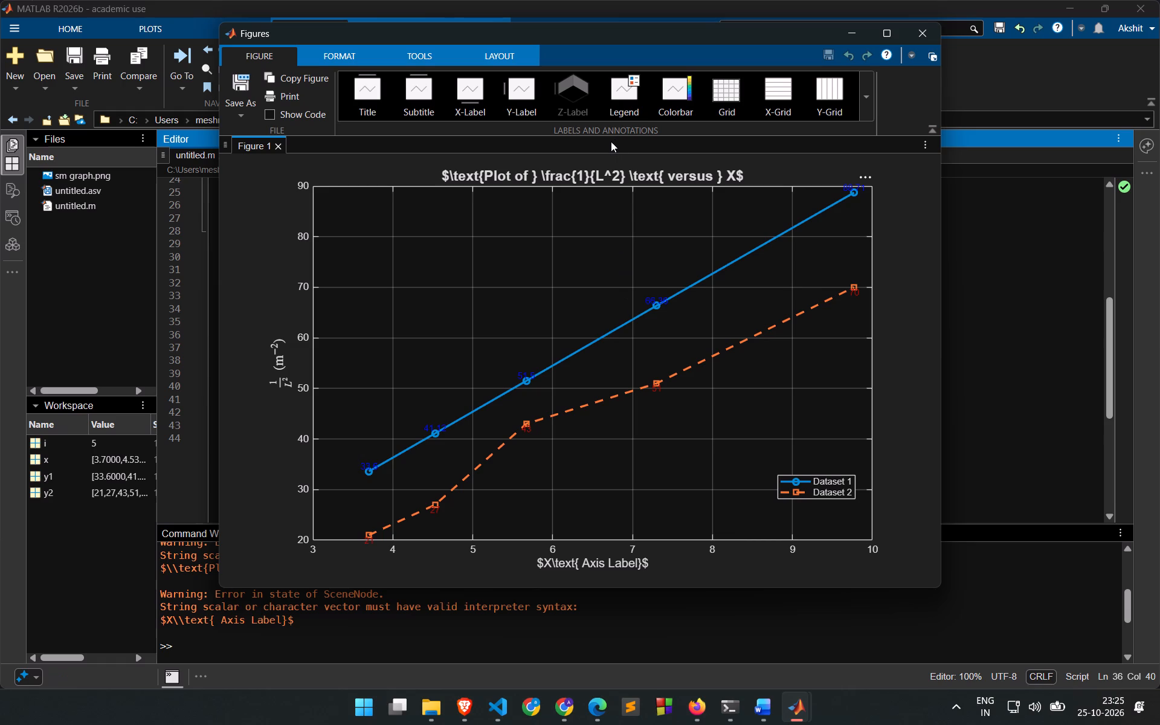
Apply the Light theme to Figure 1.
{"action": "left_click", "coordinate": [408, 53]}
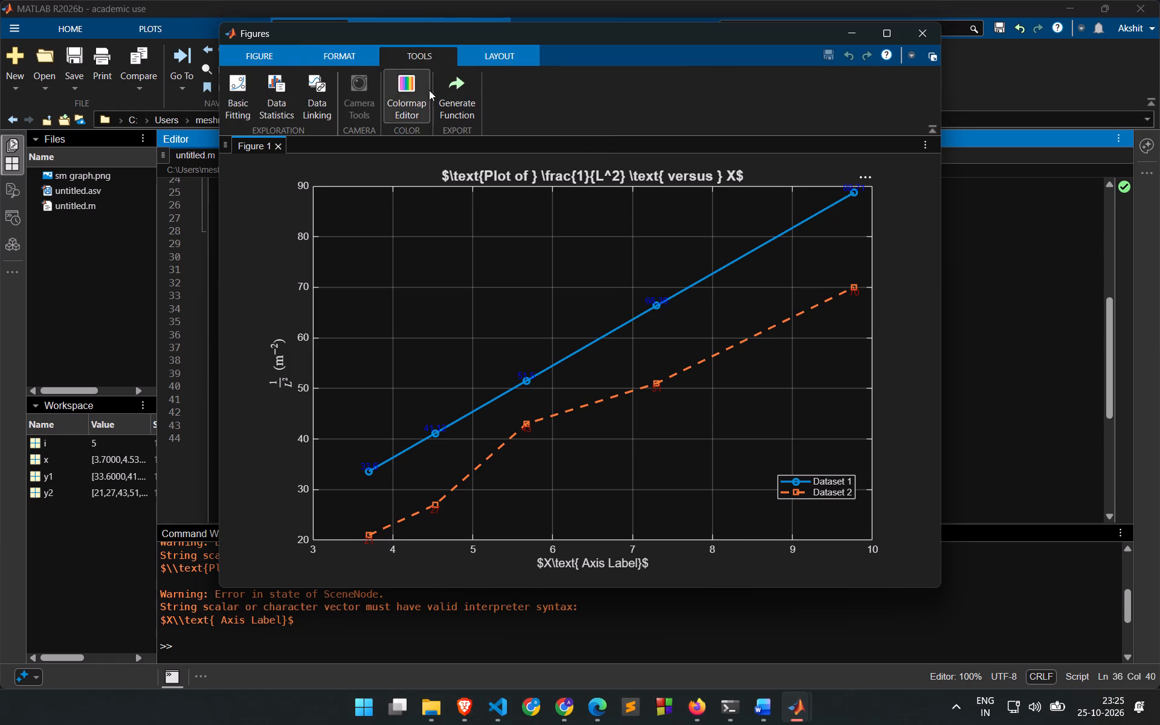
{"action": "left_click", "coordinate": [348, 56]}
{"action": "left_click", "coordinate": [580, 103]}
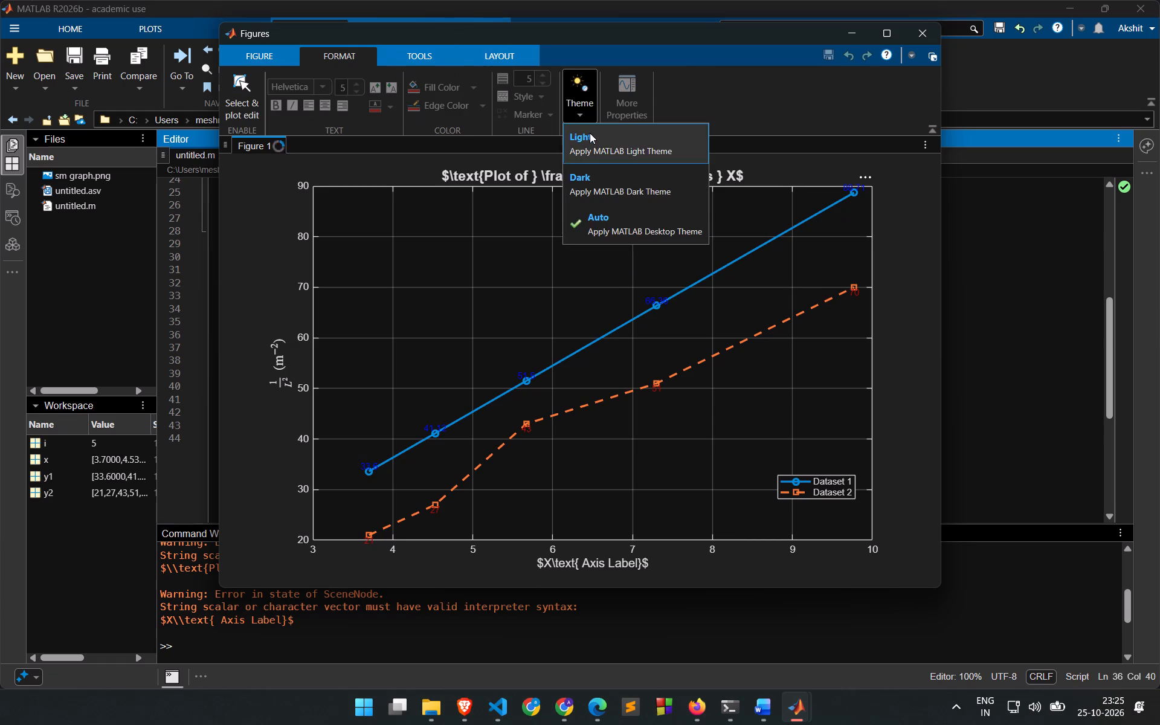
{"action": "left_click", "coordinate": [590, 133]}
{"action": "left_click", "coordinate": [553, 567]}
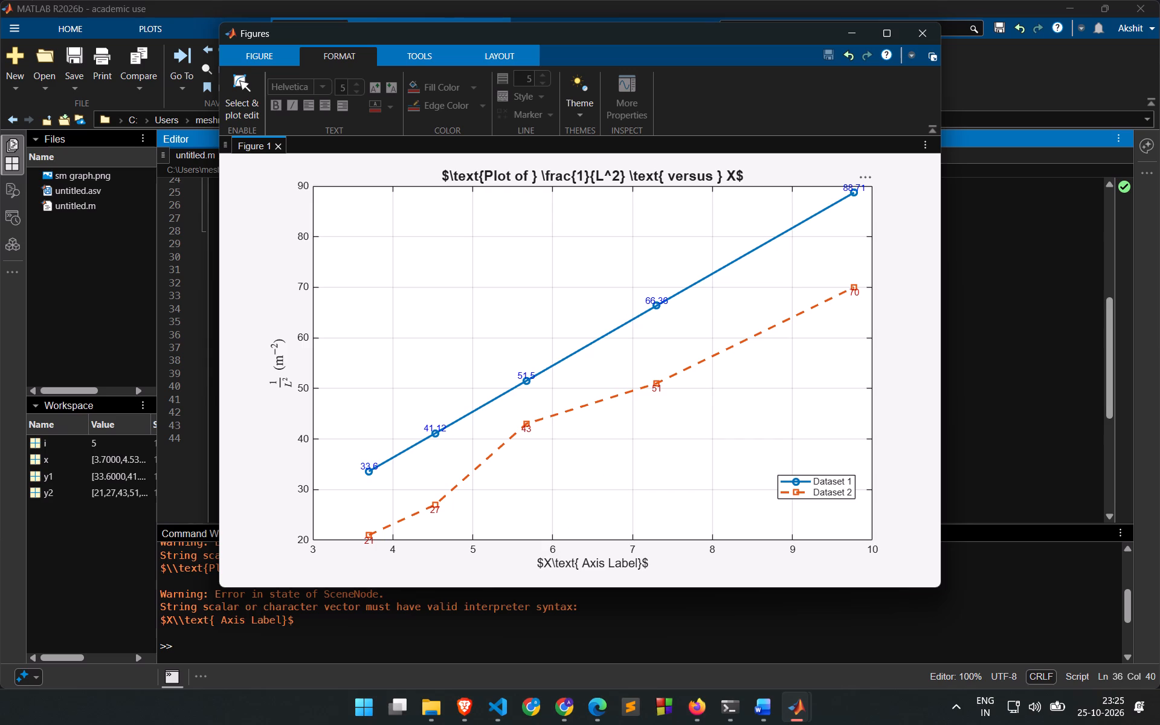
{"action": "left_click", "coordinate": [706, 559]}
Delete the title text above the plot in Figure 1.
{"action": "left_click", "coordinate": [712, 172]}
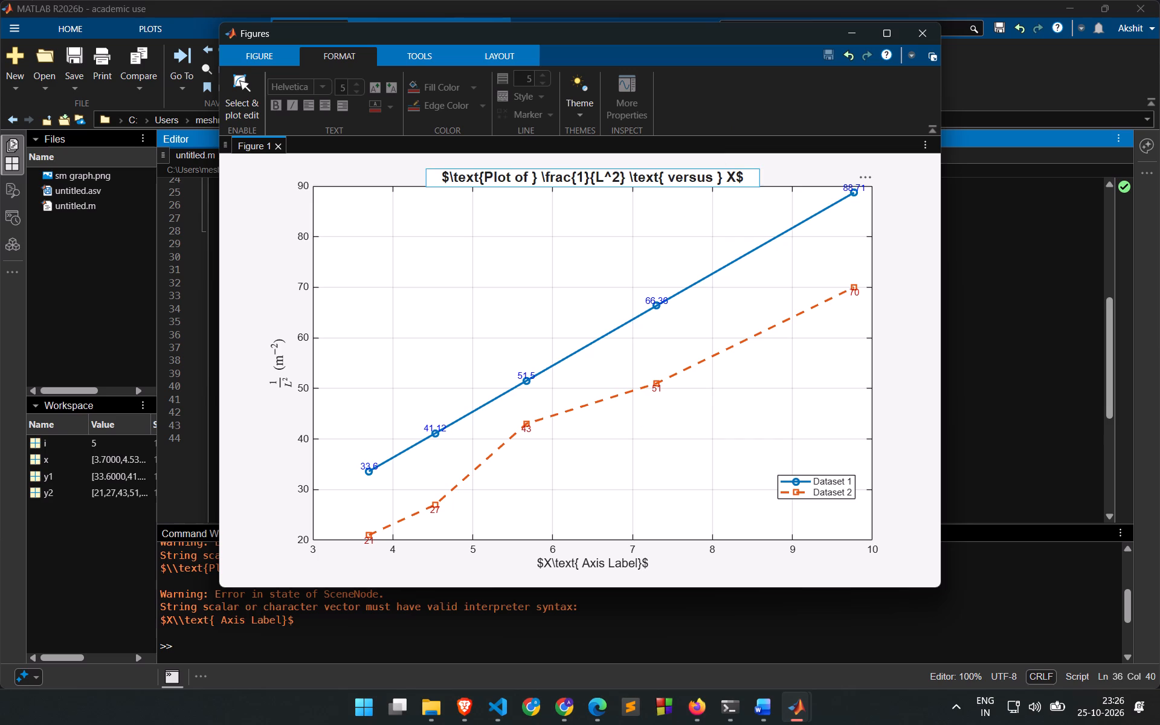
{"action": "key", "text": "ctrl+a"}
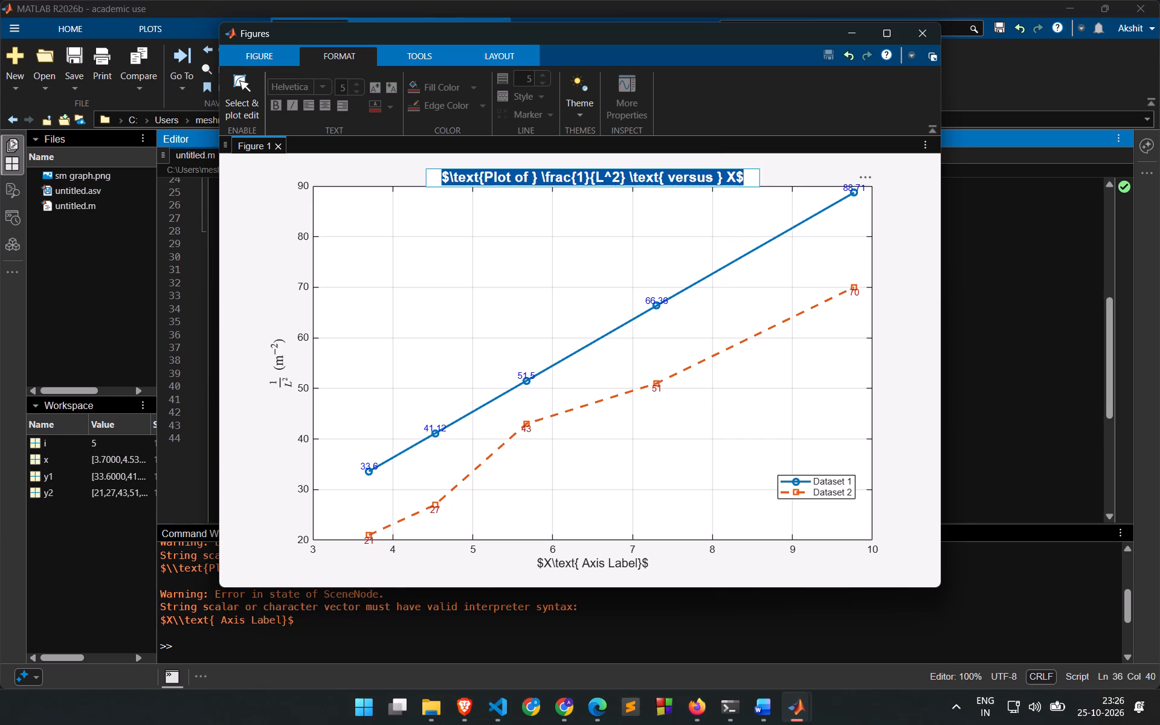
{"action": "key", "text": "BackSpace"}
{"action": "left_click", "coordinate": [796, 170]}
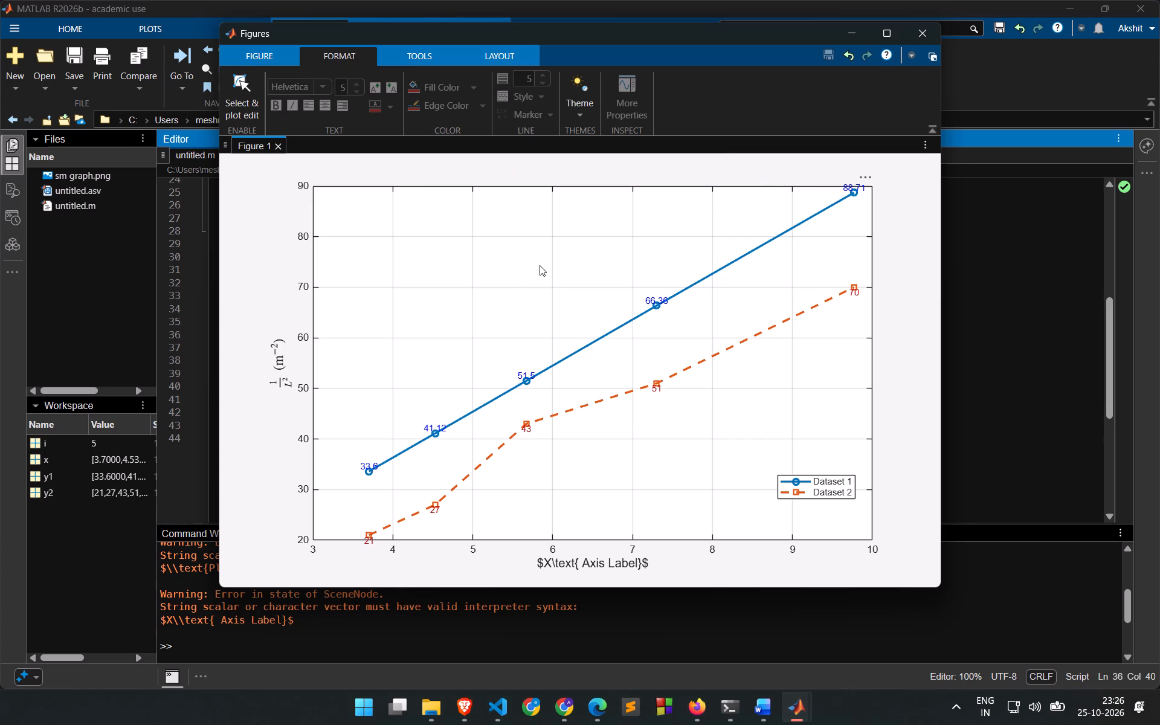
Copy the y-axis label's LaTeX text $\frac{1}{L^2} \ (\mathrm{m}^{-2})$ and replace the x-axis label with it.
{"action": "left_click", "coordinate": [285, 355]}
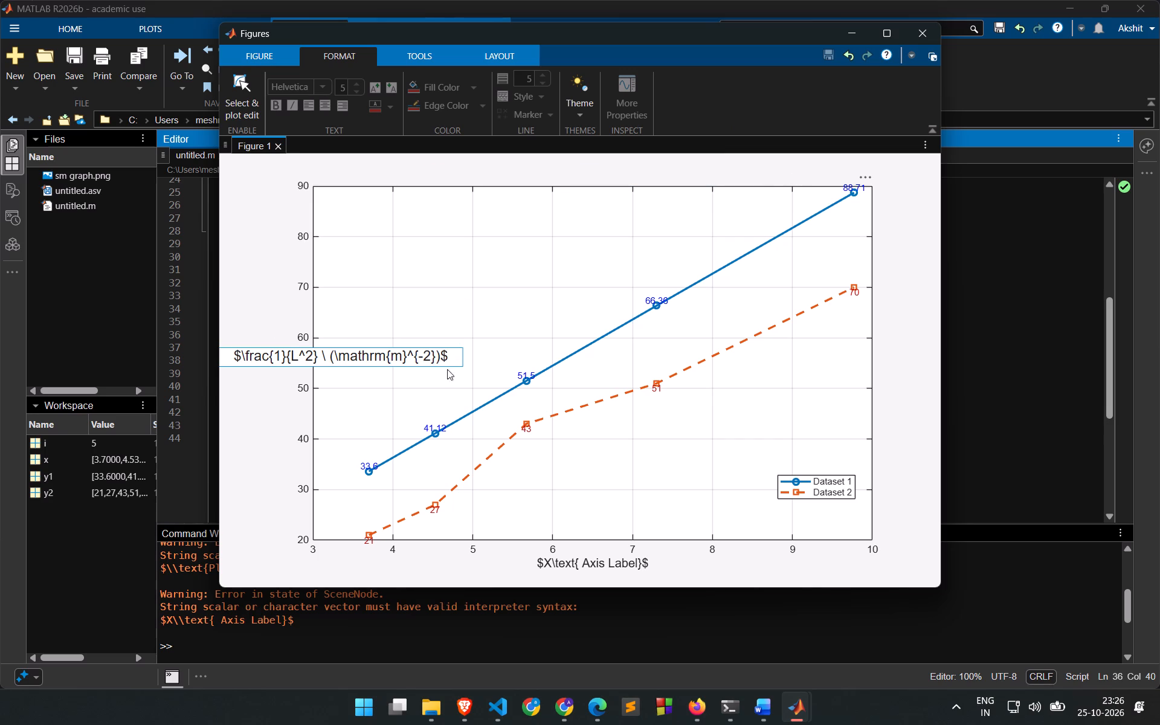
{"action": "key", "text": "ctrl+a"}
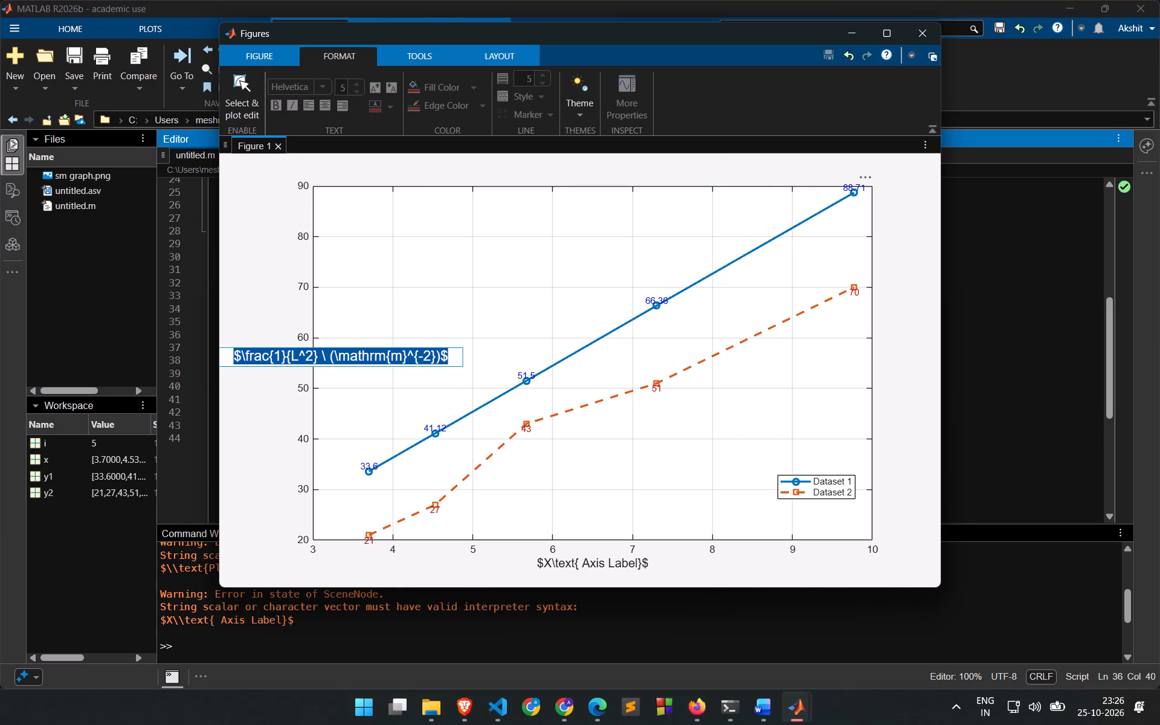
{"action": "key", "text": "ctrl+c"}
{"action": "left_click", "coordinate": [562, 561]}
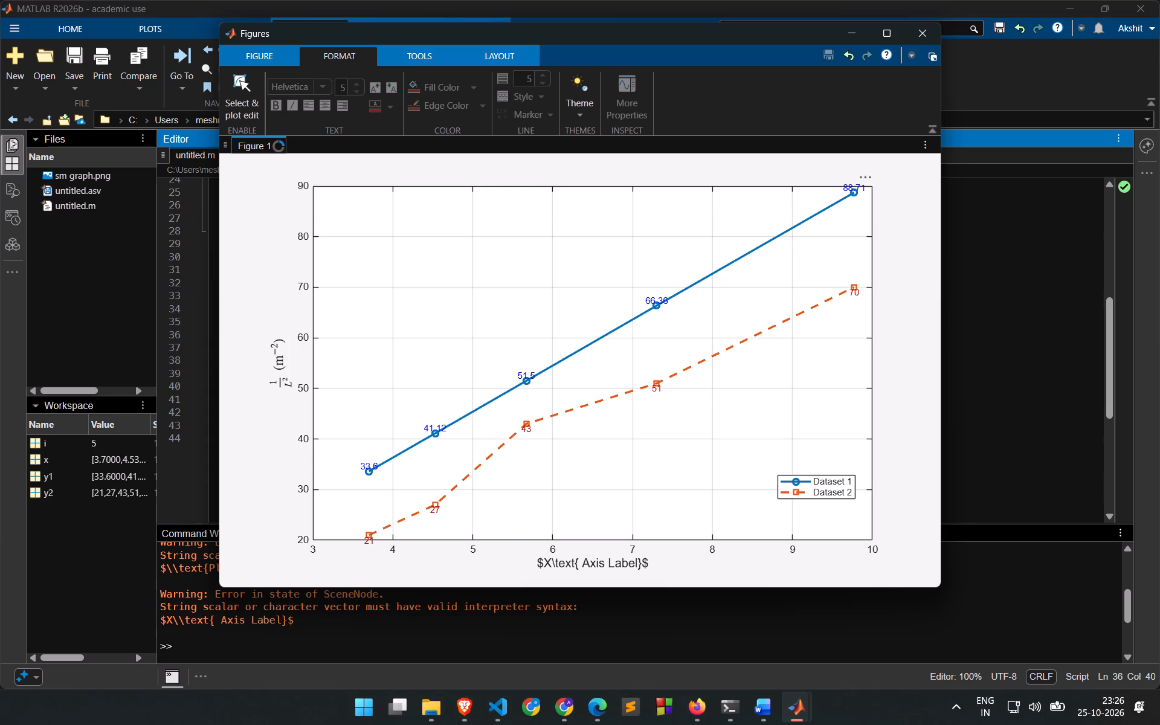
{"action": "key", "text": "ctrl+a"}
{"action": "key", "text": "ctrl+v"}
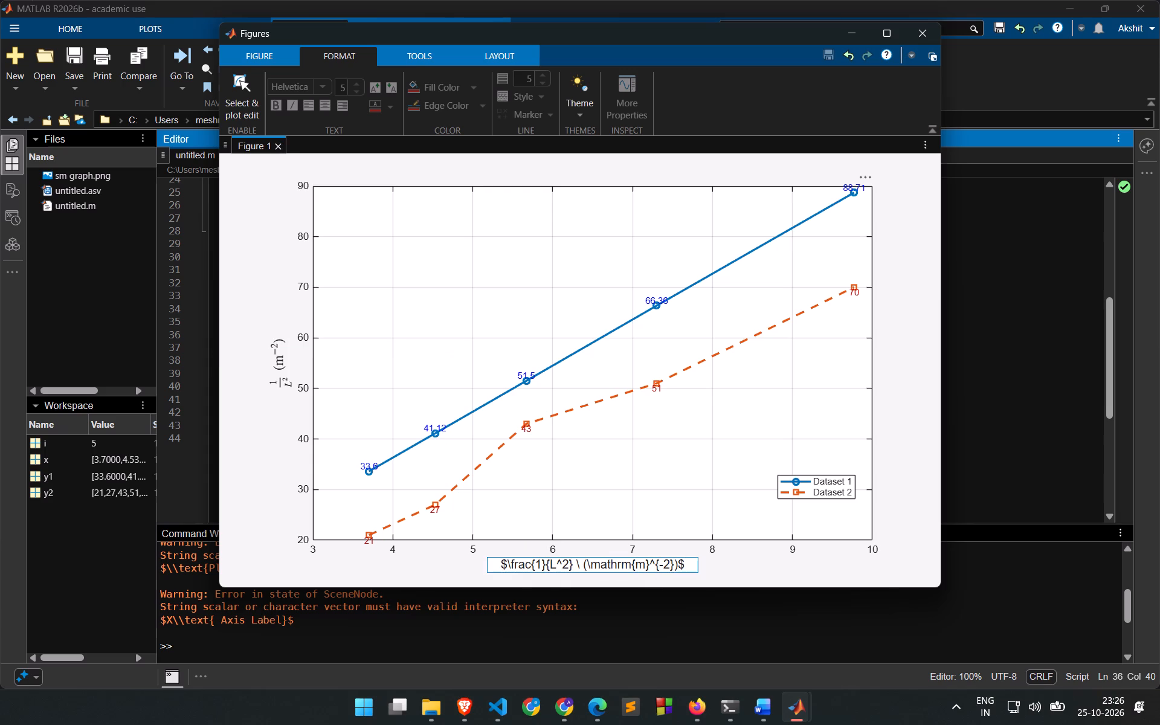
{"action": "left_click", "coordinate": [703, 569]}
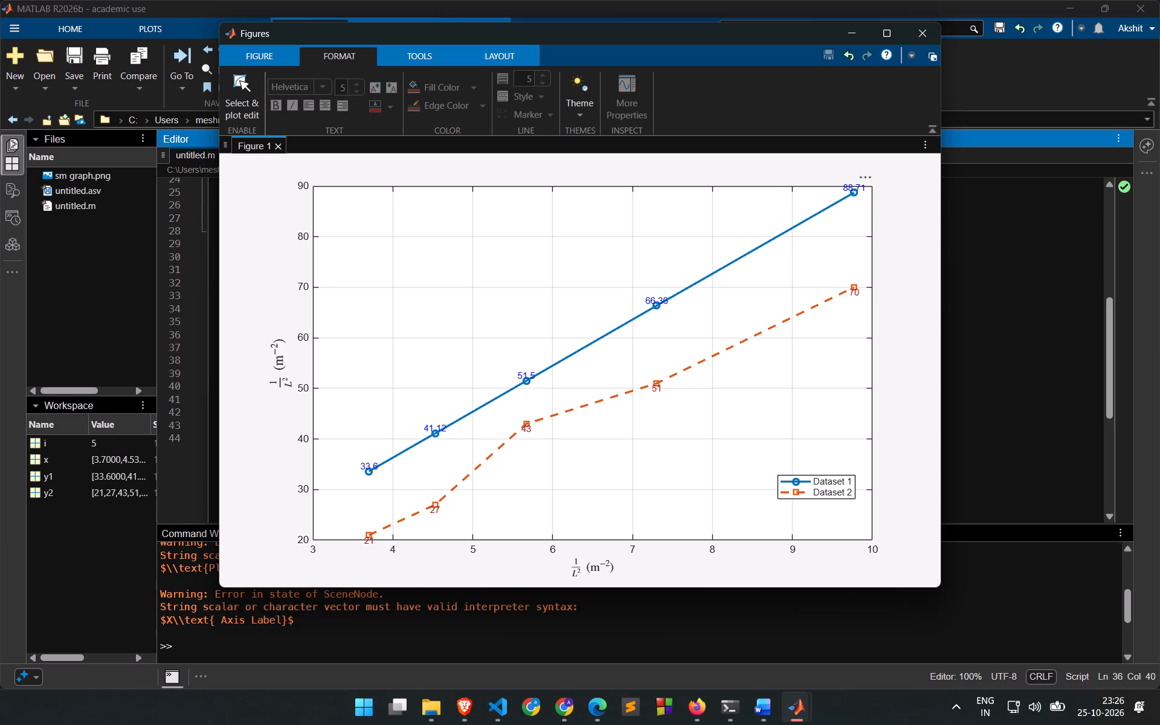
Change the y-axis label to "Buckling Load (N)".
{"action": "left_click", "coordinate": [280, 366]}
{"action": "key", "text": "ctrl+a"}
{"action": "type", "text": "Buc"}
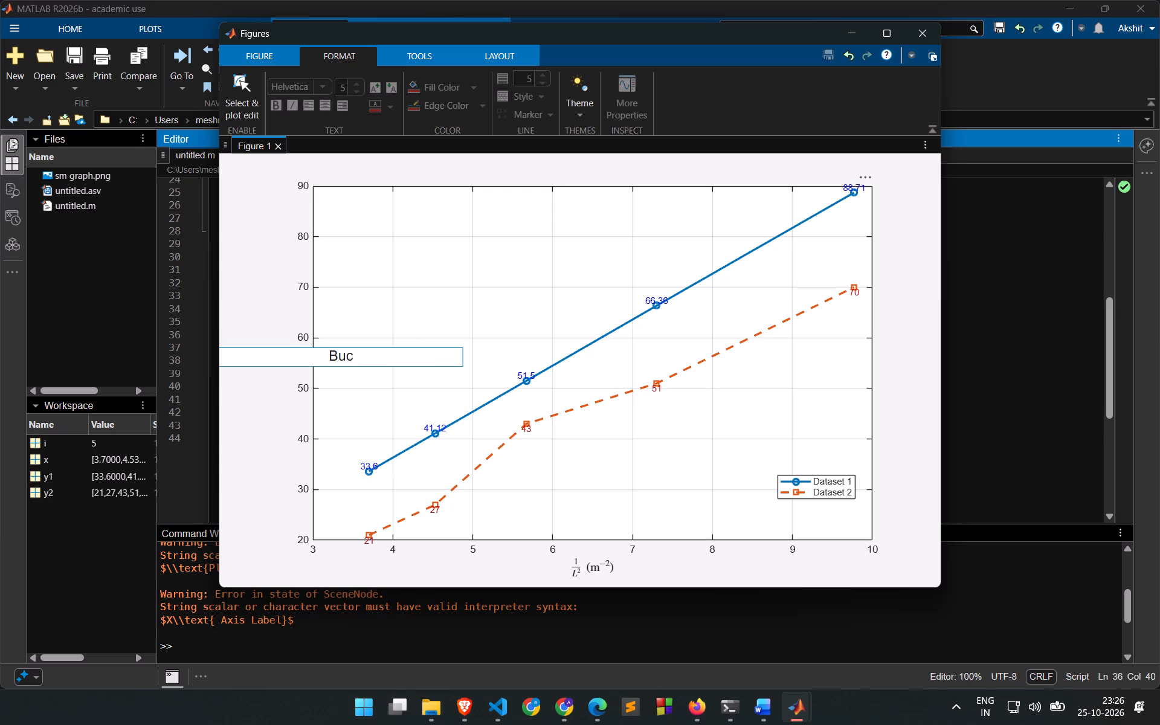
{"action": "type", "text": "kling Load"}
{"action": "key", "text": "space"}
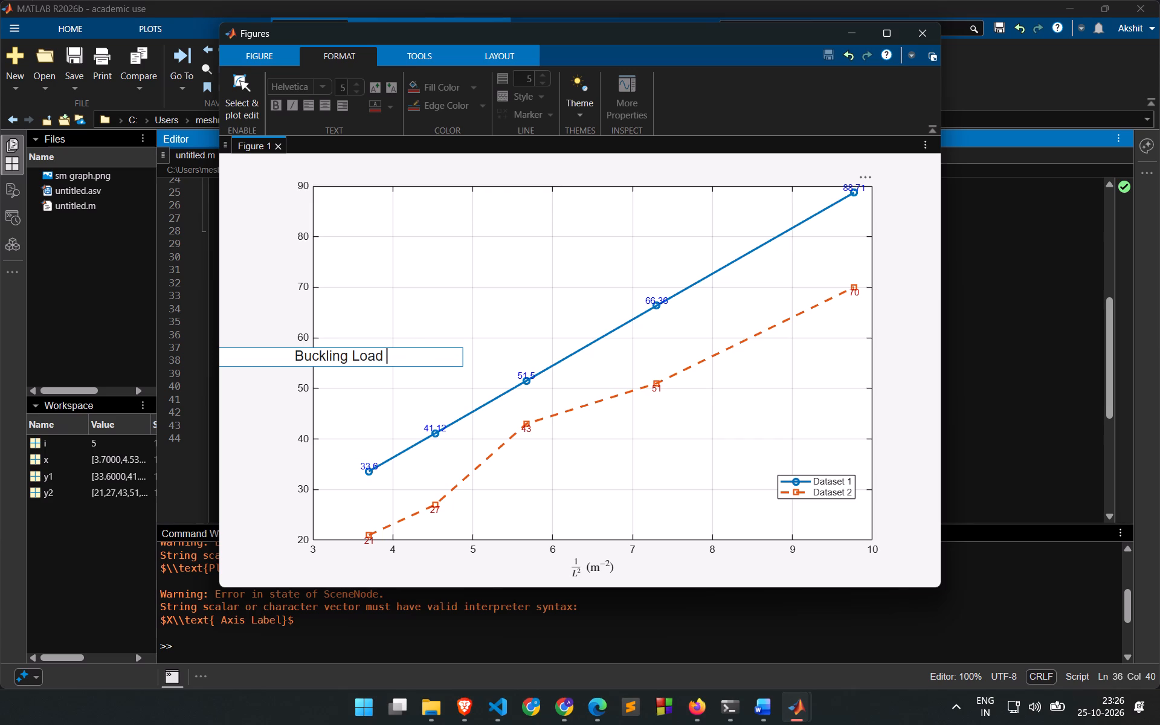
{"action": "type", "text": "(N"}
{"action": "key", "text": "shift+parenright"}
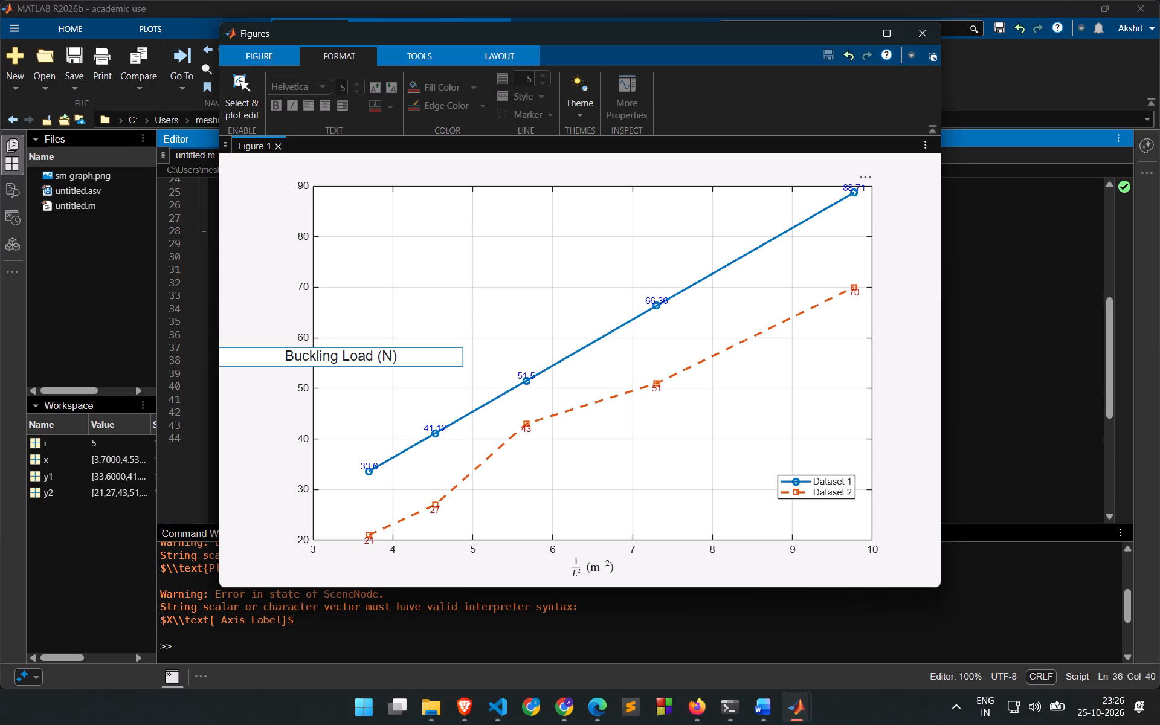
{"action": "left_click", "coordinate": [356, 578]}
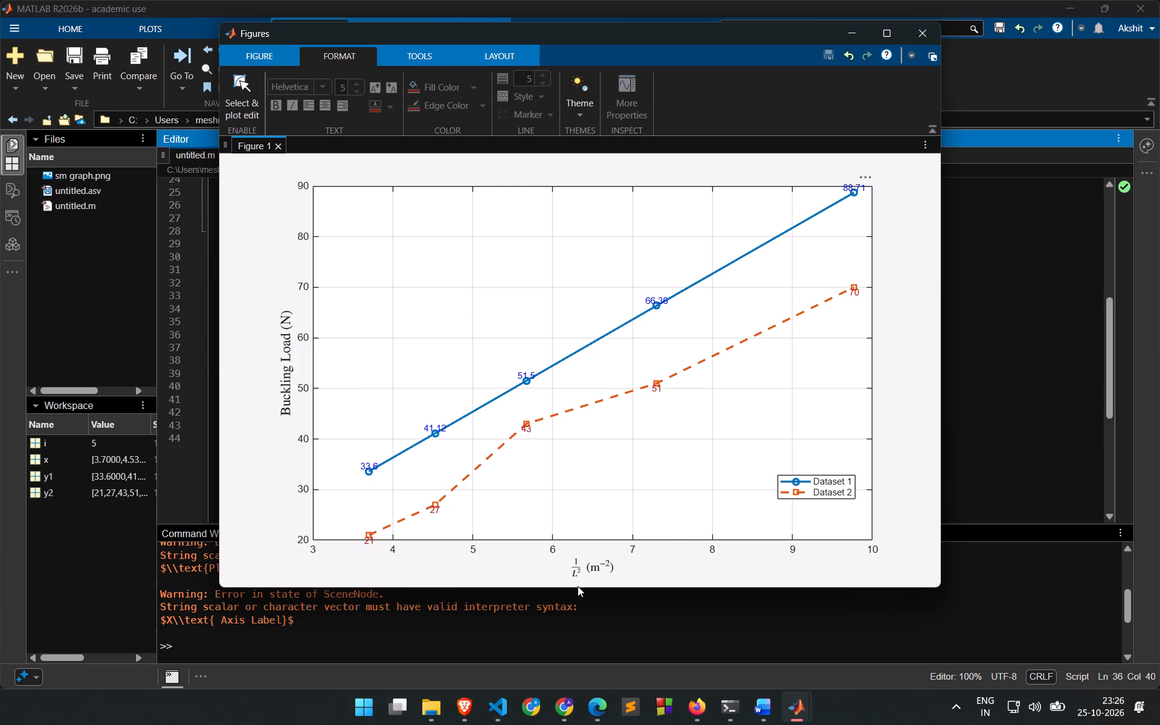
Rename the legend entries, Dataset 1 as "Pth" and Dataset 2 as "Pexp".
{"action": "double_click", "coordinate": [821, 481]}
{"action": "key", "text": "ctrl+a"}
{"action": "key", "text": "BackSpace"}
{"action": "type", "text": "Pth"}
{"action": "left_click", "coordinate": [894, 483]}
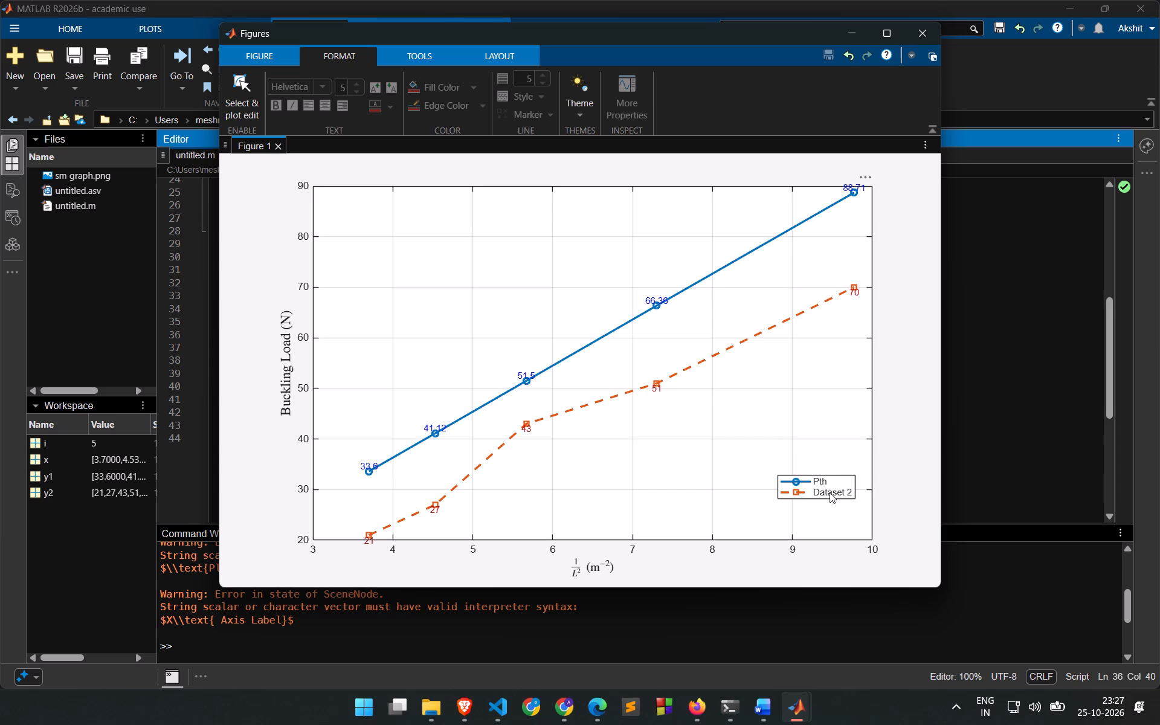
{"action": "double_click", "coordinate": [830, 492]}
{"action": "key", "text": "ctrl+a"}
{"action": "type", "text": "Pe"}
{"action": "type", "text": "xp"}
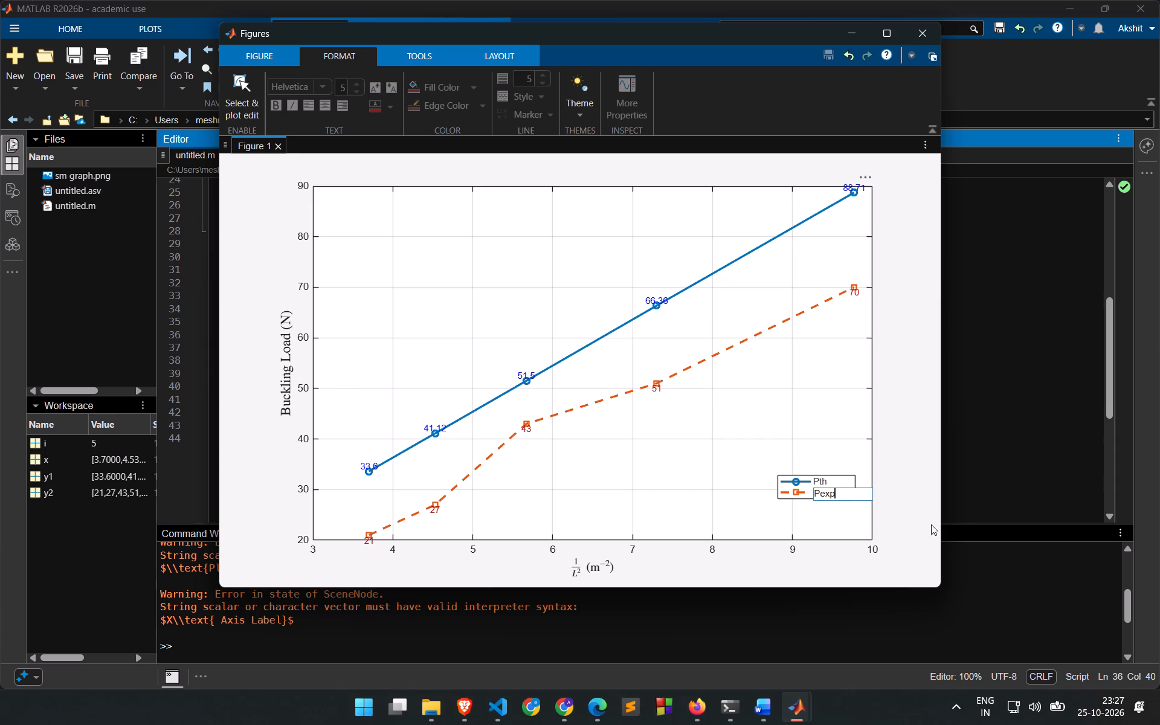
{"action": "left_click", "coordinate": [923, 514]}
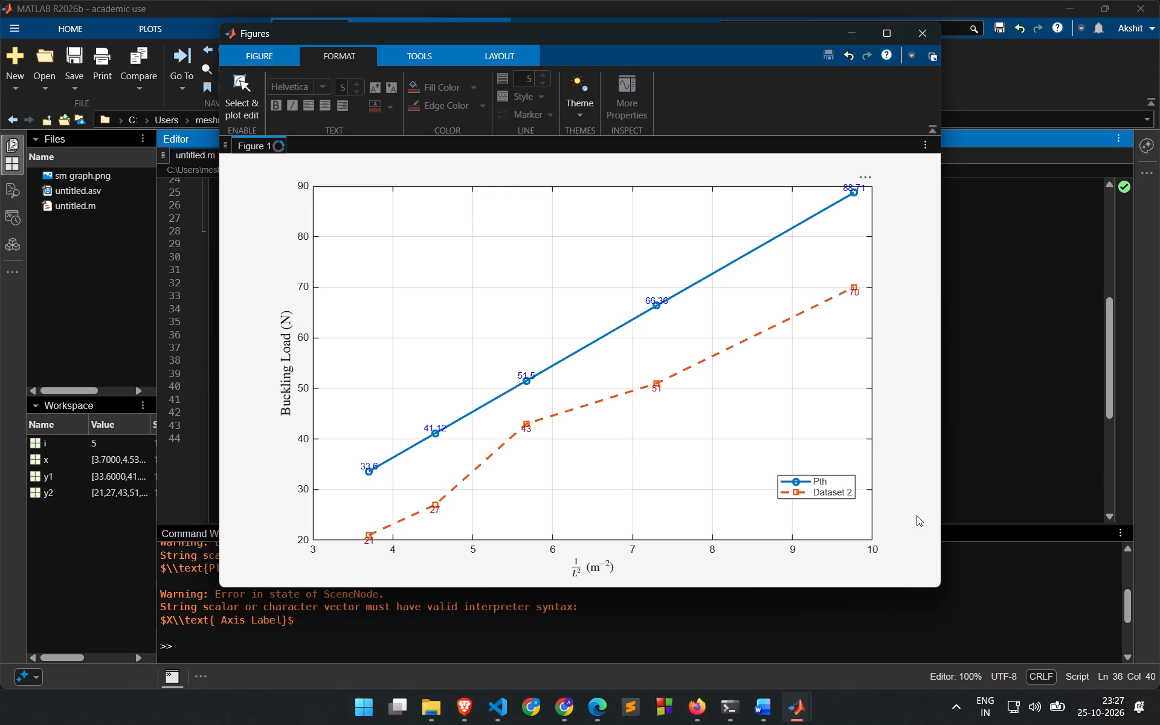
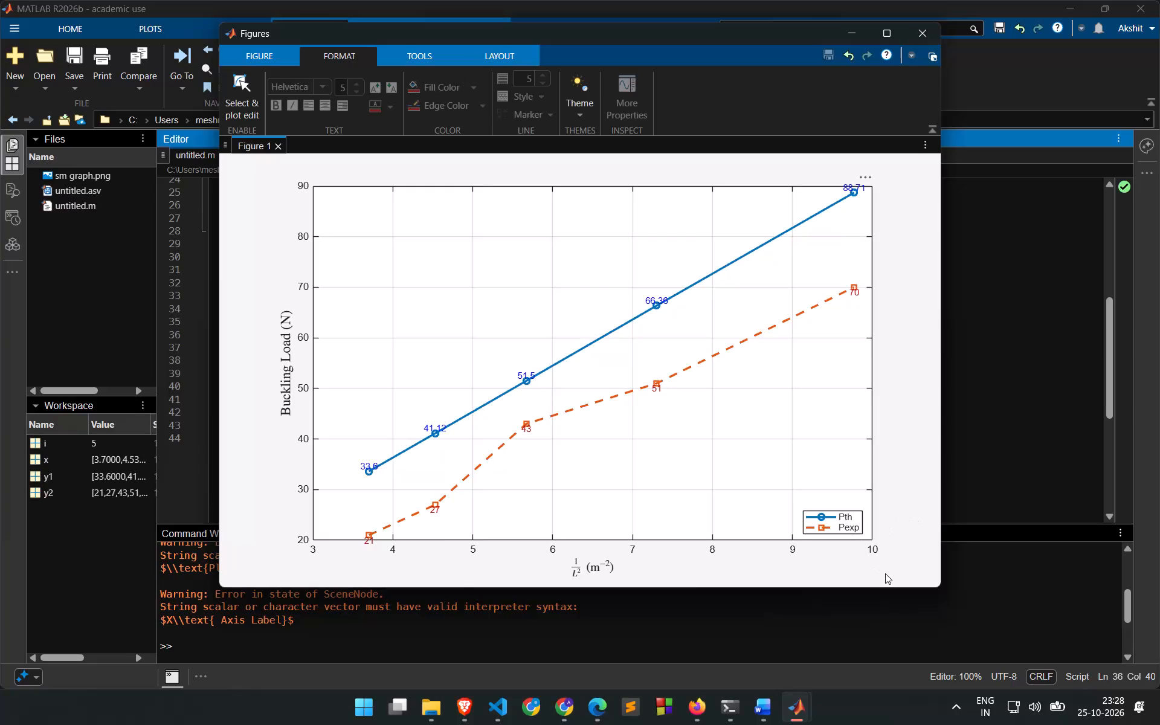
Export Figure 1 as a PNG file named "Graph 1" in the Downloads folder.
{"action": "left_click", "coordinate": [268, 58]}
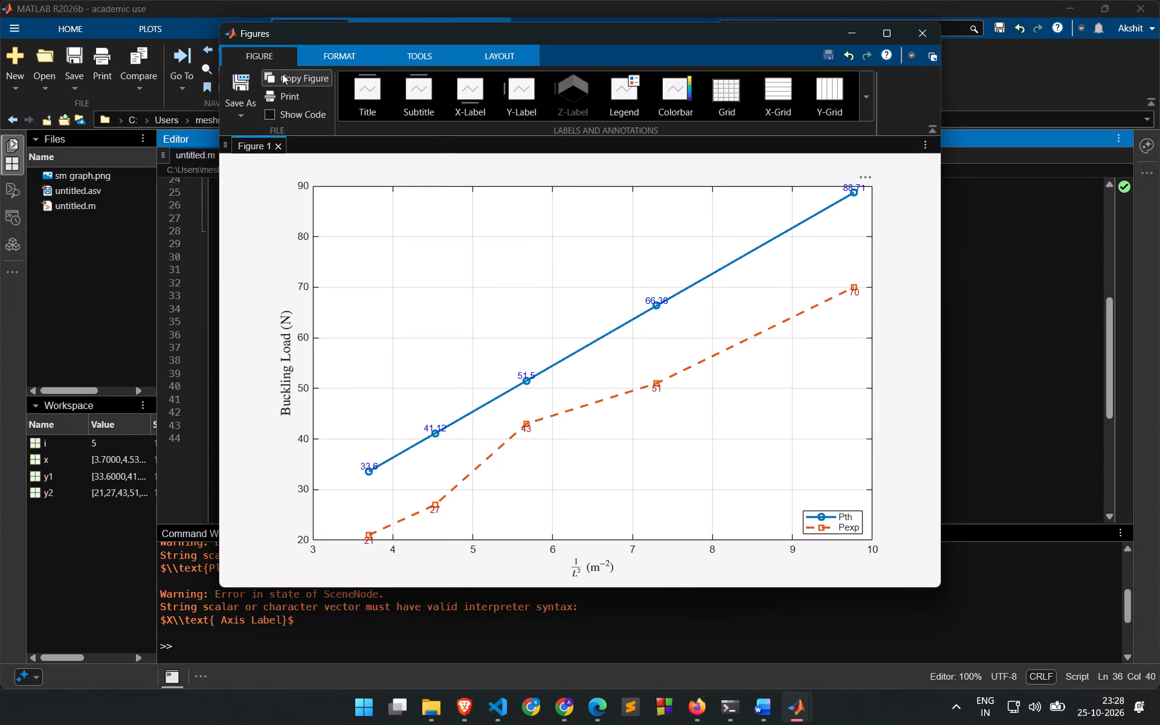
{"action": "left_click", "coordinate": [246, 107]}
{"action": "left_click", "coordinate": [275, 159]}
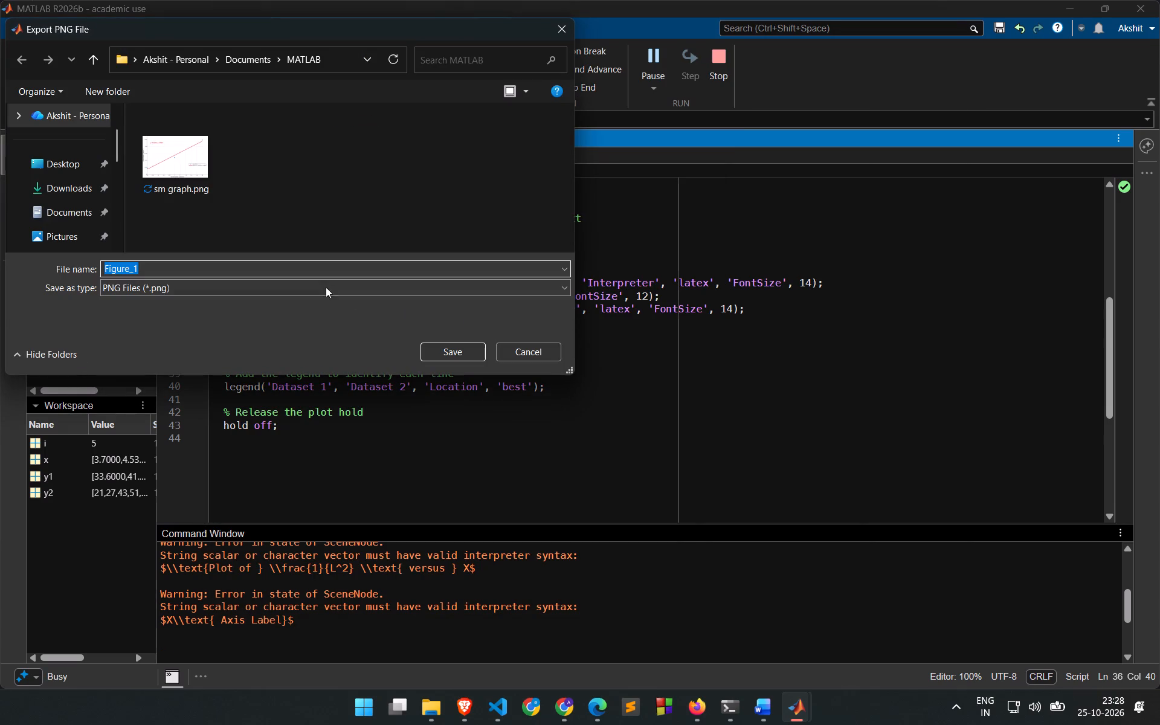
{"action": "left_click", "coordinate": [70, 197]}
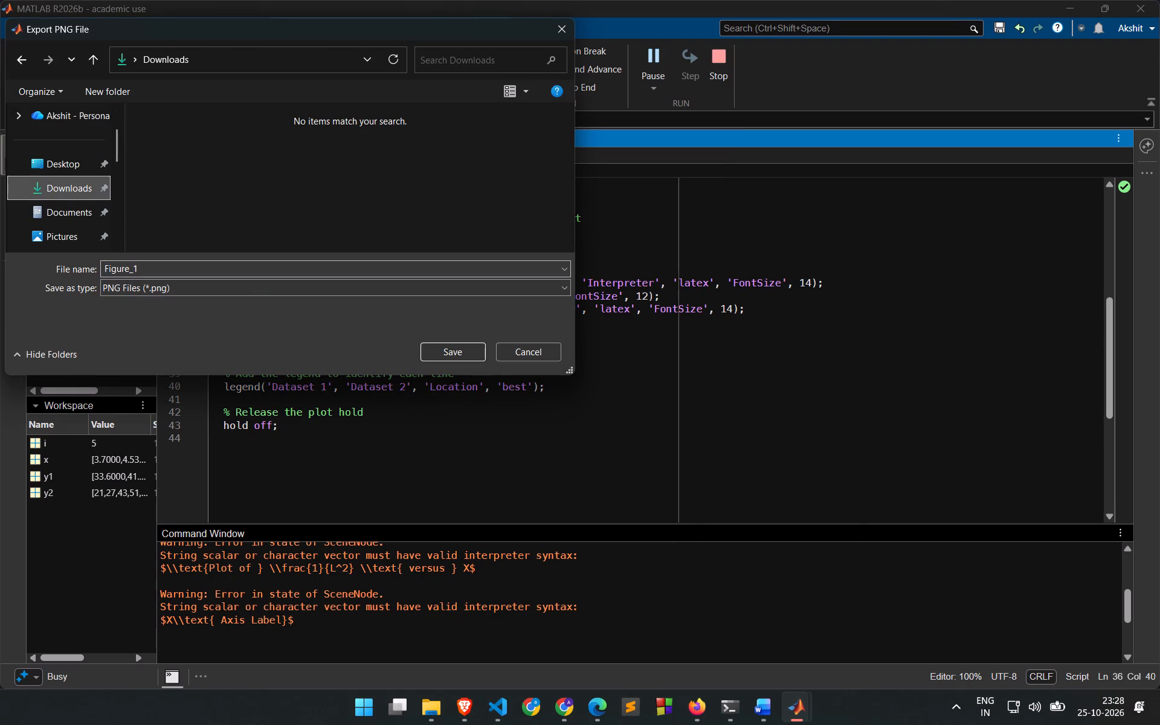
{"action": "left_click", "coordinate": [146, 265]}
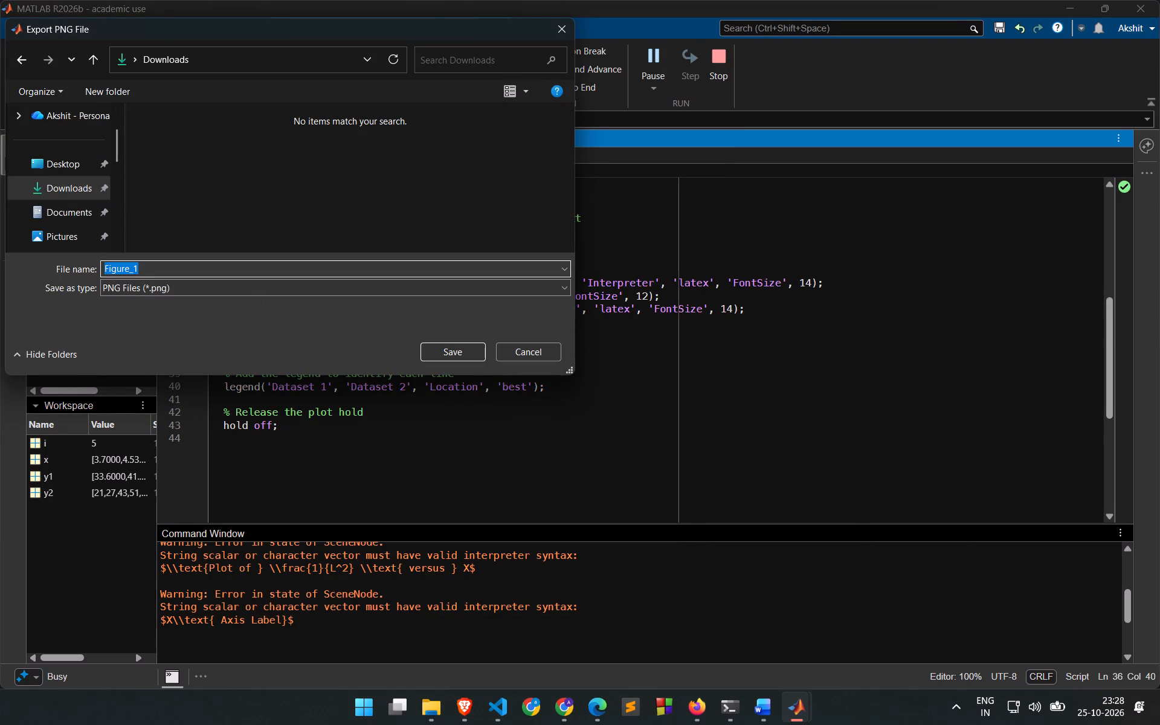
{"action": "key", "text": "shift+g"}
{"action": "type", "text": "raph"}
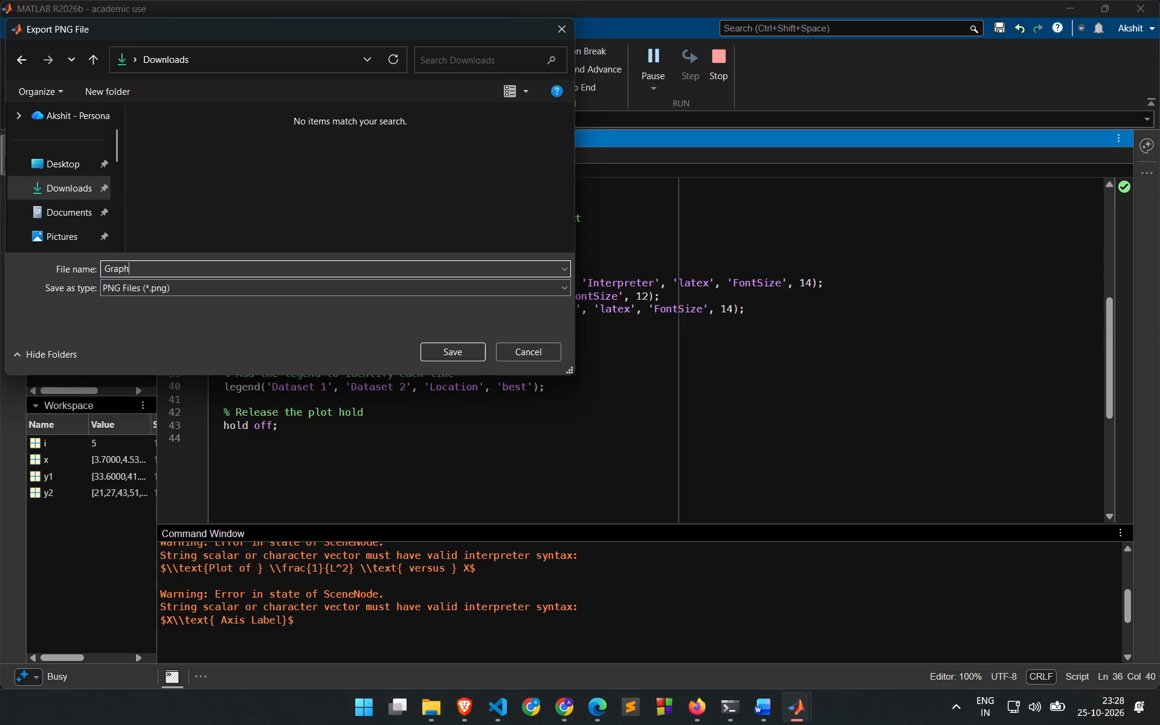
{"action": "key", "text": "space"}
{"action": "key", "text": "1"}
{"action": "key", "text": "Return"}
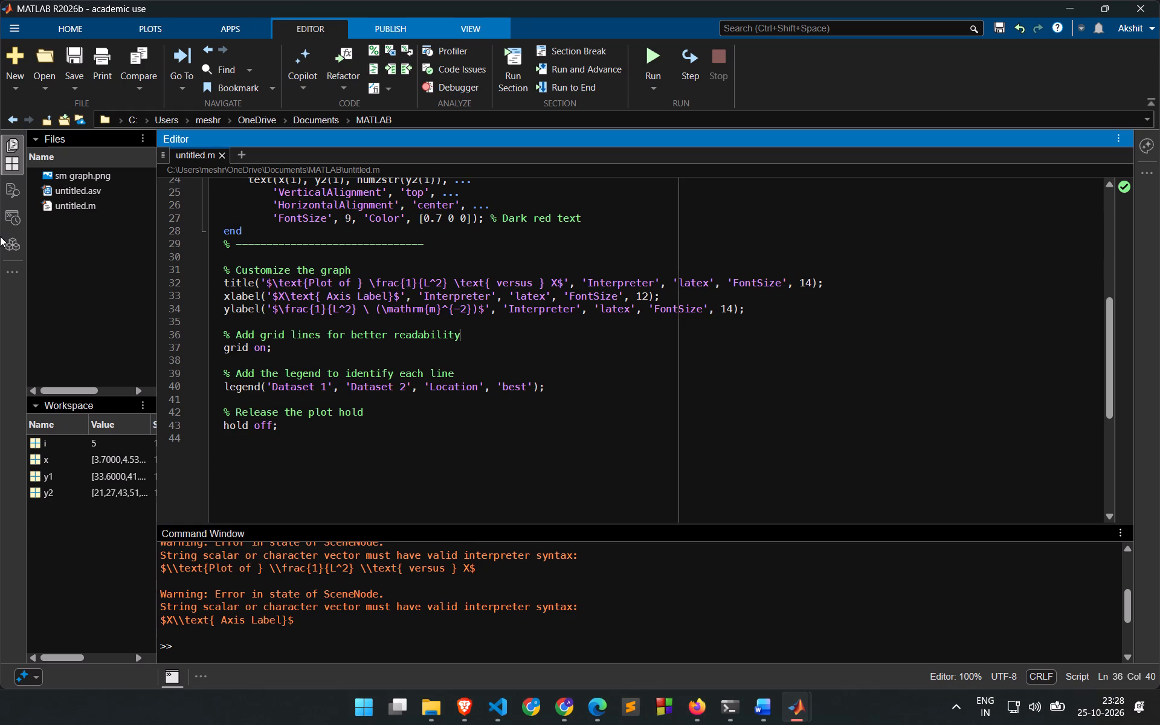
In untitled.m, replace the xlabel text with the ylabel's LaTeX string $\frac{1}{L^2} \ (\mathrm{m}^{-2})$ and save the script.
{"action": "scroll", "coordinate": [318, 257], "scroll_direction": "up", "scroll_amount": 8}
{"action": "scroll", "coordinate": [320, 257], "scroll_direction": "down", "scroll_amount": 3}
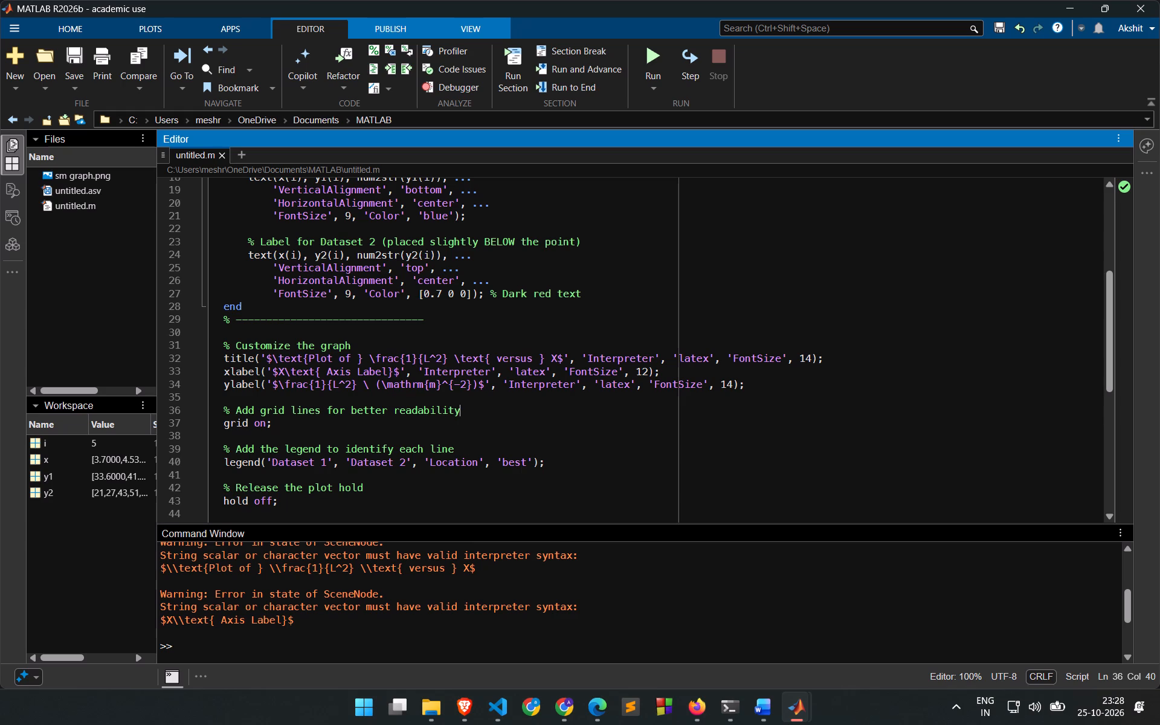
{"action": "left_click_drag", "start_coordinate": [272, 385], "coordinate": [461, 390]}
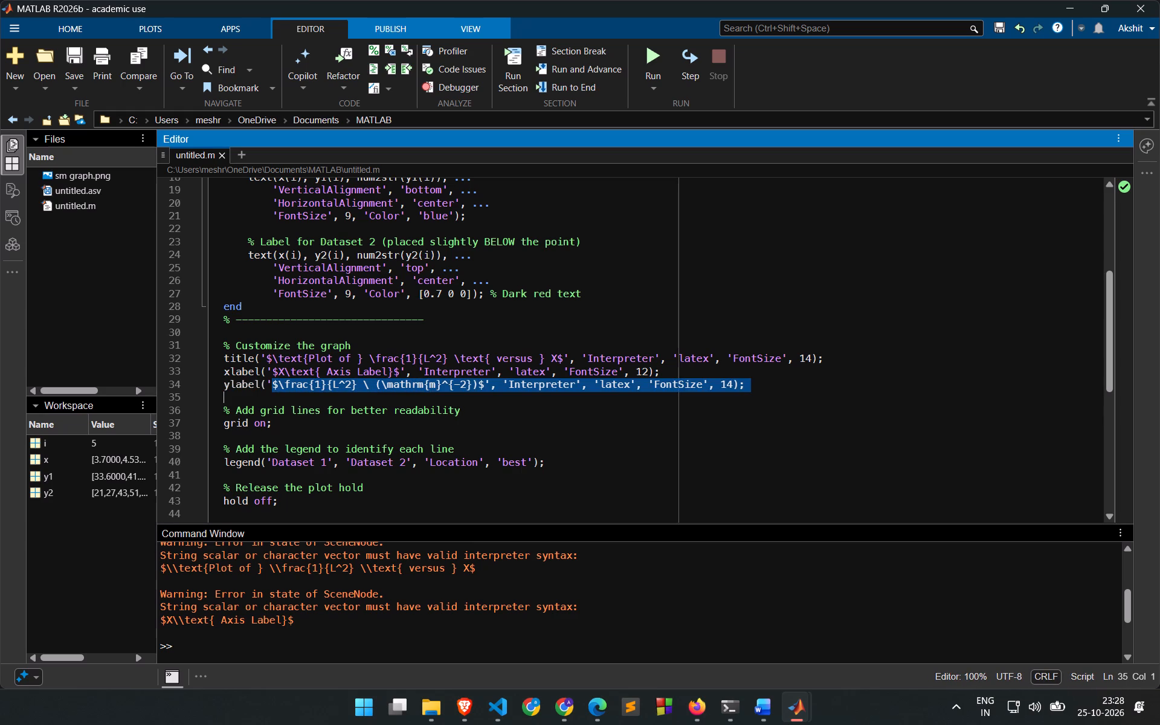
{"action": "left_click_drag", "start_coordinate": [461, 390], "coordinate": [483, 387]}
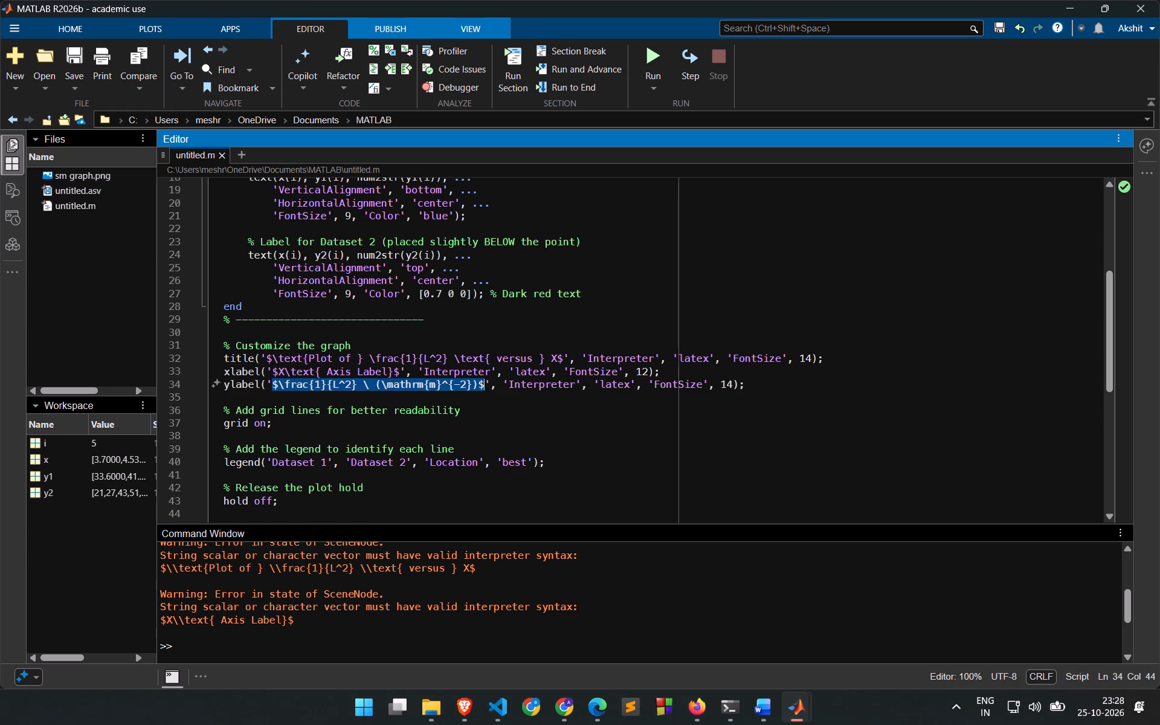
{"action": "key", "text": "ctrl+c"}
{"action": "left_click_drag", "start_coordinate": [271, 370], "coordinate": [385, 370]}
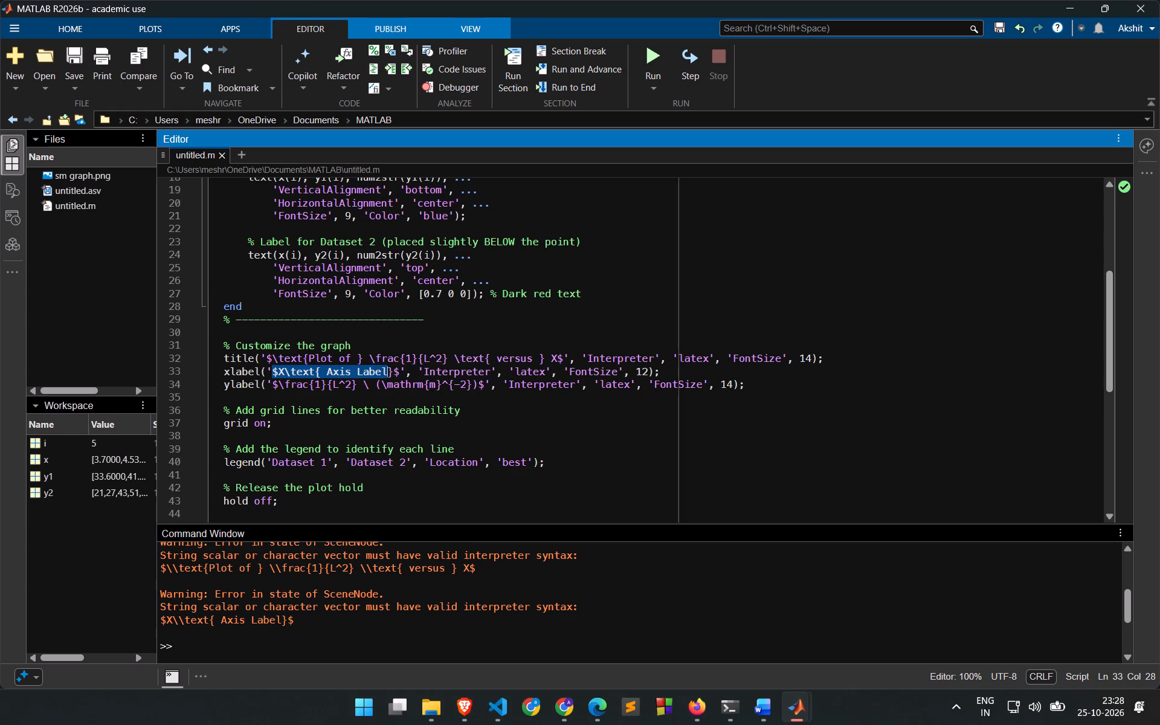
{"action": "left_click_drag", "start_coordinate": [385, 370], "coordinate": [398, 369]}
{"action": "key", "text": "ctrl+v"}
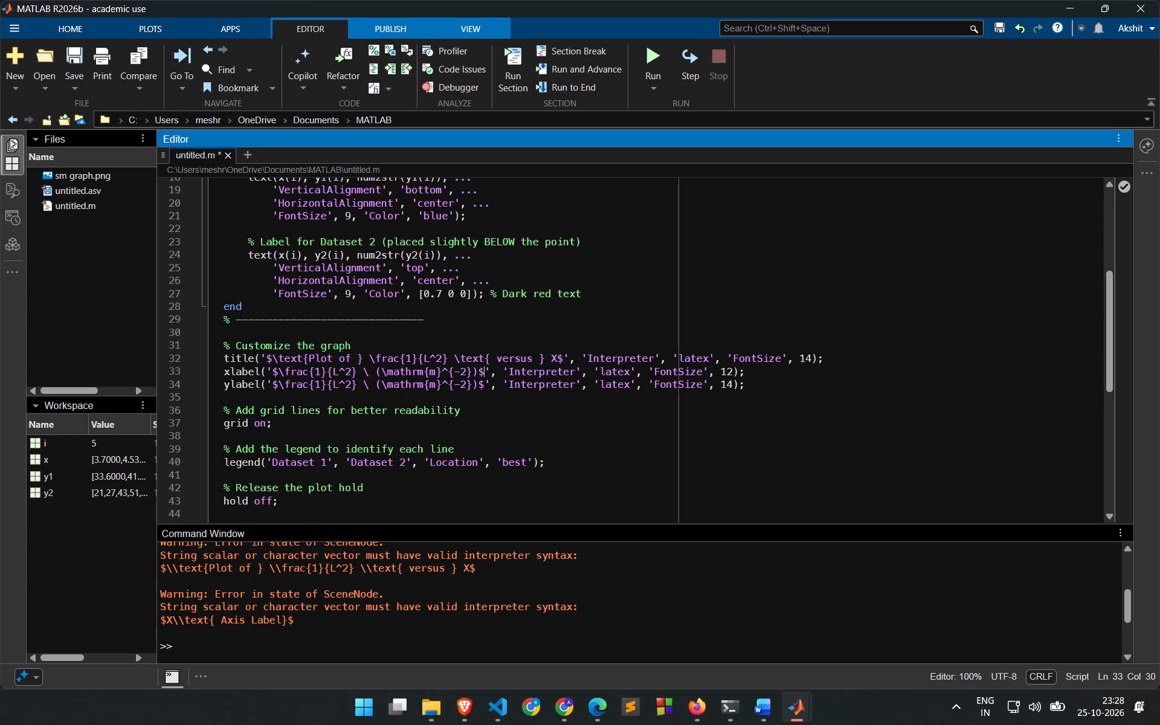
{"action": "key", "text": "ctrl+s"}
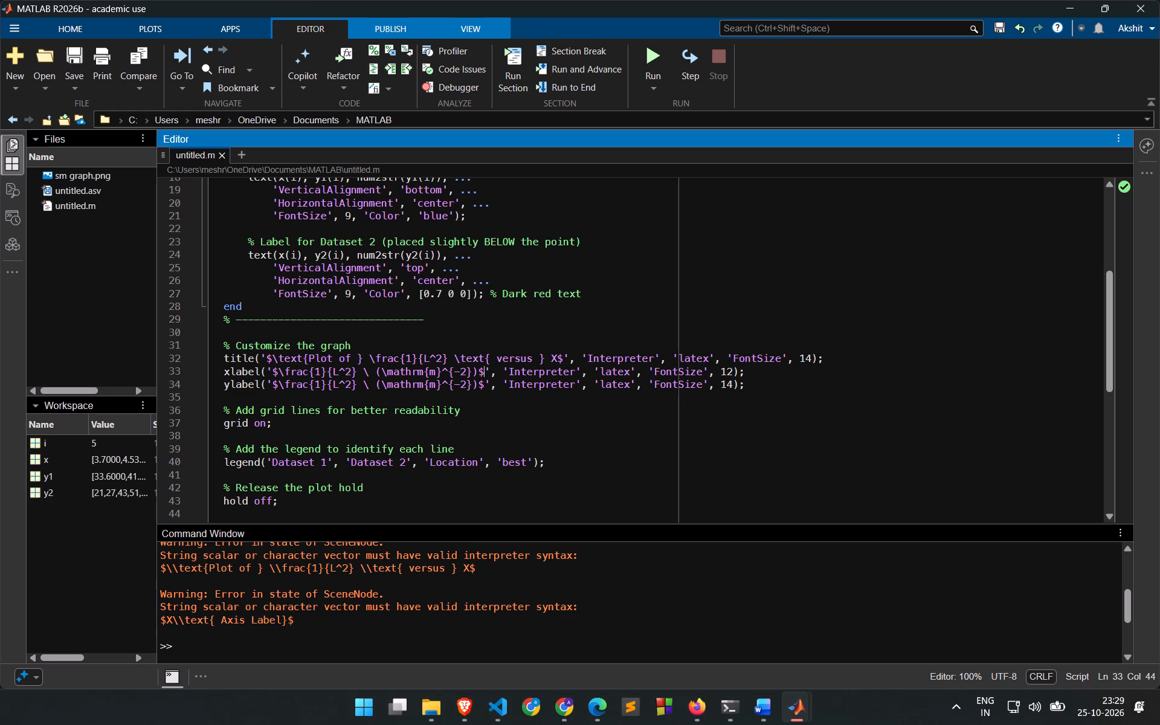
Delete the title command line under the "Customize the graph" comment.
{"action": "left_click_drag", "start_coordinate": [831, 354], "coordinate": [824, 350]}
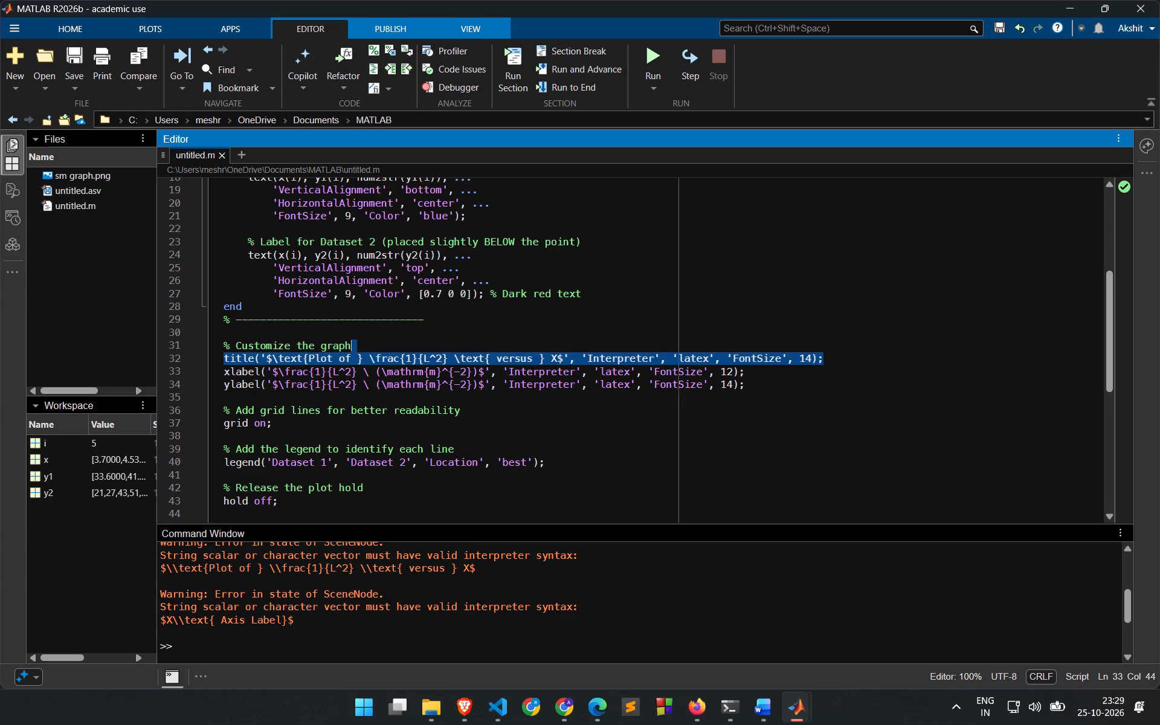
{"action": "key", "text": "BackSpace"}
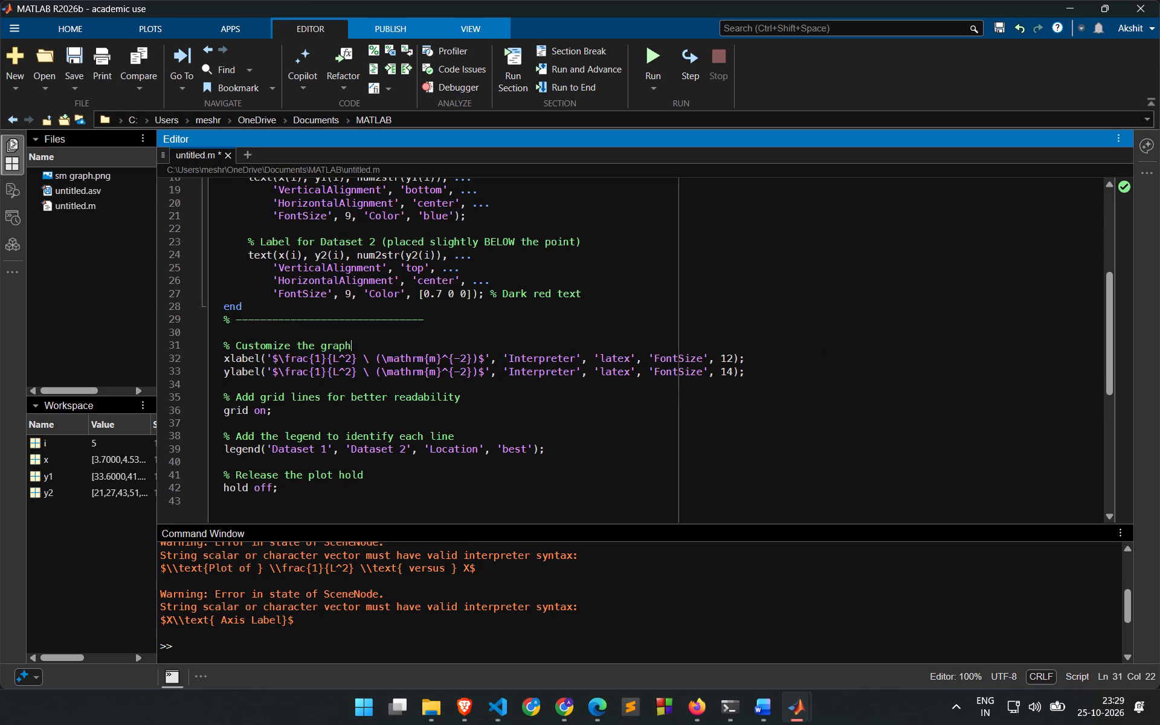
Delete the comments above the grid on, legend and hold off commands.
{"action": "left_click_drag", "start_coordinate": [469, 393], "coordinate": [221, 391]}
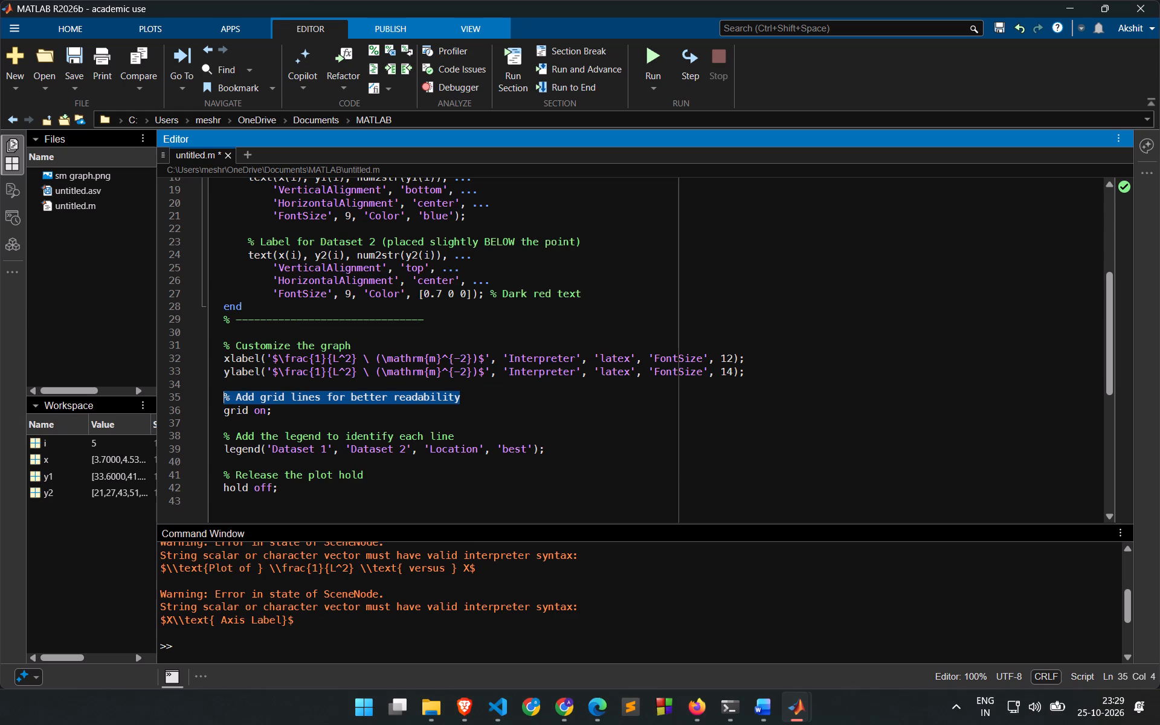
{"action": "key", "text": "BackSpace"}
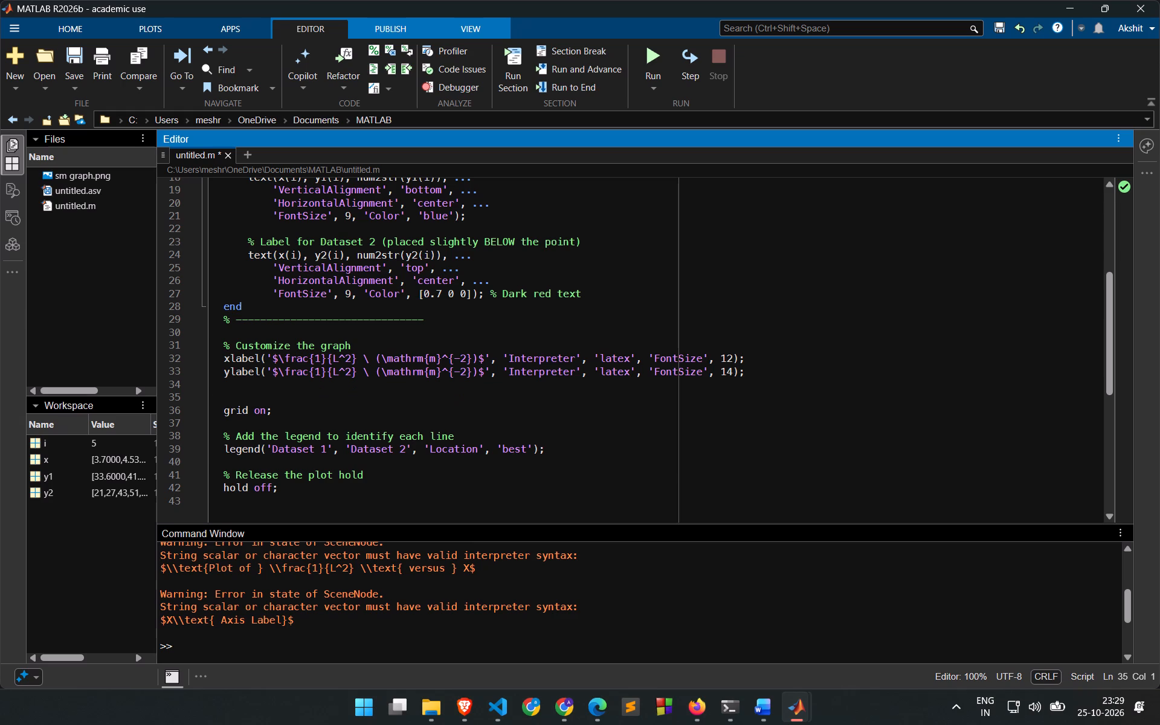
{"action": "left_click_drag", "start_coordinate": [460, 437], "coordinate": [228, 434]}
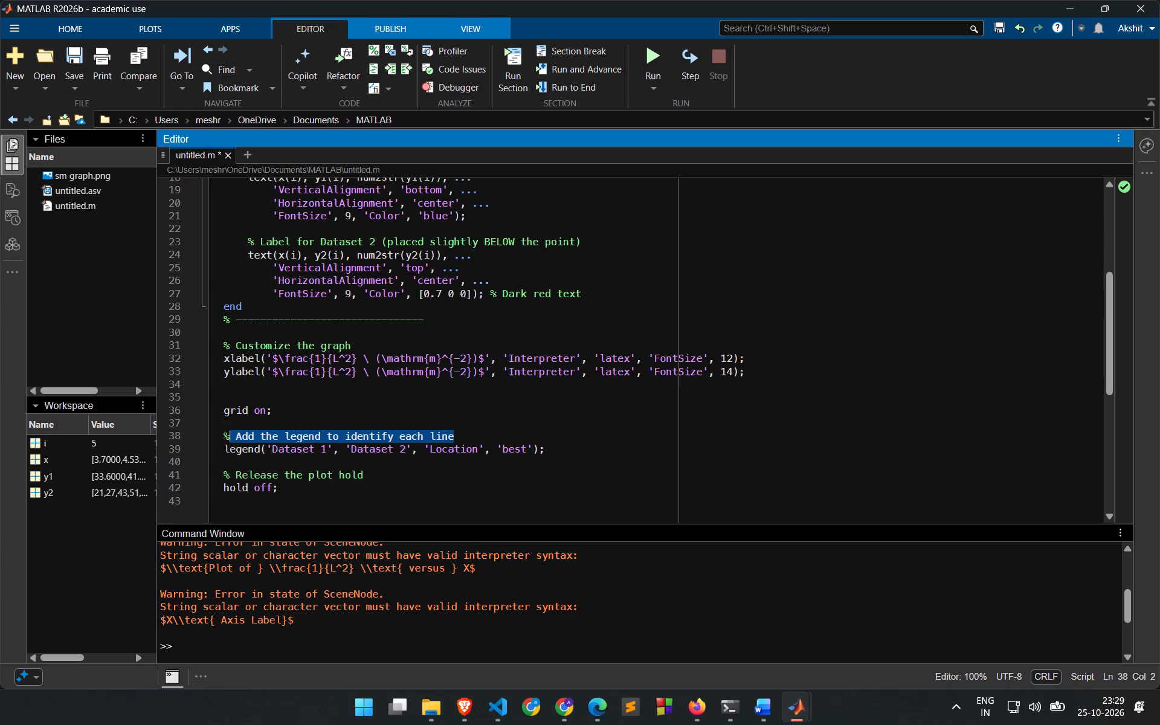
{"action": "left_click_drag", "start_coordinate": [228, 434], "coordinate": [222, 435]}
{"action": "key", "text": "BackSpace"}
{"action": "left_click_drag", "start_coordinate": [373, 468], "coordinate": [216, 473]}
{"action": "key", "text": "BackSpace"}
Remove the comments in and just above the for loop: "Dark red text", both Dataset label notes and "ADD Y-VALUE LABELS HERE".
{"action": "scroll", "coordinate": [338, 402], "scroll_direction": "up", "scroll_amount": 3}
{"action": "scroll", "coordinate": [370, 407], "scroll_direction": "down", "scroll_amount": 1}
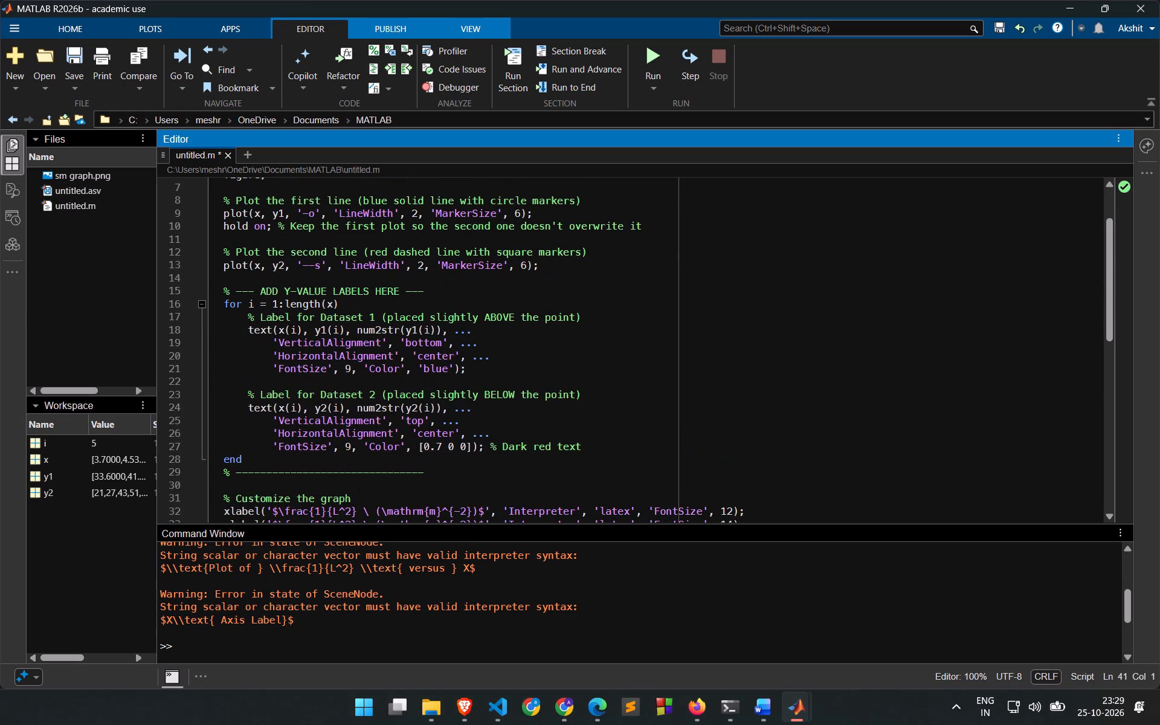
{"action": "left_click_drag", "start_coordinate": [585, 441], "coordinate": [491, 442]}
{"action": "key", "text": "BackSpace"}
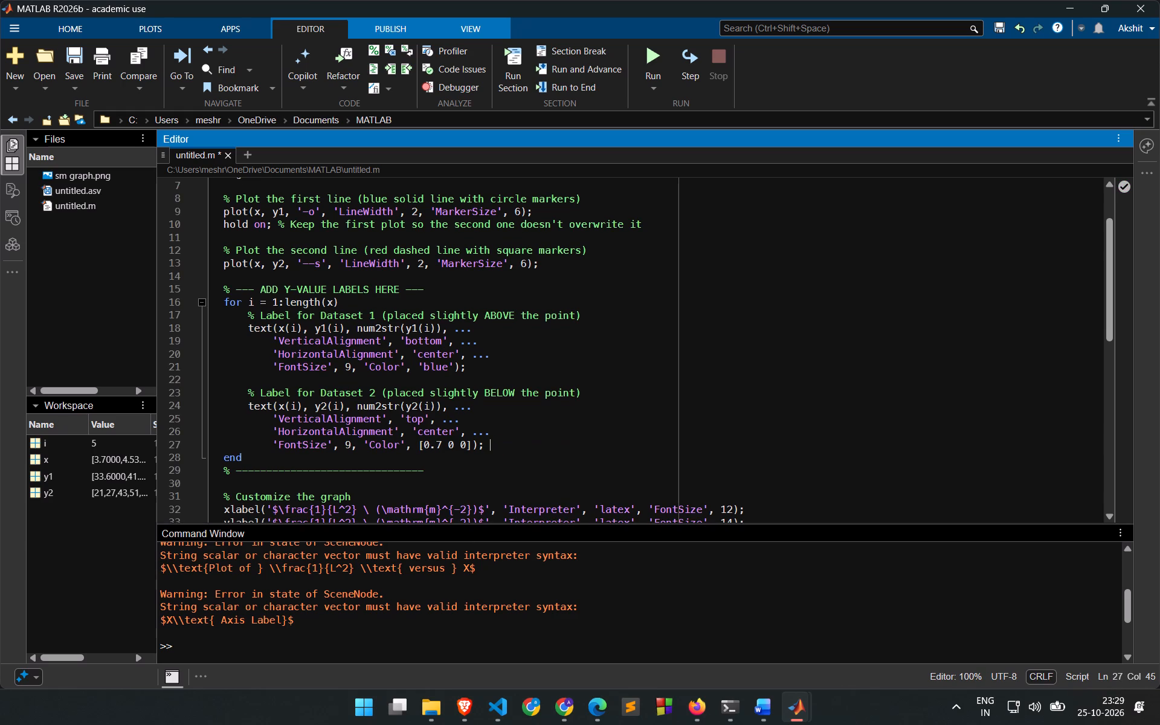
{"action": "left_click_drag", "start_coordinate": [586, 388], "coordinate": [564, 379]}
{"action": "key", "text": "BackSpace"}
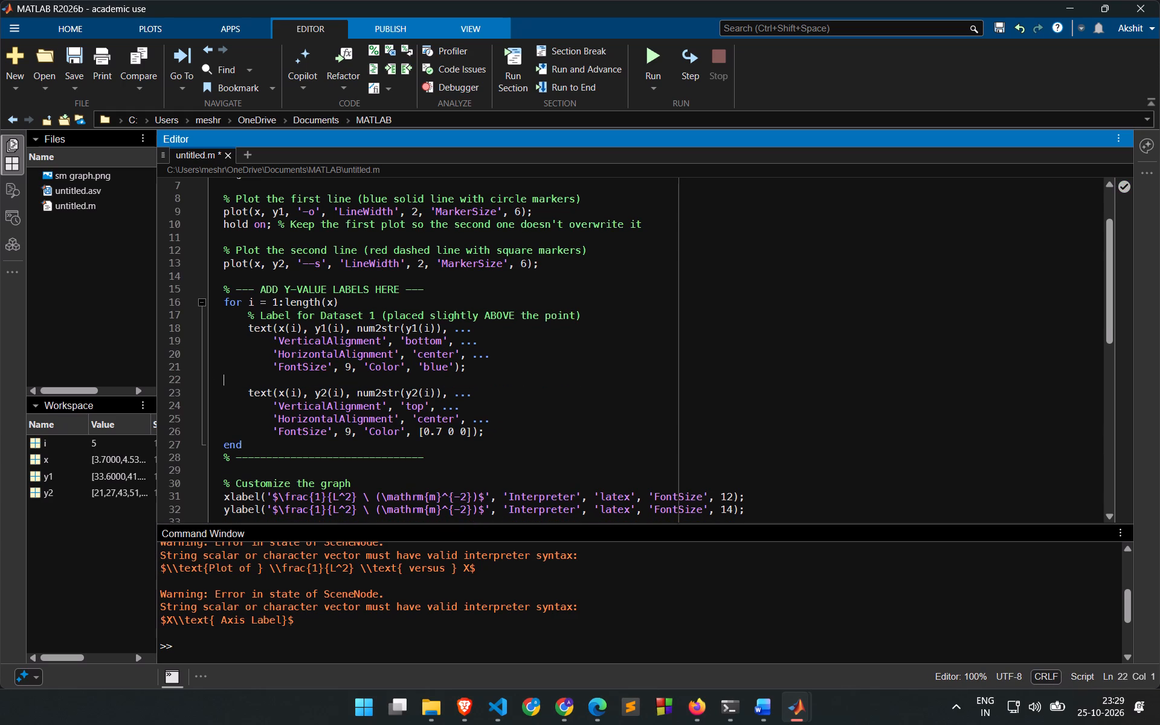
{"action": "left_click_drag", "start_coordinate": [579, 313], "coordinate": [576, 304]}
{"action": "key", "text": "BackSpace"}
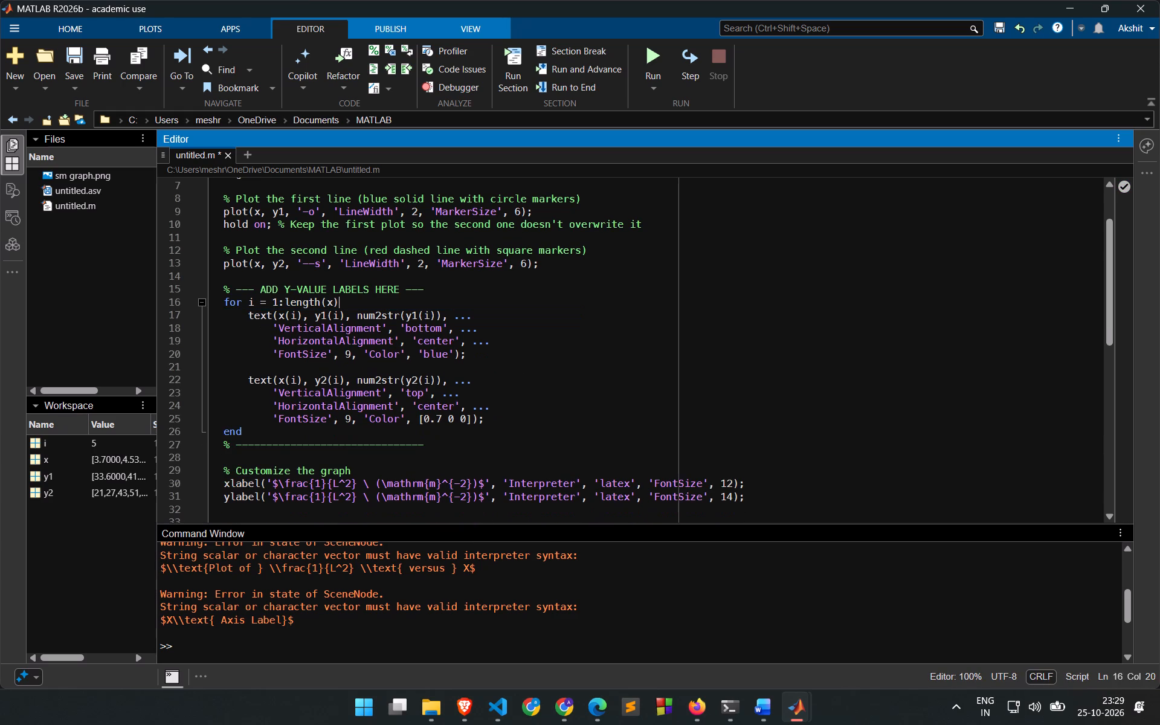
{"action": "left_click_drag", "start_coordinate": [442, 294], "coordinate": [246, 287]}
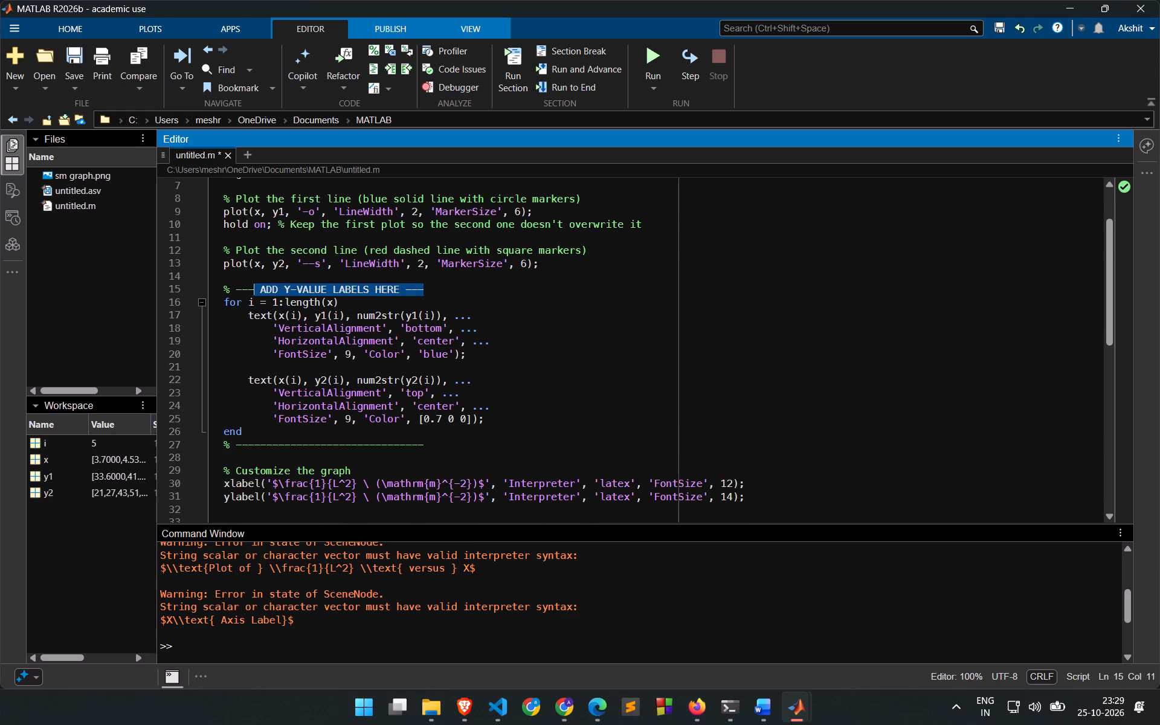
{"action": "left_click_drag", "start_coordinate": [246, 287], "coordinate": [196, 291]}
{"action": "key", "text": "BackSpace"}
Delete the comments describing the first and second plot lines and the one beside hold on.
{"action": "left_click_drag", "start_coordinate": [589, 248], "coordinate": [581, 242]}
{"action": "key", "text": "BackSpace"}
{"action": "scroll", "coordinate": [657, 234], "scroll_direction": "up", "scroll_amount": 3}
{"action": "left_click_drag", "start_coordinate": [660, 295], "coordinate": [327, 301]}
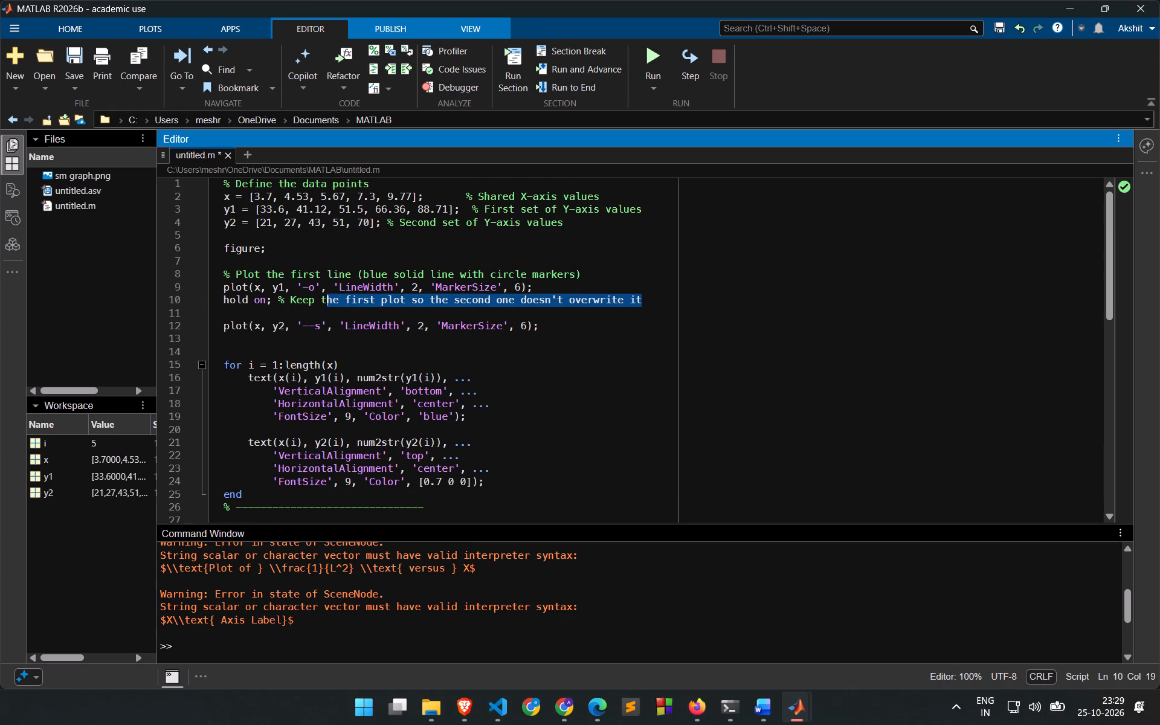
{"action": "left_click_drag", "start_coordinate": [327, 301], "coordinate": [277, 303]}
{"action": "key", "text": "BackSpace"}
{"action": "left_click_drag", "start_coordinate": [596, 272], "coordinate": [580, 266]}
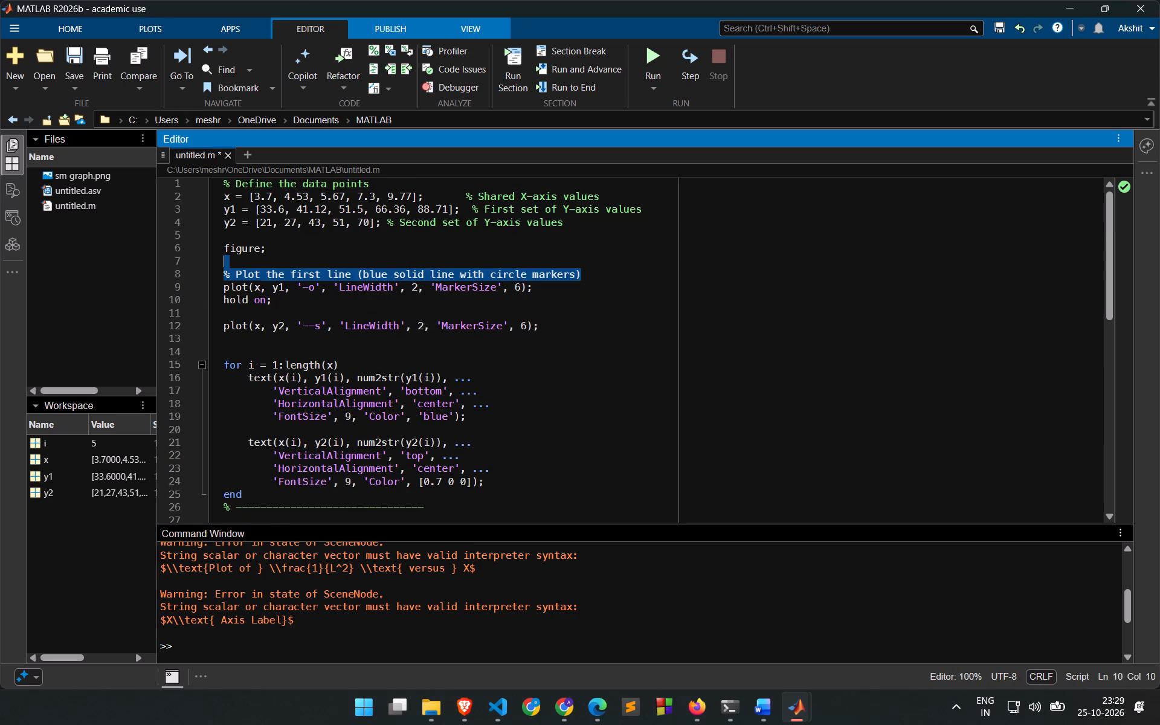
{"action": "left_click_drag", "start_coordinate": [580, 266], "coordinate": [575, 263]}
{"action": "key", "text": "BackSpace"}
Remove the comments beside the x, y1 and y2 data, the "Define the data points" comment and the empty first line.
{"action": "scroll", "coordinate": [575, 263], "scroll_direction": "up", "scroll_amount": 12}
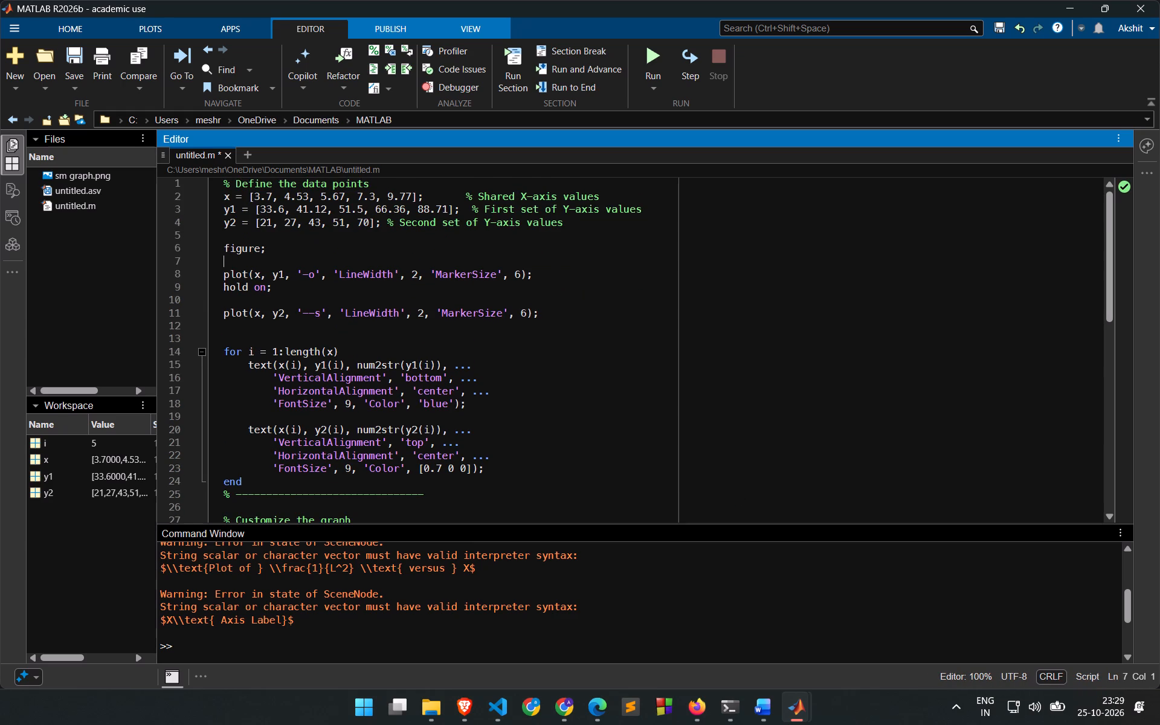
{"action": "left_click_drag", "start_coordinate": [567, 224], "coordinate": [392, 225]}
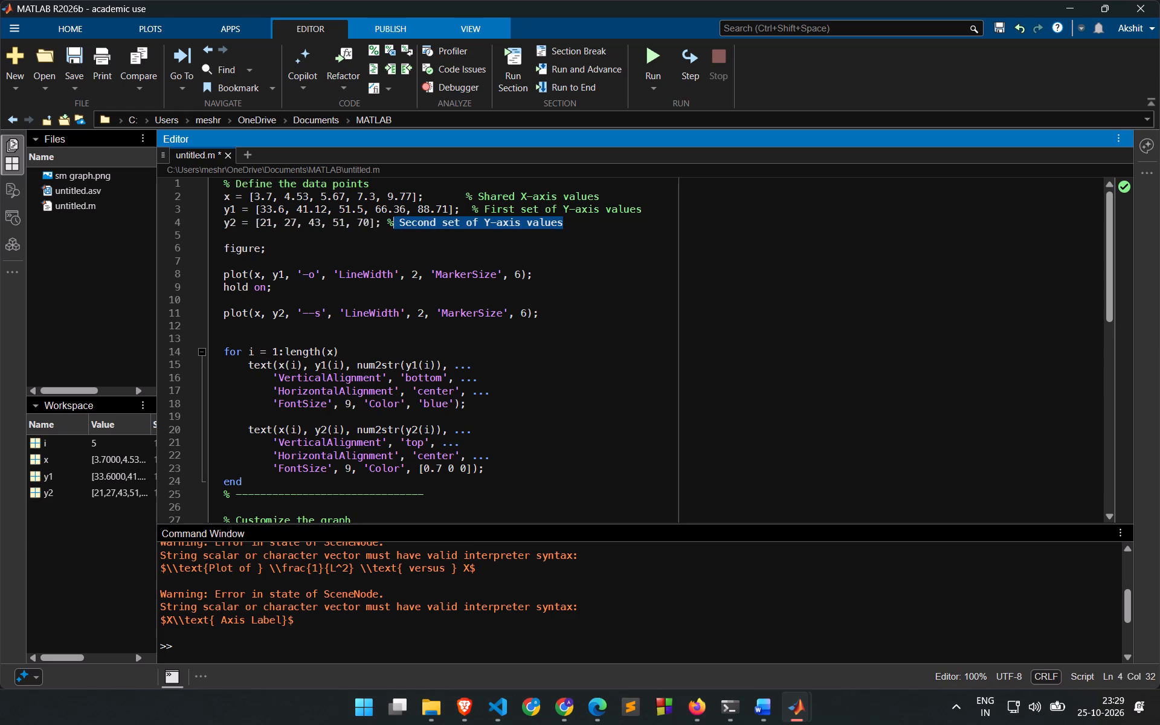
{"action": "left_click_drag", "start_coordinate": [392, 225], "coordinate": [389, 225]}
{"action": "key", "text": "BackSpace"}
{"action": "left_click_drag", "start_coordinate": [655, 208], "coordinate": [470, 209]}
{"action": "key", "text": "BackSpace"}
{"action": "left_click_drag", "start_coordinate": [608, 199], "coordinate": [468, 192]}
{"action": "key", "text": "BackSpace"}
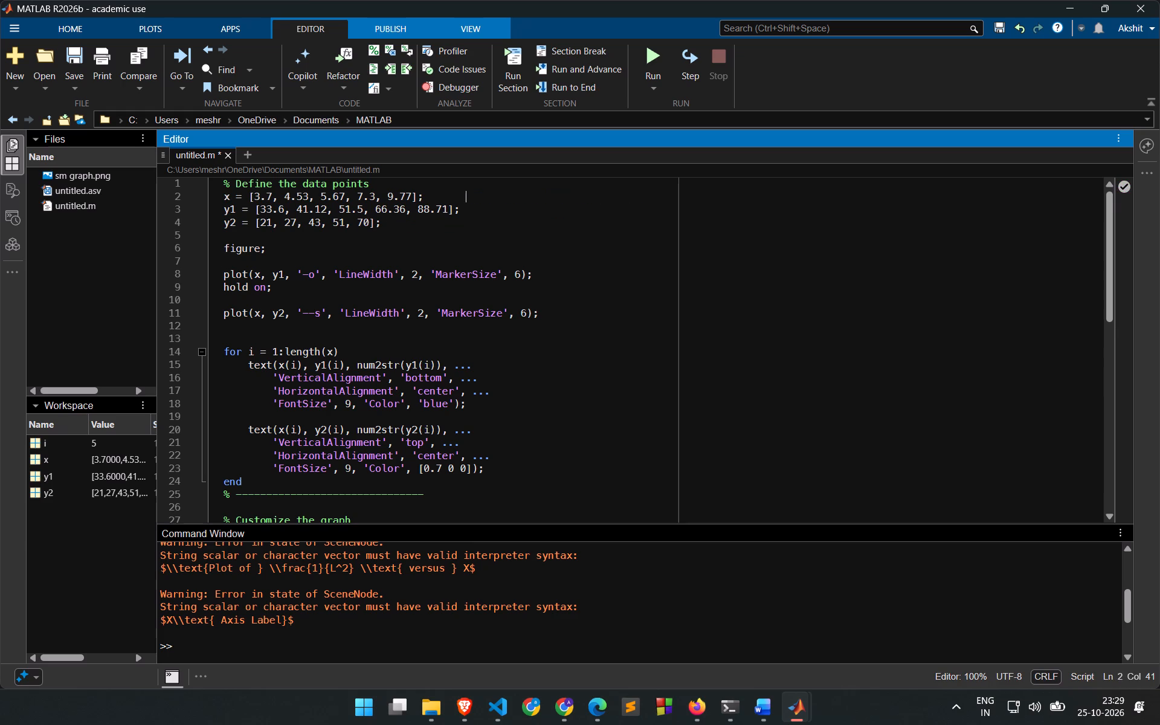
{"action": "left_click_drag", "start_coordinate": [378, 184], "coordinate": [220, 187]}
{"action": "key", "text": "BackSpace"}
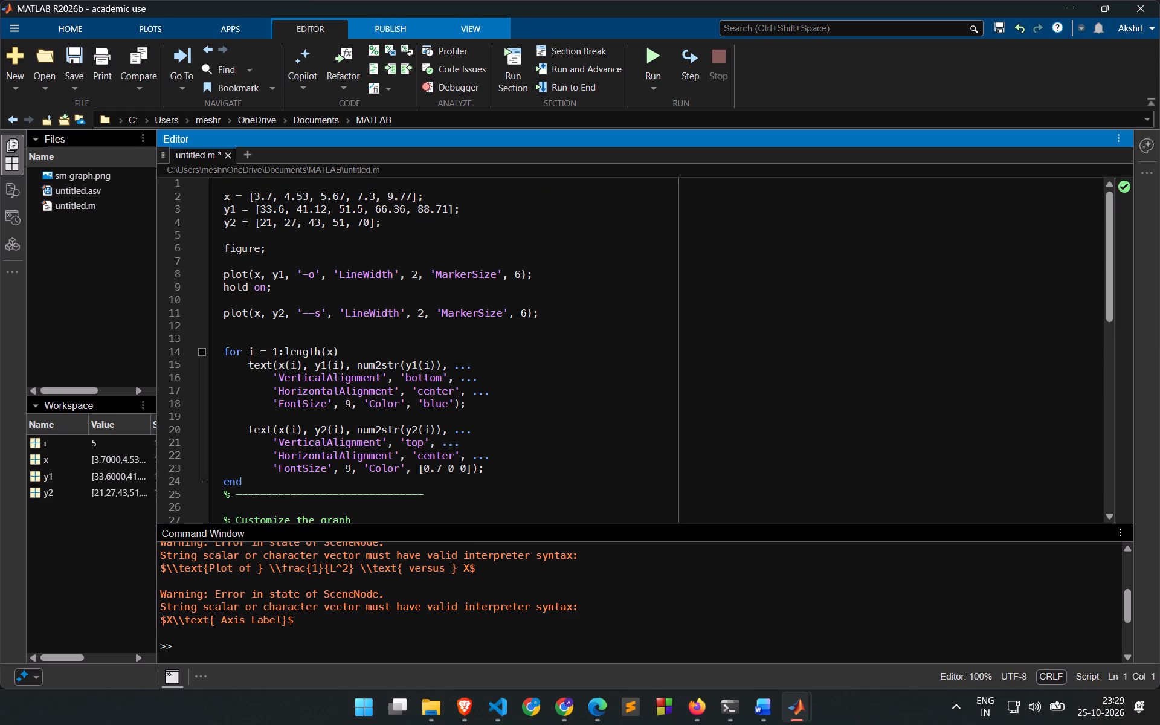
{"action": "key", "text": "BackSpace"}
{"action": "left_click", "coordinate": [224, 198]}
{"action": "key", "text": "BackSpace"}
Delete the dashed separator comment below the for loop's end.
{"action": "scroll", "coordinate": [355, 314], "scroll_direction": "down", "scroll_amount": 1}
{"action": "scroll", "coordinate": [370, 384], "scroll_direction": "down", "scroll_amount": 1}
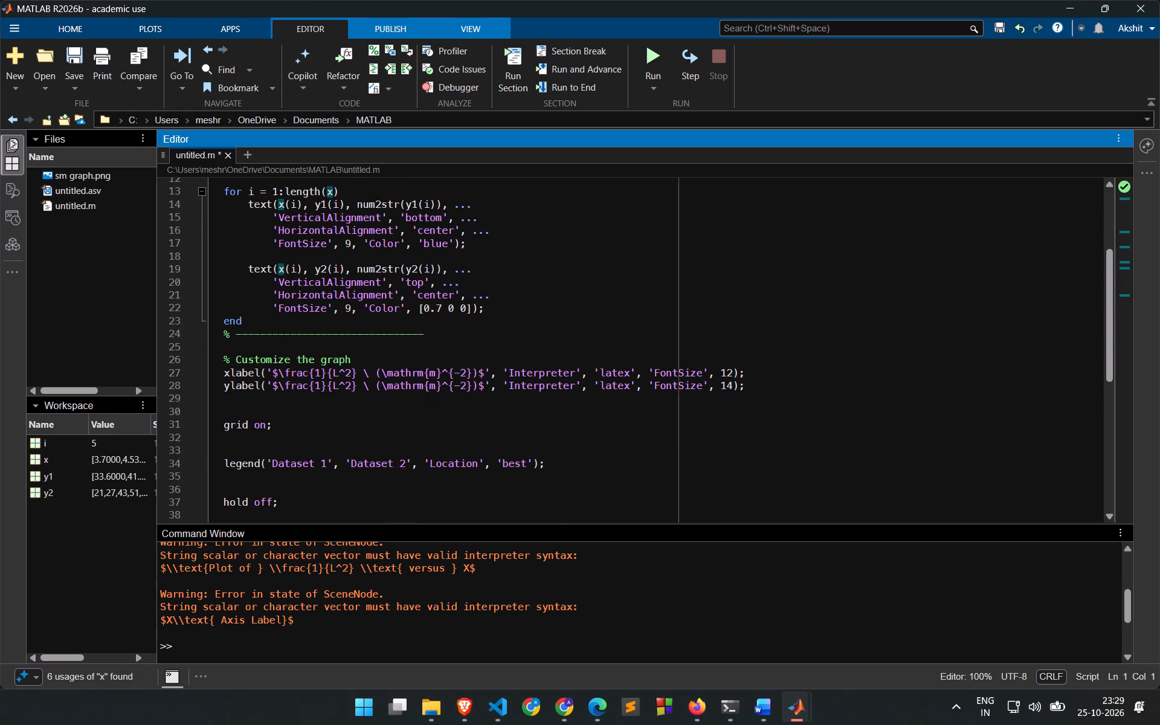
{"action": "left_click_drag", "start_coordinate": [434, 331], "coordinate": [221, 331]}
{"action": "key", "text": "BackSpace"}
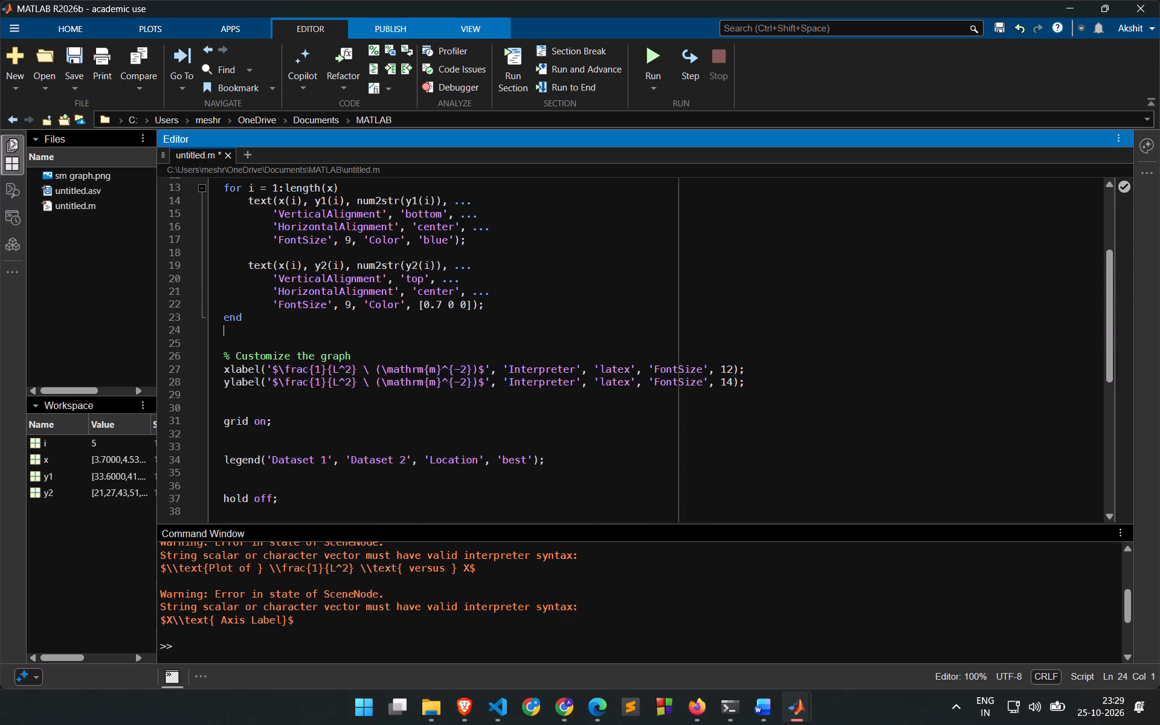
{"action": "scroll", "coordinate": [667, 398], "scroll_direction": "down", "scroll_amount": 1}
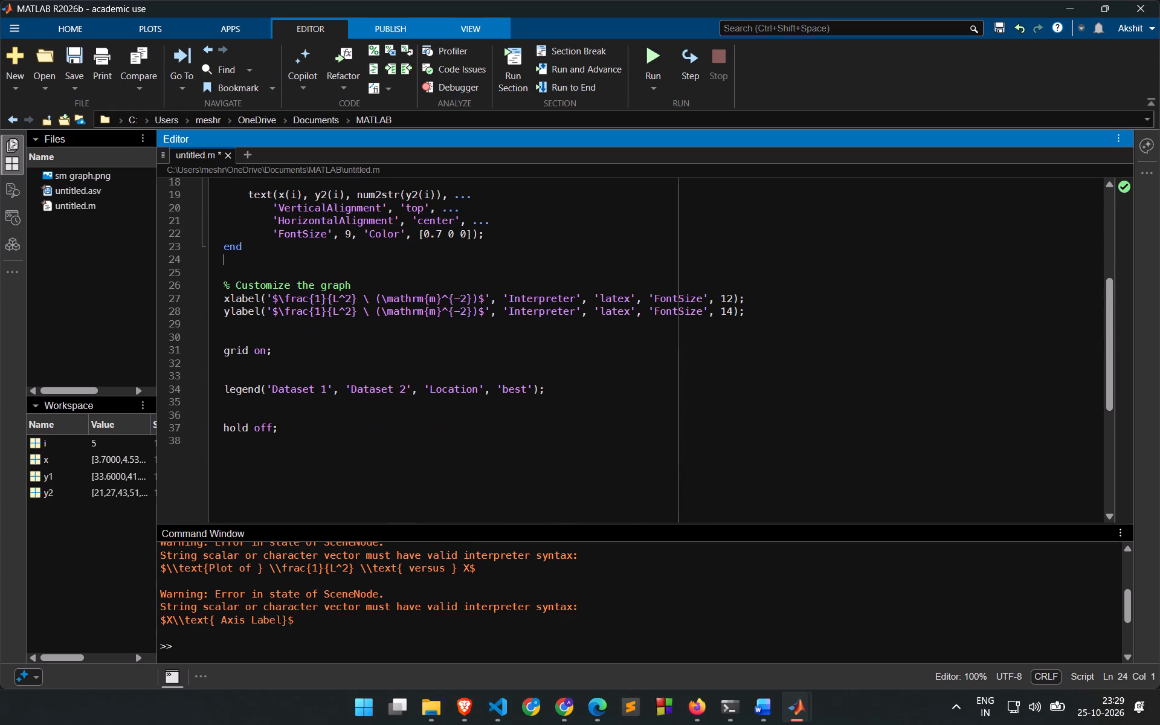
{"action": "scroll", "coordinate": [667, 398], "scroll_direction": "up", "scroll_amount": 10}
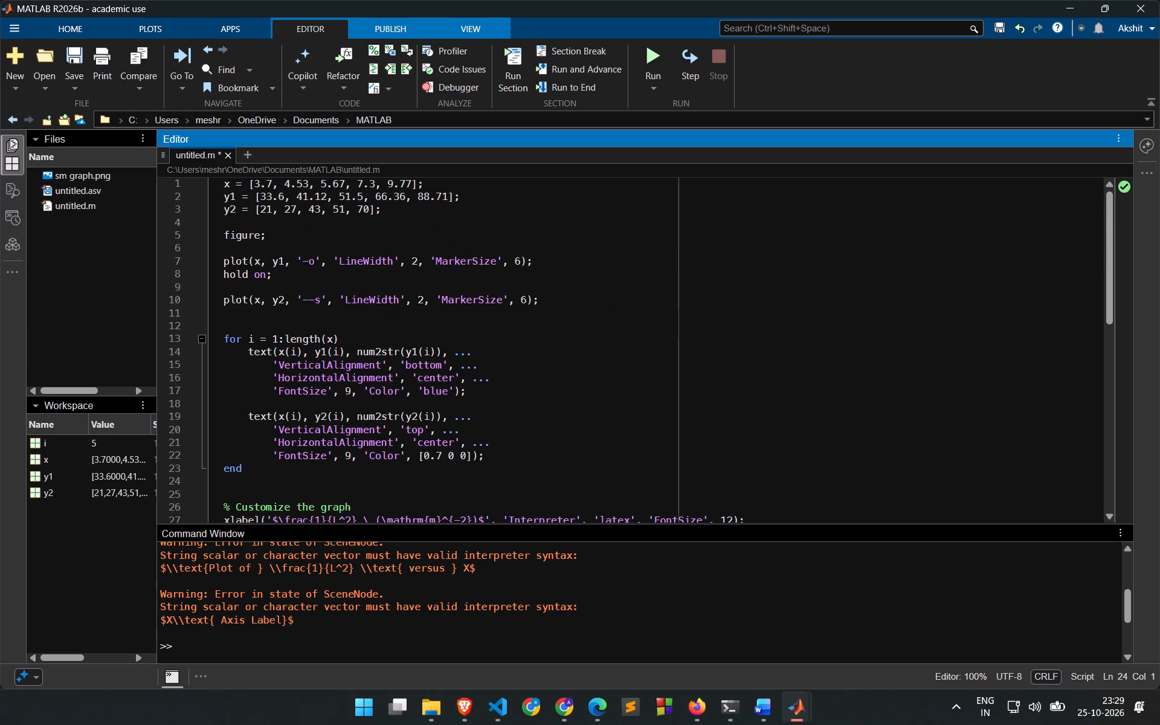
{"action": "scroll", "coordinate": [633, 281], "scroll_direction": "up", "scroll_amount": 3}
Replace the x data values in the script with 4, 4.94, 6.25, 8.16, 11.11.
{"action": "scroll", "coordinate": [631, 282], "scroll_direction": "up", "scroll_amount": 3}
{"action": "scroll", "coordinate": [629, 284], "scroll_direction": "down", "scroll_amount": 6}
{"action": "scroll", "coordinate": [629, 284], "scroll_direction": "up", "scroll_amount": 14}
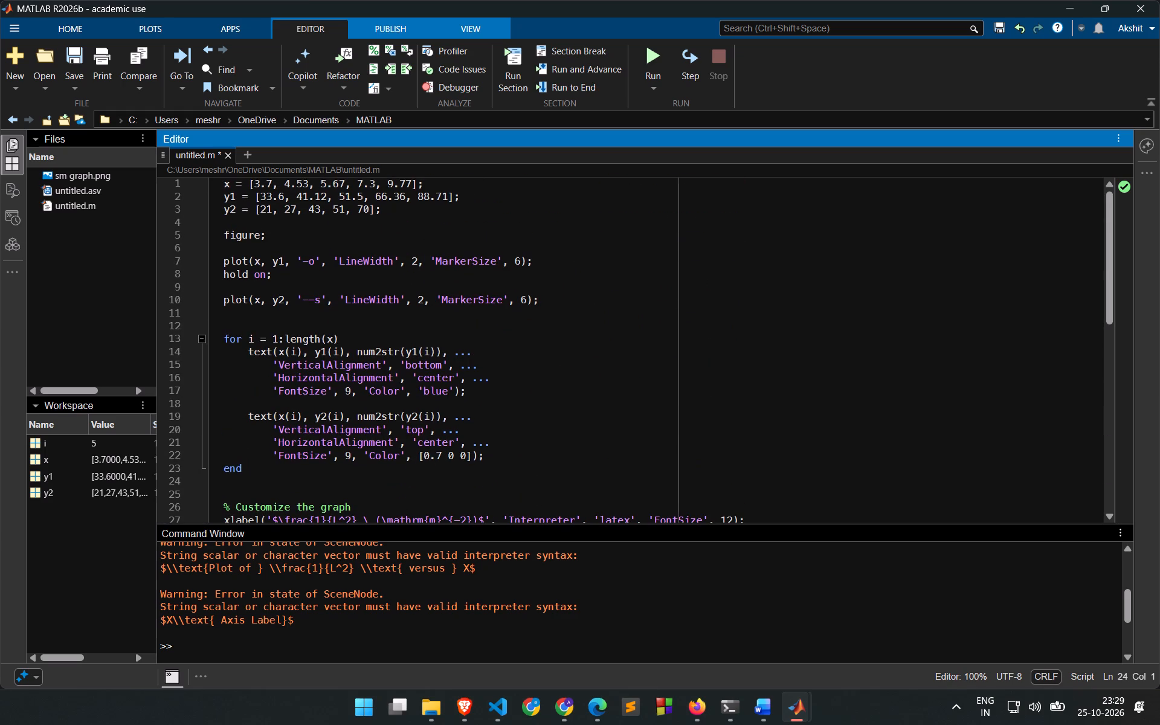
{"action": "left_click_drag", "start_coordinate": [252, 187], "coordinate": [405, 187]}
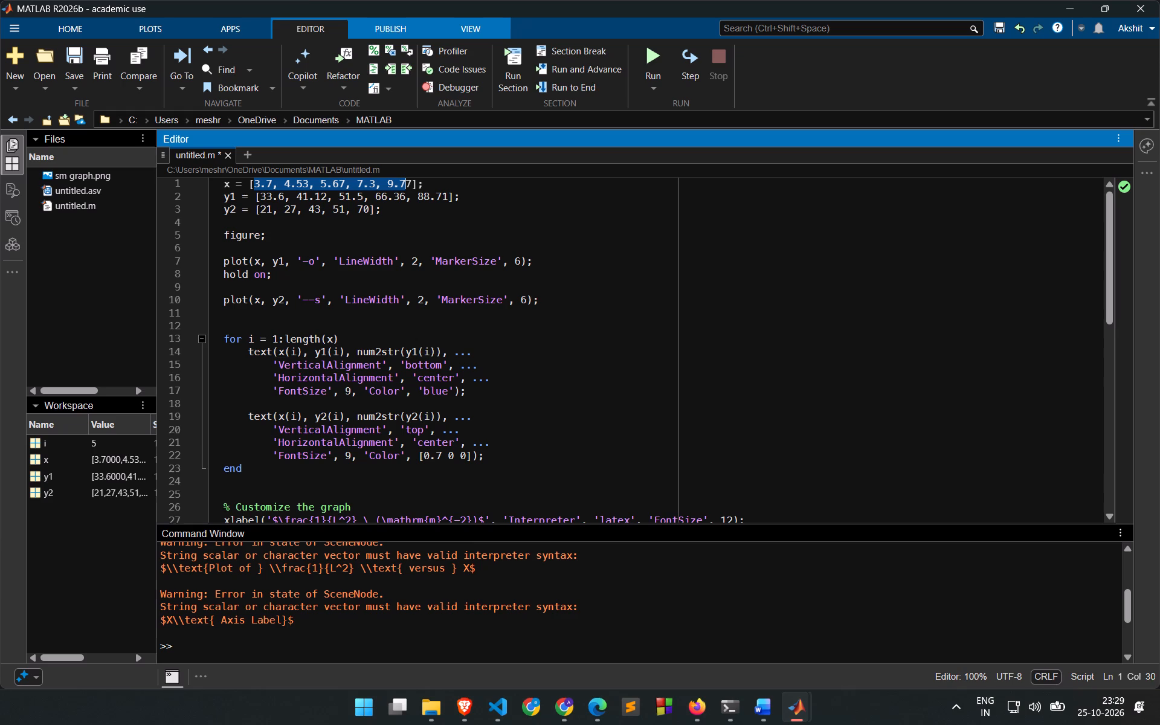
{"action": "left_click_drag", "start_coordinate": [405, 187], "coordinate": [409, 187]}
{"action": "type", "text": "4,"}
{"action": "key", "text": "space"}
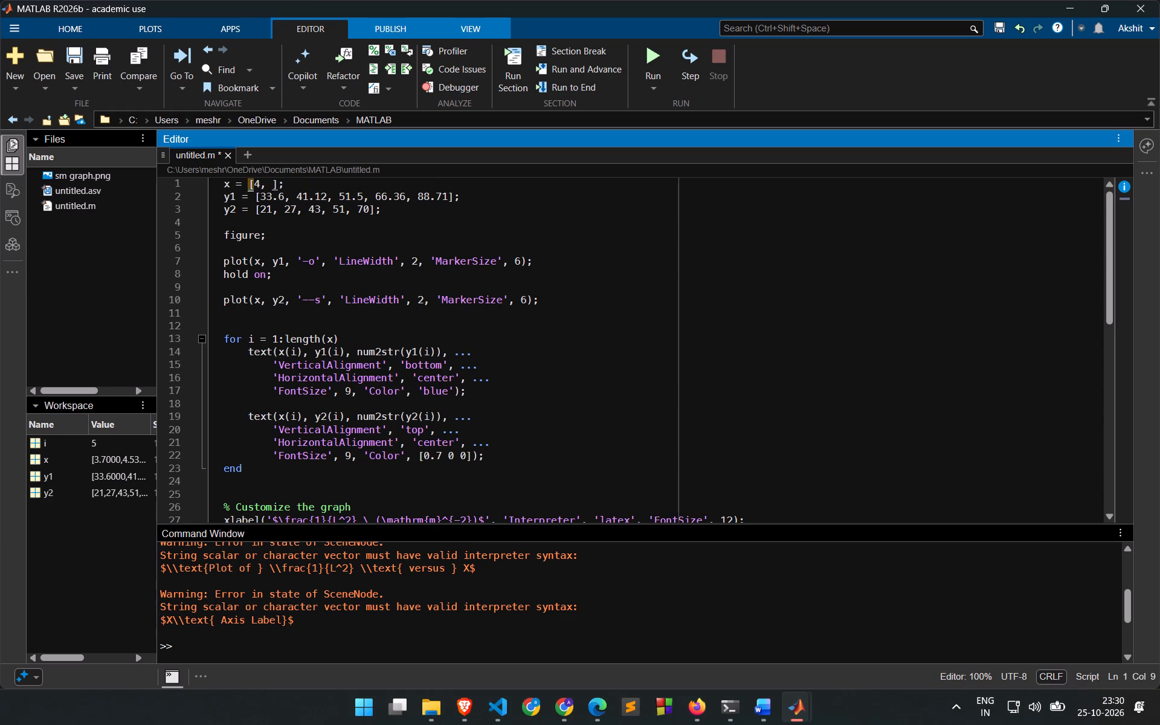
{"action": "type", "text": "4."}
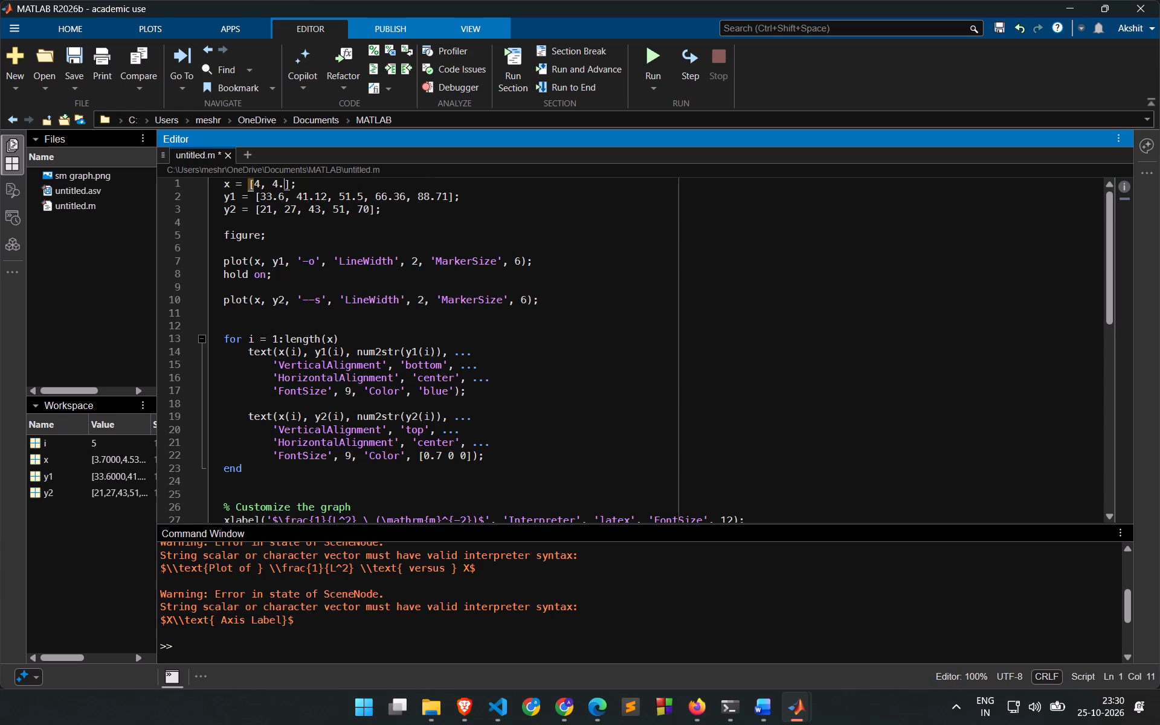
{"action": "type", "text": "94,"}
{"action": "key", "text": "space"}
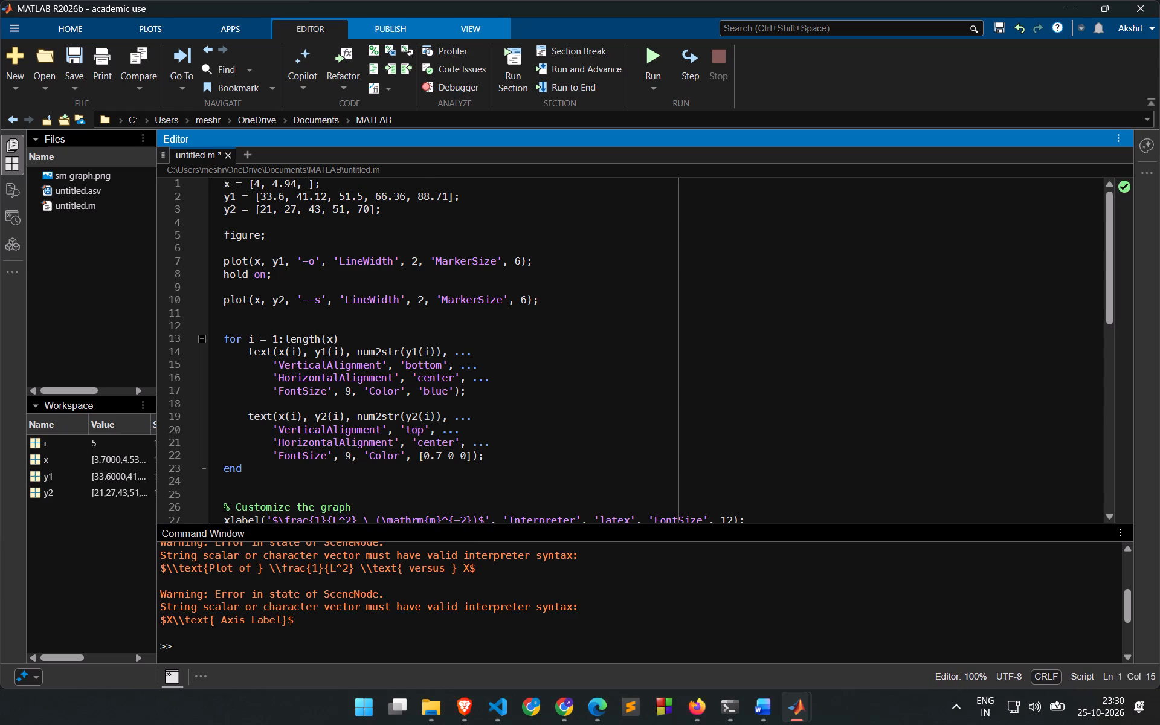
{"action": "type", "text": "6."}
{"action": "type", "text": "25,"}
{"action": "key", "text": "space"}
{"action": "type", "text": "8.1"}
{"action": "type", "text": "6,"}
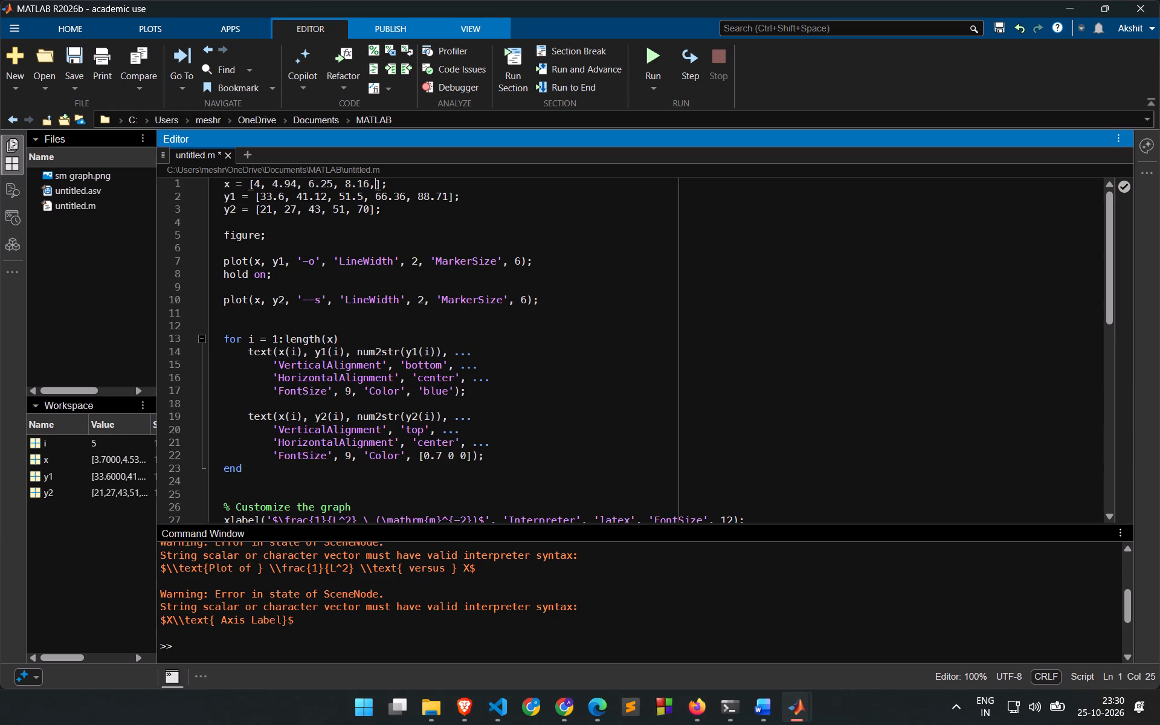
{"action": "key", "text": "space"}
{"action": "type", "text": "11,"}
{"action": "key", "text": "BackSpace"}
{"action": "type", "text": ".11"}
Replace the y1 data values with 74.16, 91.48, 115.77, 151.22, 205.82.
{"action": "left_click_drag", "start_coordinate": [259, 193], "coordinate": [450, 196]}
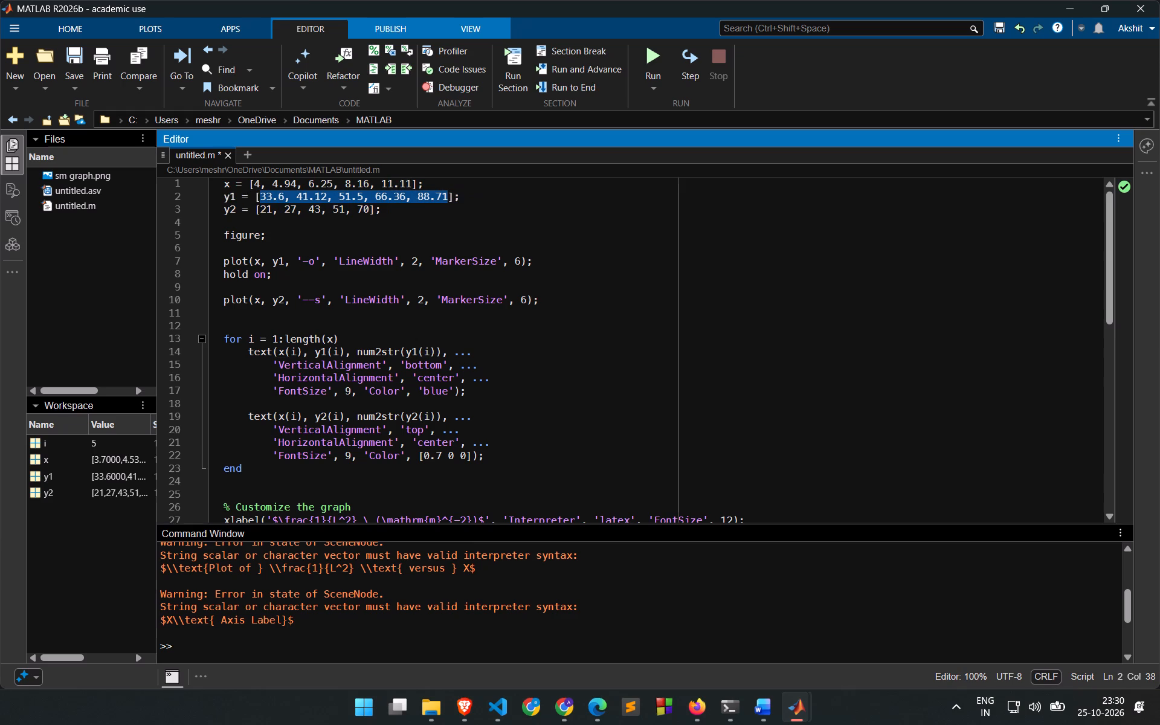
{"action": "key", "text": "BackSpace"}
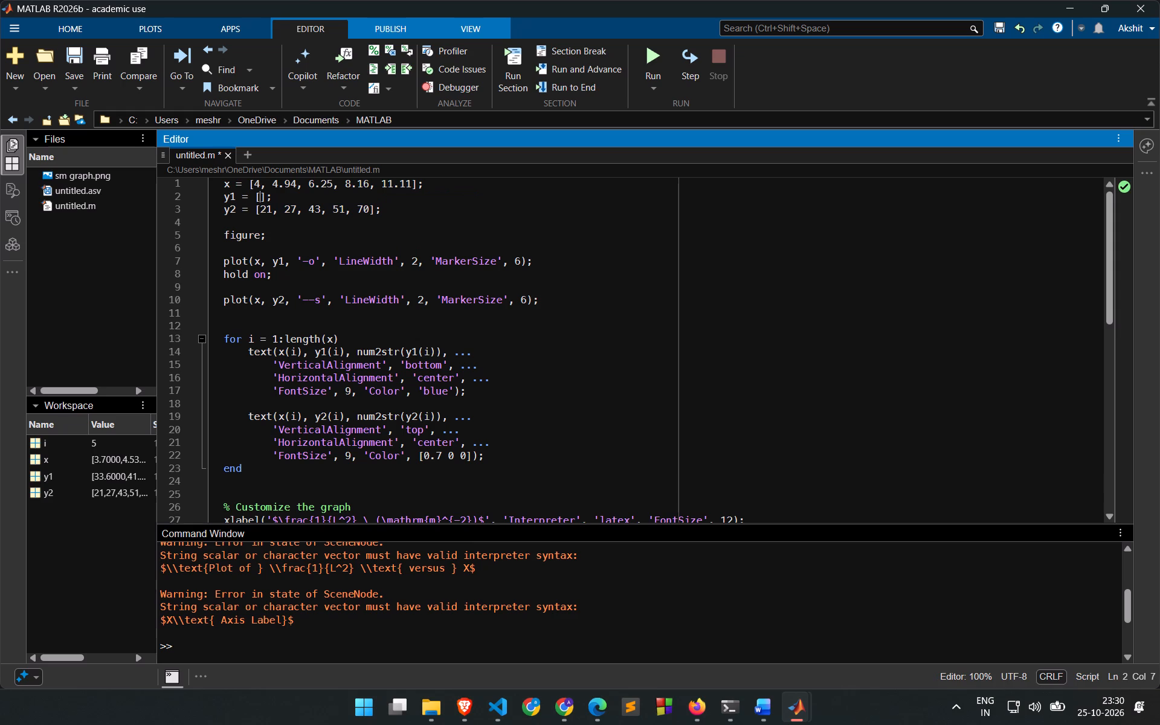
{"action": "type", "text": "74."}
{"action": "type", "text": "16,"}
{"action": "key", "text": "space"}
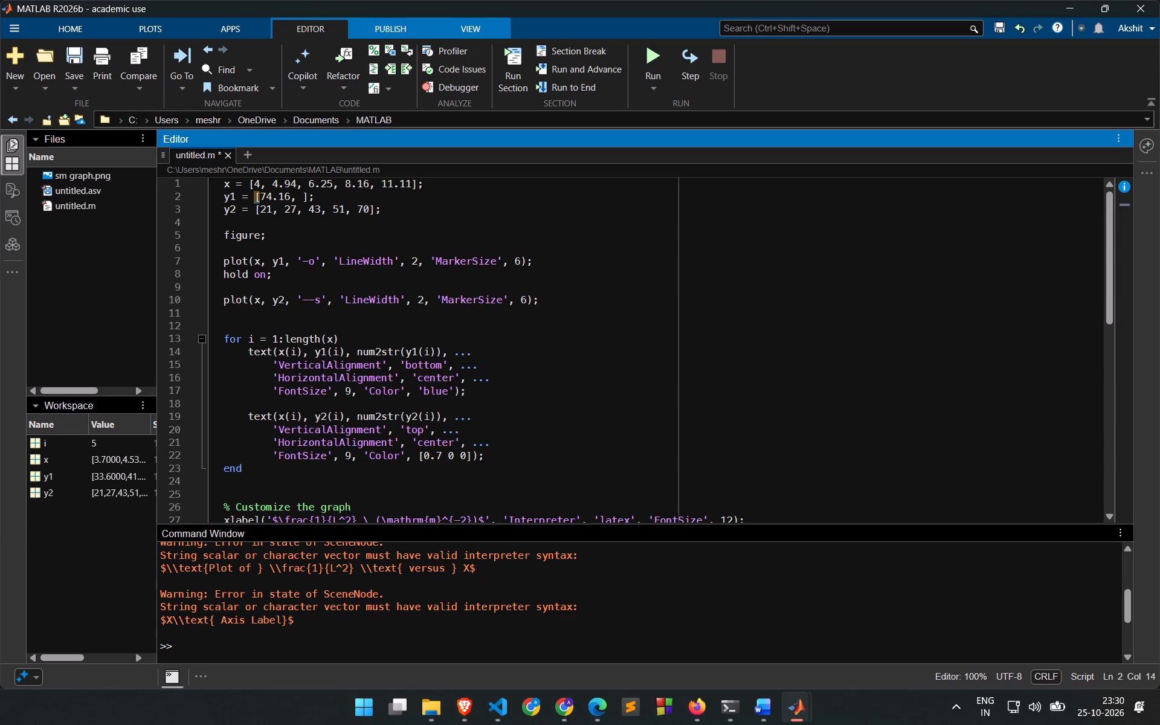
{"action": "type", "text": "91."}
{"action": "type", "text": "48,"}
{"action": "key", "text": "space"}
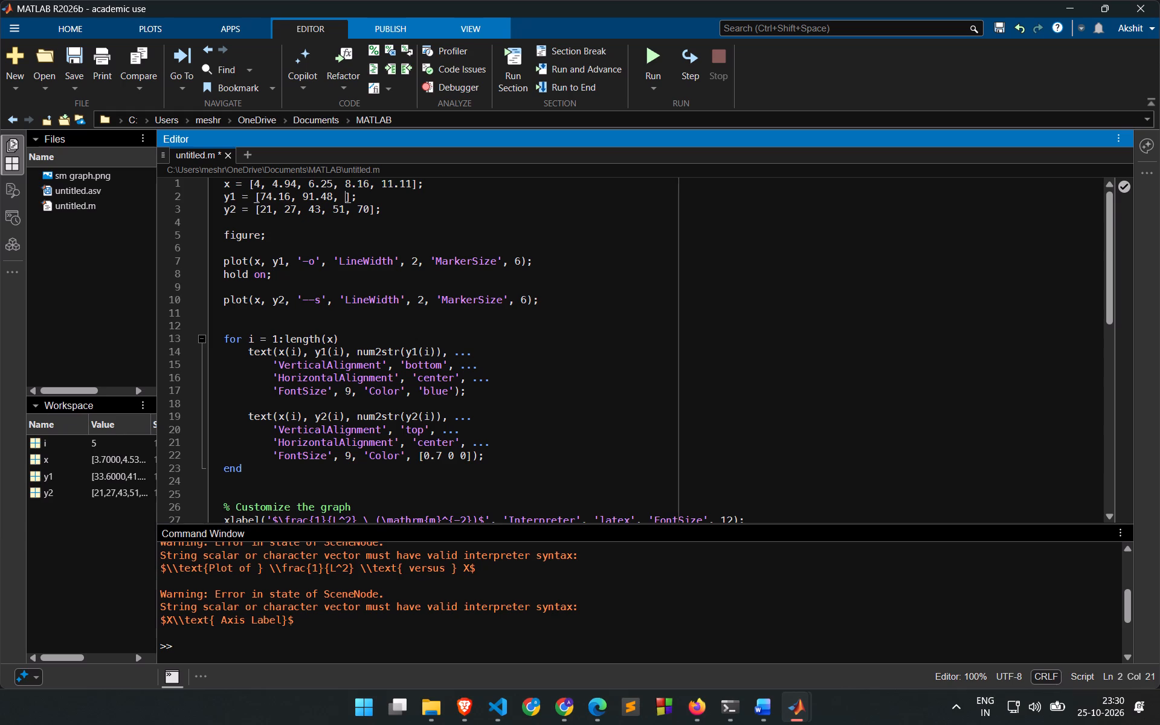
{"action": "type", "text": "115."}
{"action": "type", "text": "77,"}
{"action": "key", "text": "space"}
{"action": "type", "text": "15."}
{"action": "key", "text": "BackSpace"}
{"action": "type", "text": "1."}
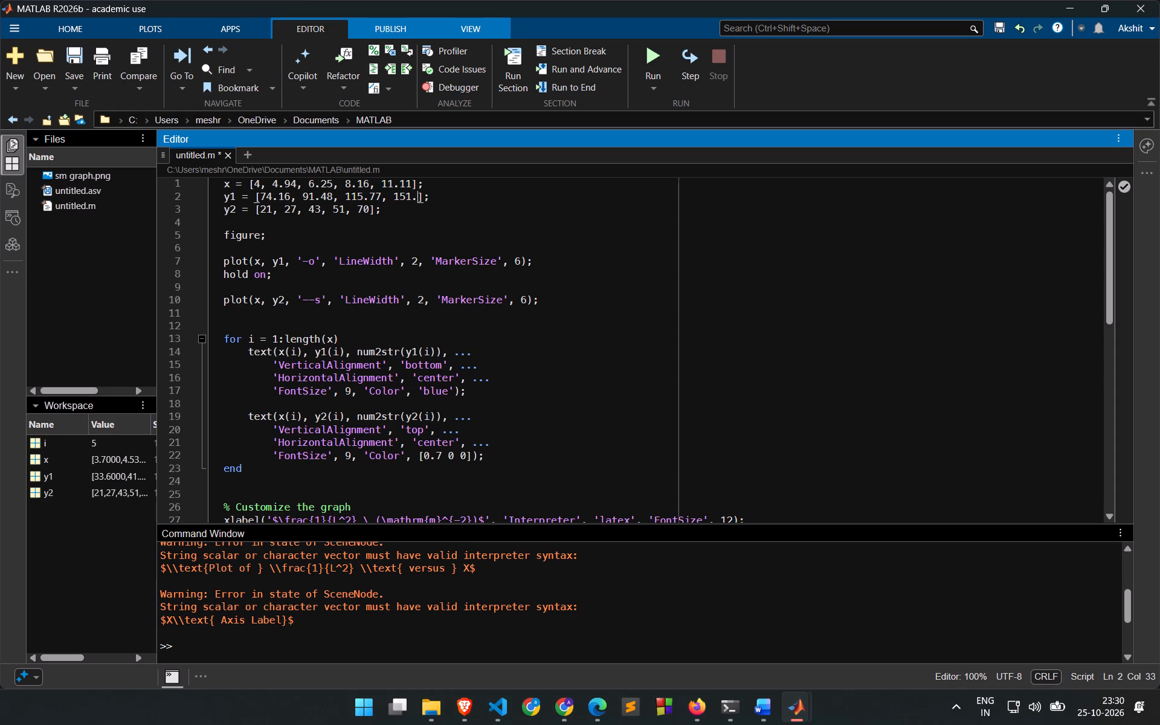
{"action": "type", "text": "22"}
{"action": "type", "text": ","}
{"action": "key", "text": "space"}
{"action": "type", "text": "205."}
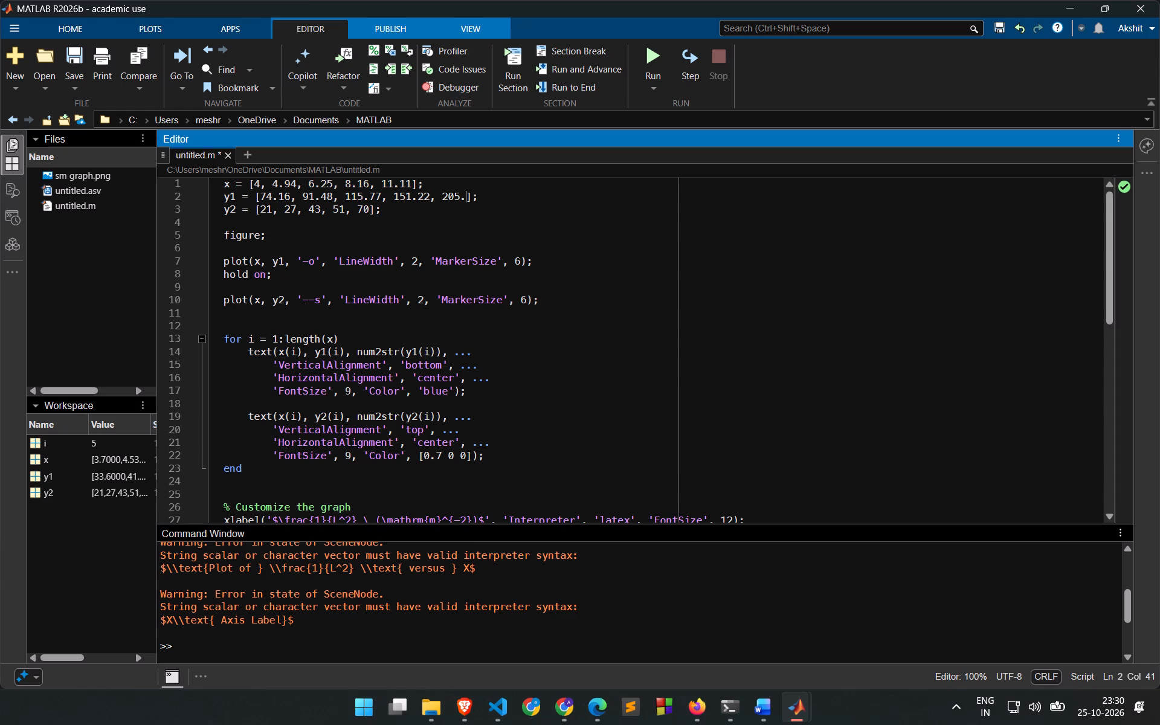
{"action": "type", "text": "82"}
Replace the y2 data values with 41, 67, 68, 110, 155.
{"action": "left_click_drag", "start_coordinate": [259, 215], "coordinate": [321, 215]}
{"action": "left_click_drag", "start_coordinate": [366, 210], "coordinate": [260, 208]}
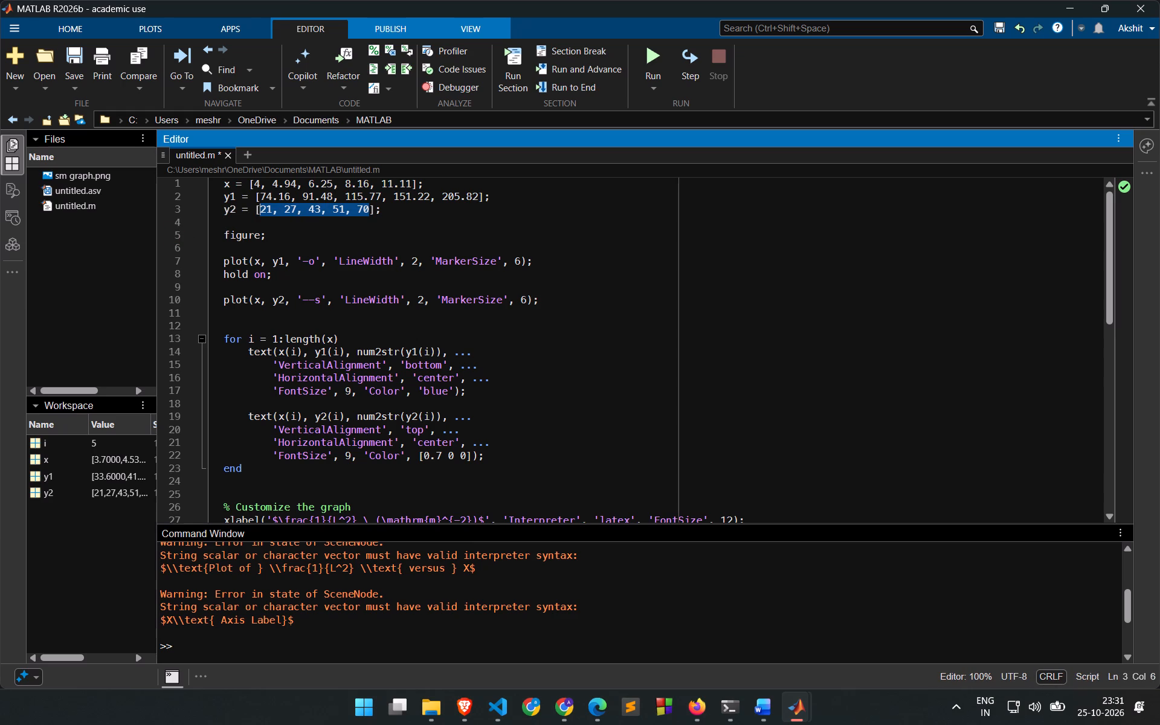
{"action": "left_click_drag", "start_coordinate": [260, 208], "coordinate": [260, 208]}
{"action": "type", "text": "41,"}
{"action": "key", "text": "space"}
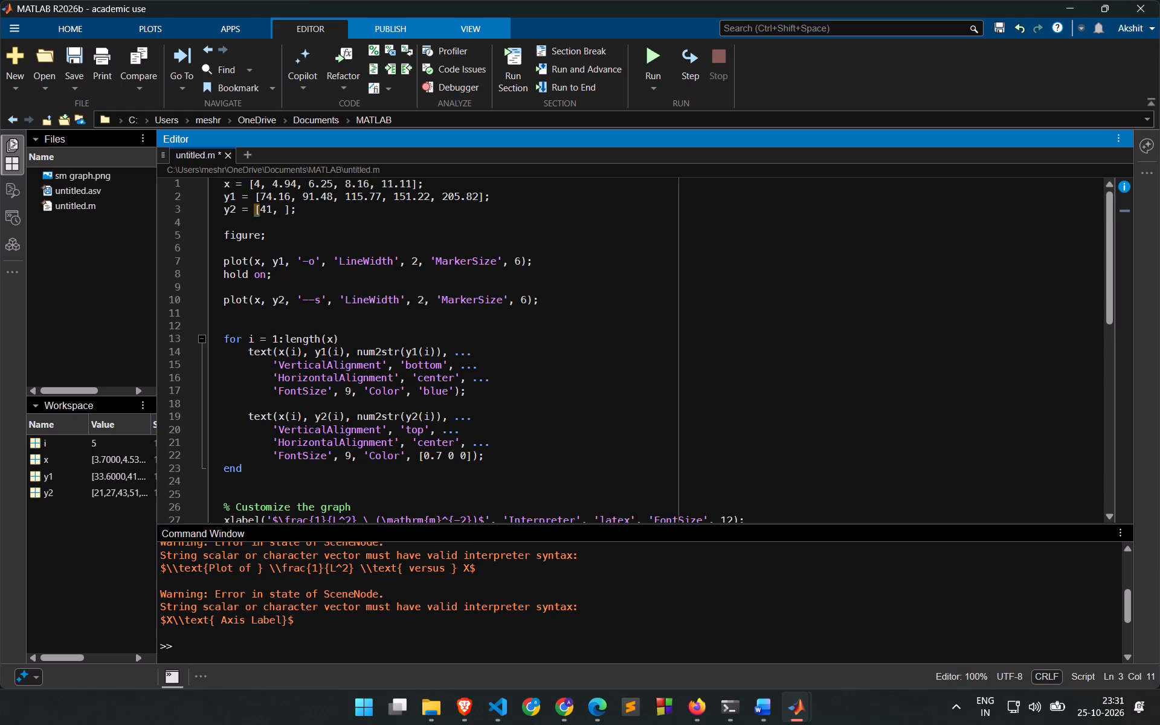
{"action": "type", "text": "67,"}
{"action": "key", "text": "space"}
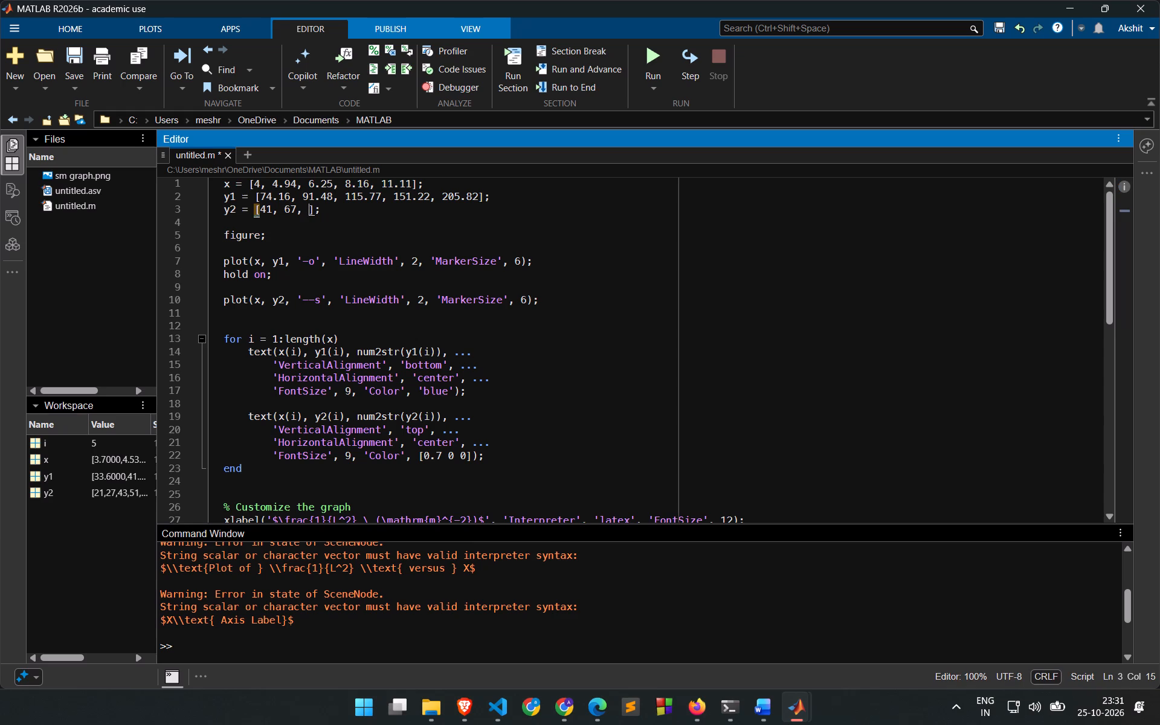
{"action": "type", "text": "68,"}
{"action": "key", "text": "space"}
{"action": "type", "text": "11"}
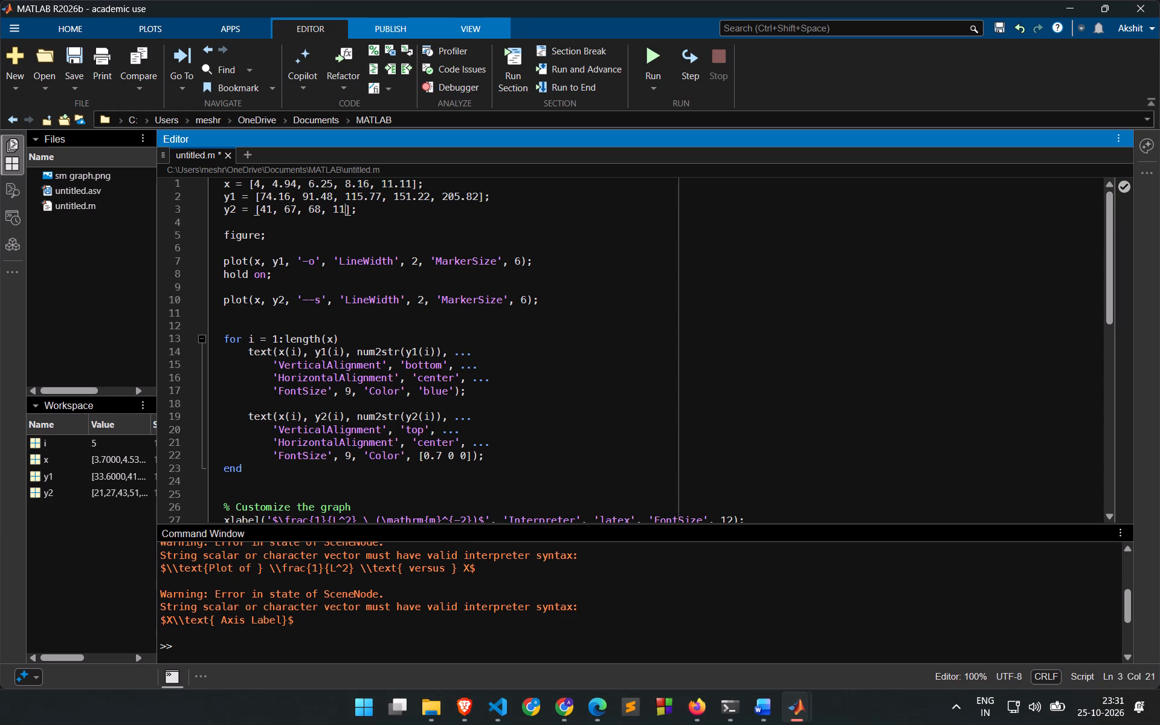
{"action": "type", "text": "0,"}
{"action": "key", "text": "space"}
{"action": "type", "text": "155"}
Run the script to plot the new x, y1 and y2 data.
{"action": "left_click", "coordinate": [656, 57]}
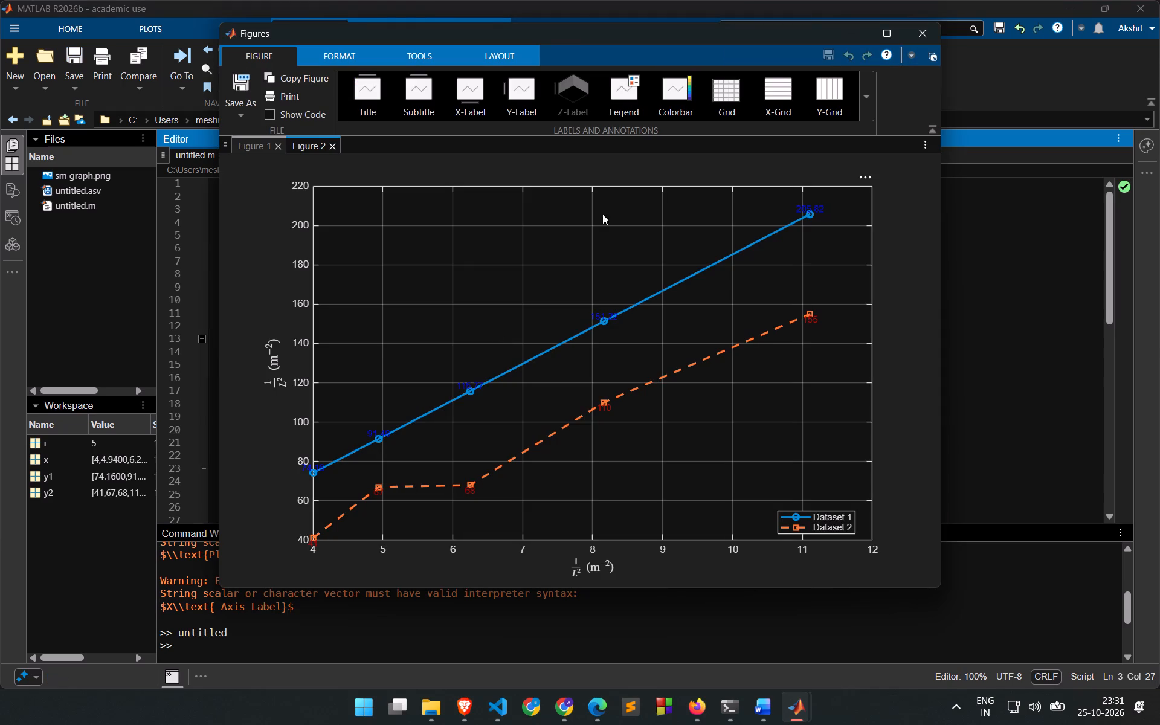
Switch the new figure to a light theme.
{"action": "left_click", "coordinate": [325, 45]}
{"action": "left_click", "coordinate": [565, 113]}
{"action": "left_click", "coordinate": [585, 140]}
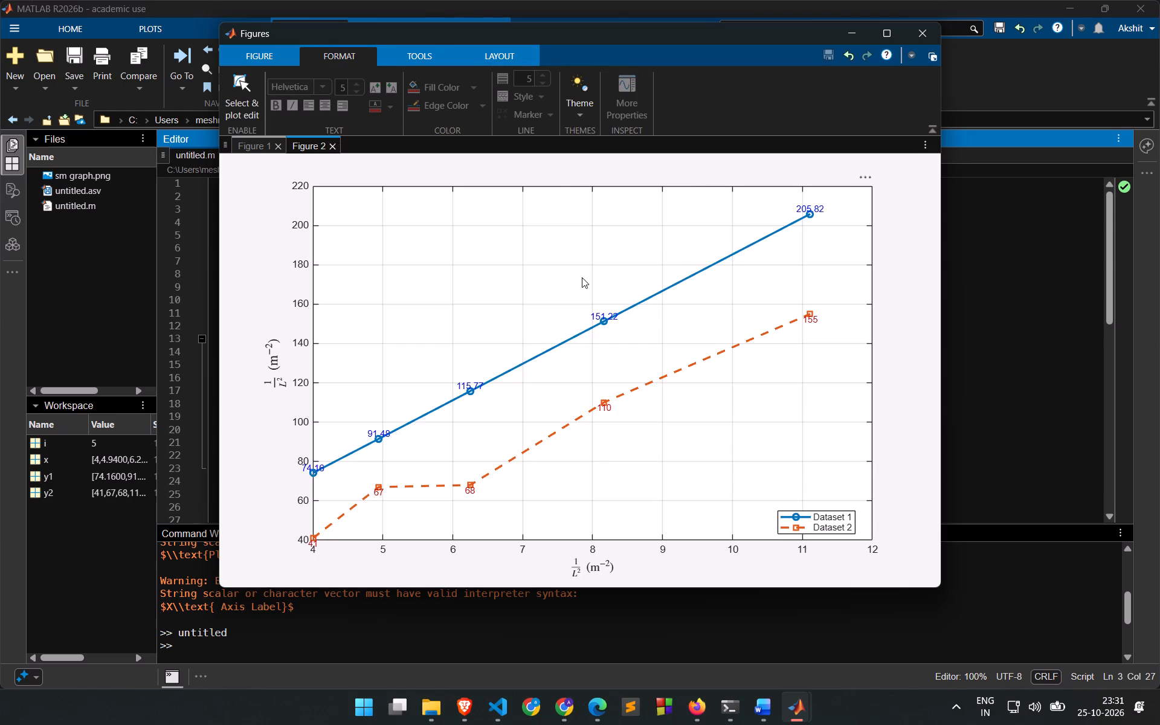
Change the new figure's y-axis label to "Buckling Load (N)".
{"action": "left_click", "coordinate": [280, 365]}
{"action": "key", "text": "ctrl+a"}
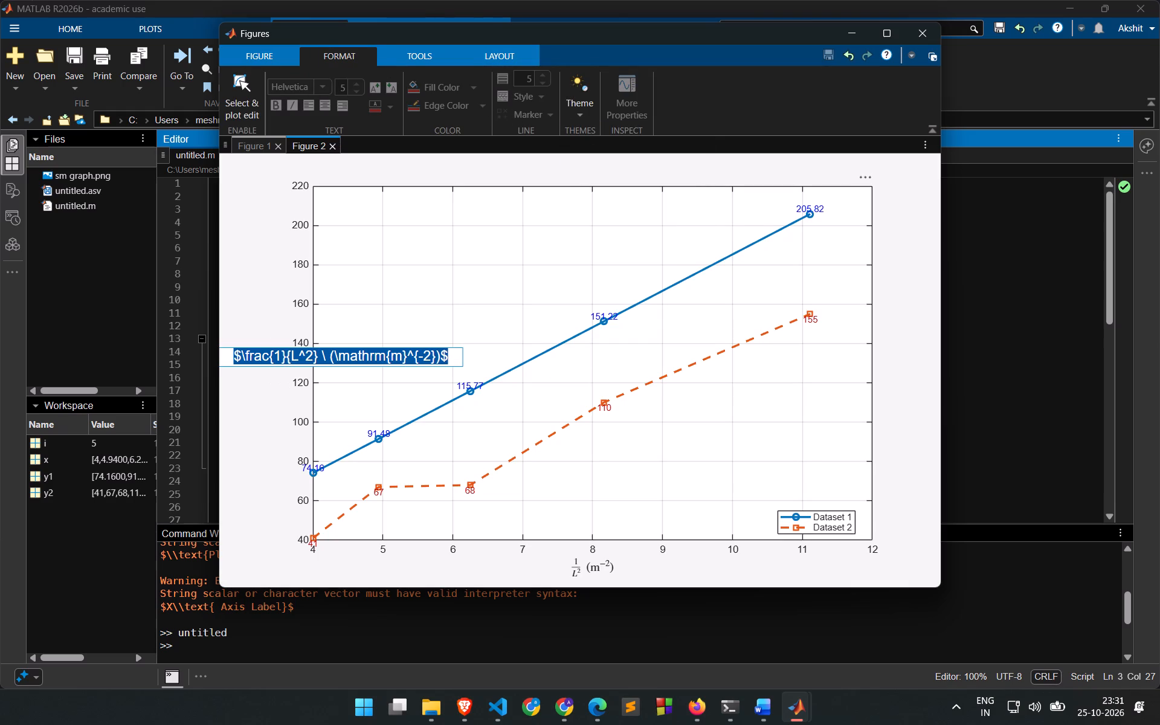
{"action": "type", "text": "Buckling Load(N"}
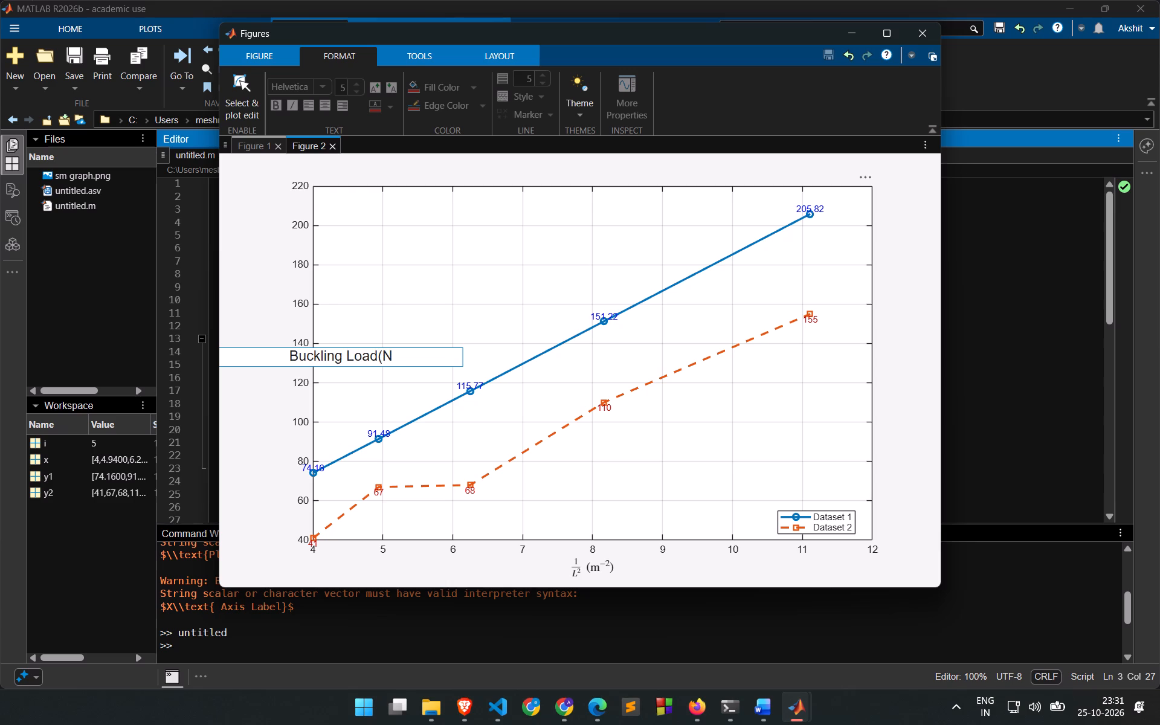
{"action": "key", "text": "shift+parenright"}
{"action": "key", "text": "Left"}
{"action": "key", "text": "Left"}
{"action": "key", "text": "Left"}
{"action": "key", "text": "space"}
{"action": "key", "text": "Right"}
{"action": "key", "text": "Return"}
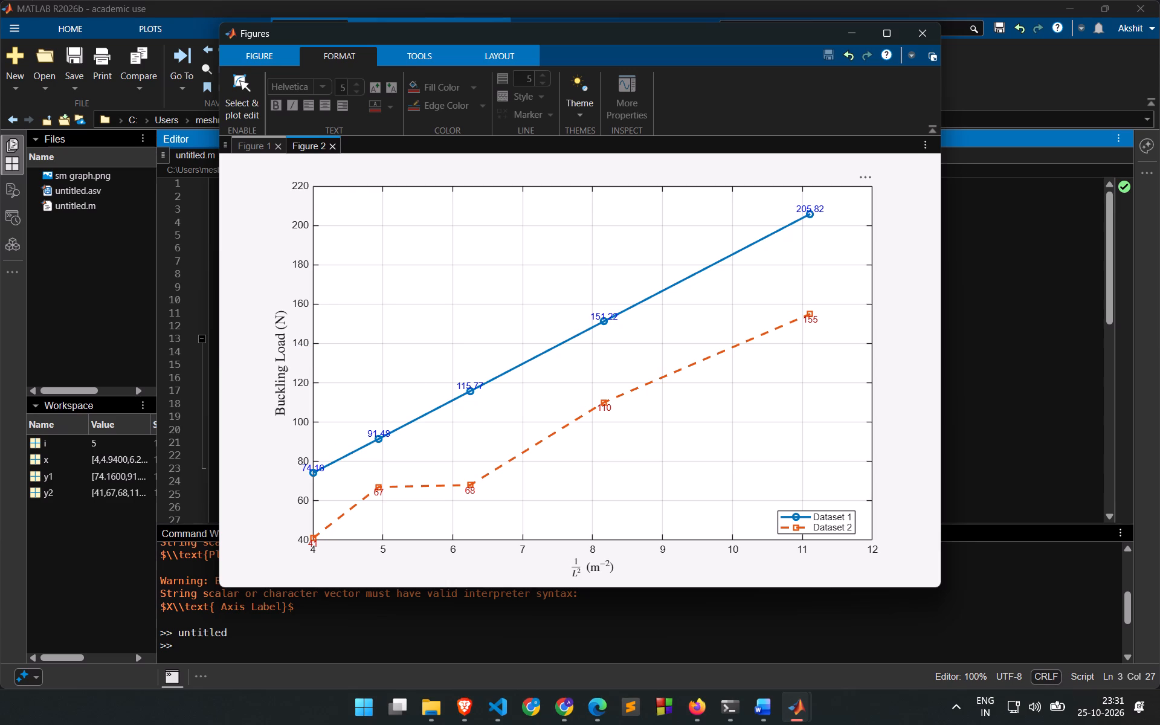
Rename the legend entry for Dataset 1 in the figure as "Pth".
{"action": "double_click", "coordinate": [826, 517]}
{"action": "key", "text": "ctrl+BackSpace"}
{"action": "key", "text": "ctrl+BackSpace"}
{"action": "type", "text": "Ptj"}
{"action": "key", "text": "BackSpace"}
{"action": "key", "text": "h"}
{"action": "key", "text": "Tab"}
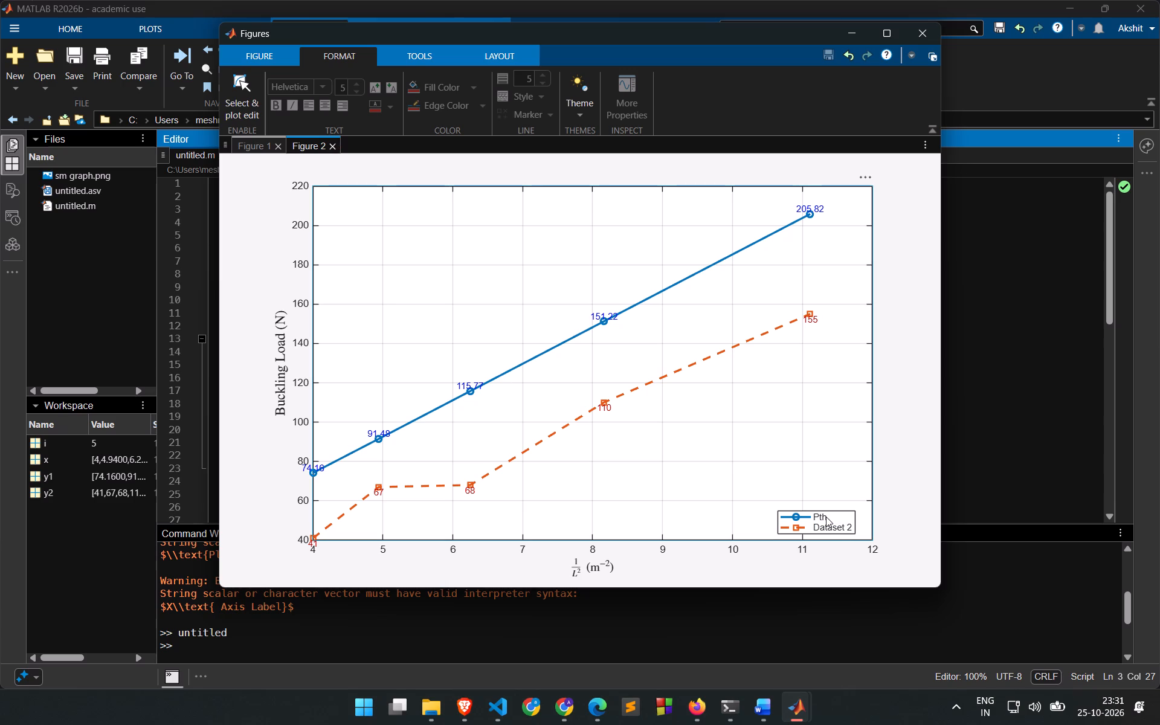
Rename the legend entry for Dataset 2 in the figure as "Pexp".
{"action": "double_click", "coordinate": [830, 527]}
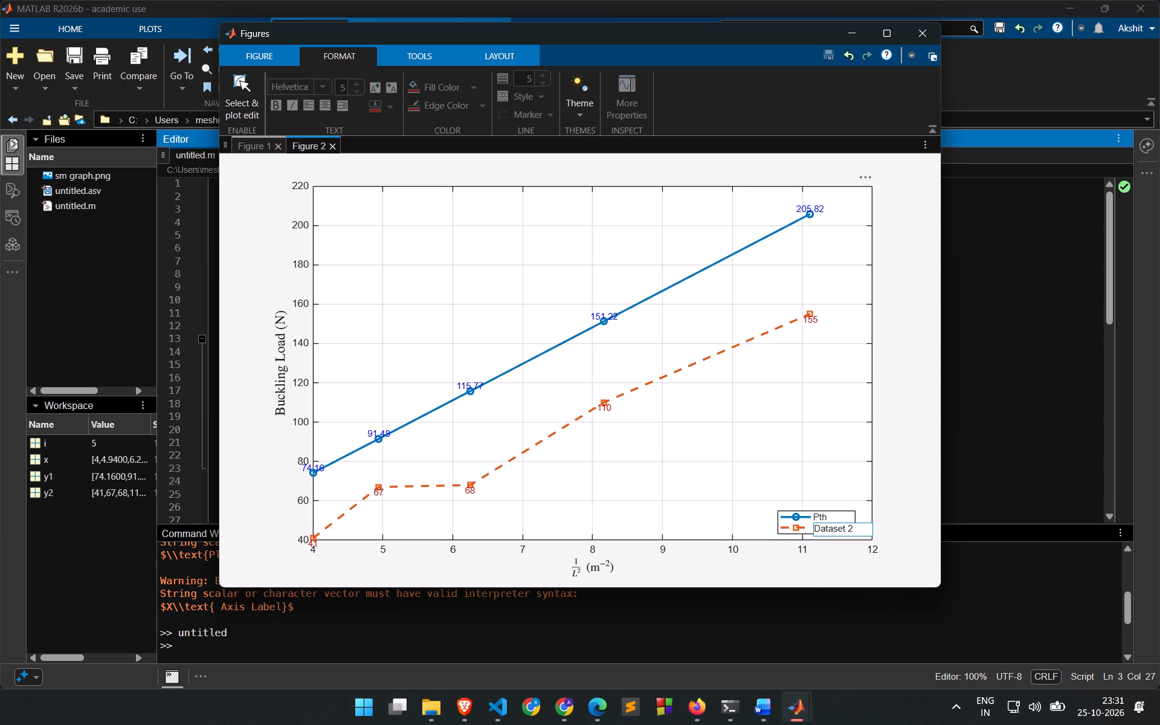
{"action": "key", "text": "ctrl+a"}
{"action": "key", "text": "BackSpace"}
{"action": "type", "text": "{e"}
{"action": "key", "text": "BackSpace"}
{"action": "key", "text": "BackSpace"}
{"action": "type", "text": "Pexp"}
{"action": "key", "text": "Tab"}
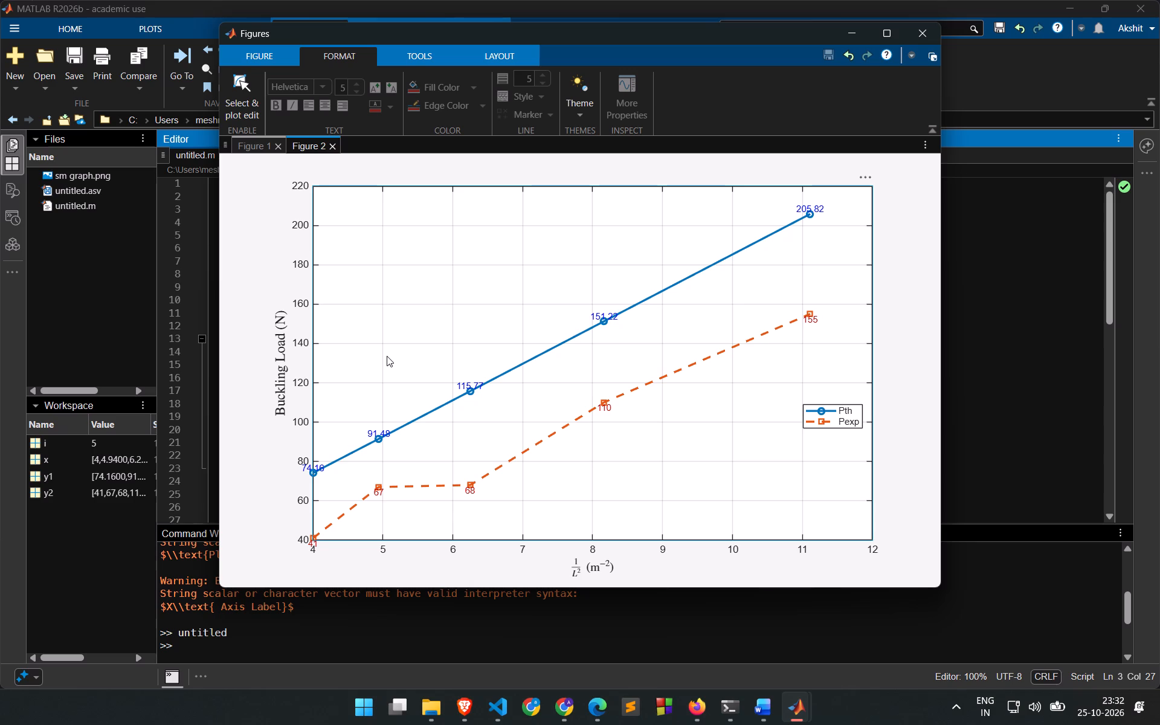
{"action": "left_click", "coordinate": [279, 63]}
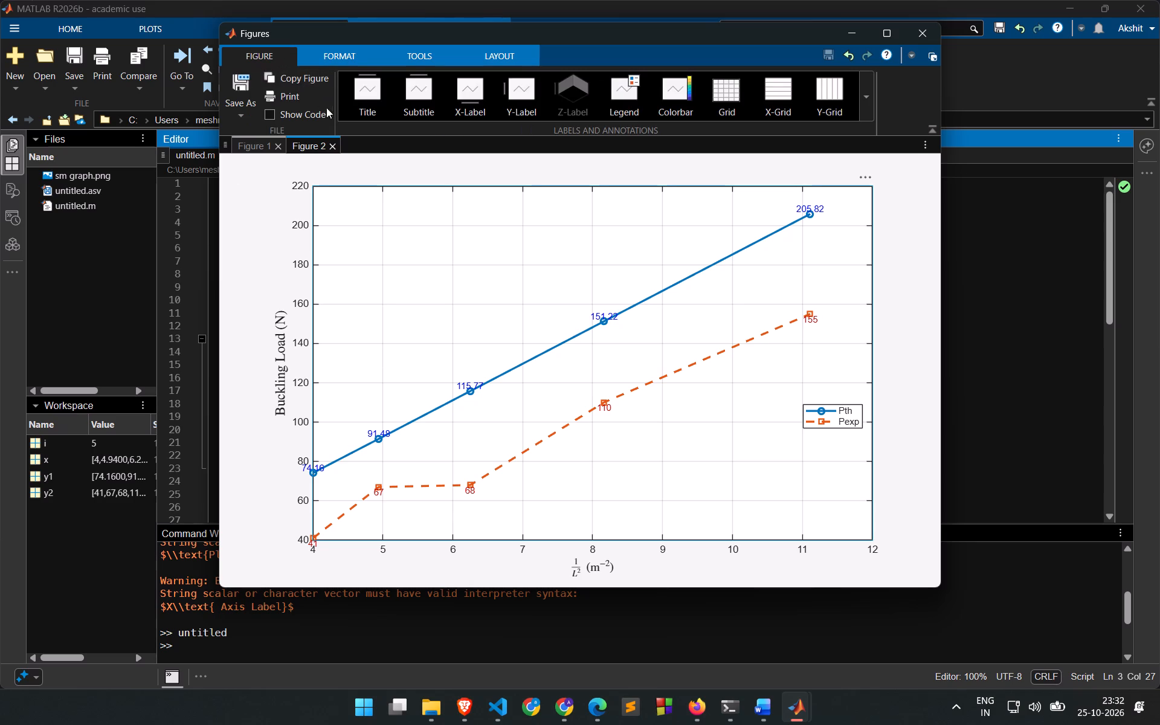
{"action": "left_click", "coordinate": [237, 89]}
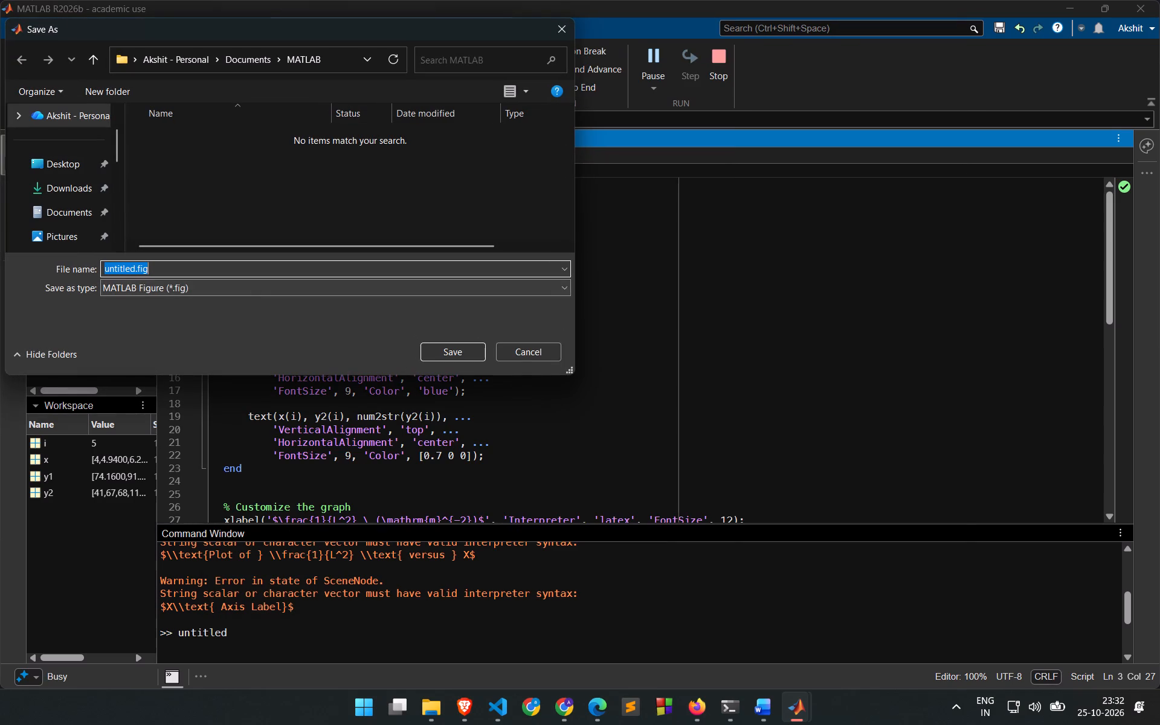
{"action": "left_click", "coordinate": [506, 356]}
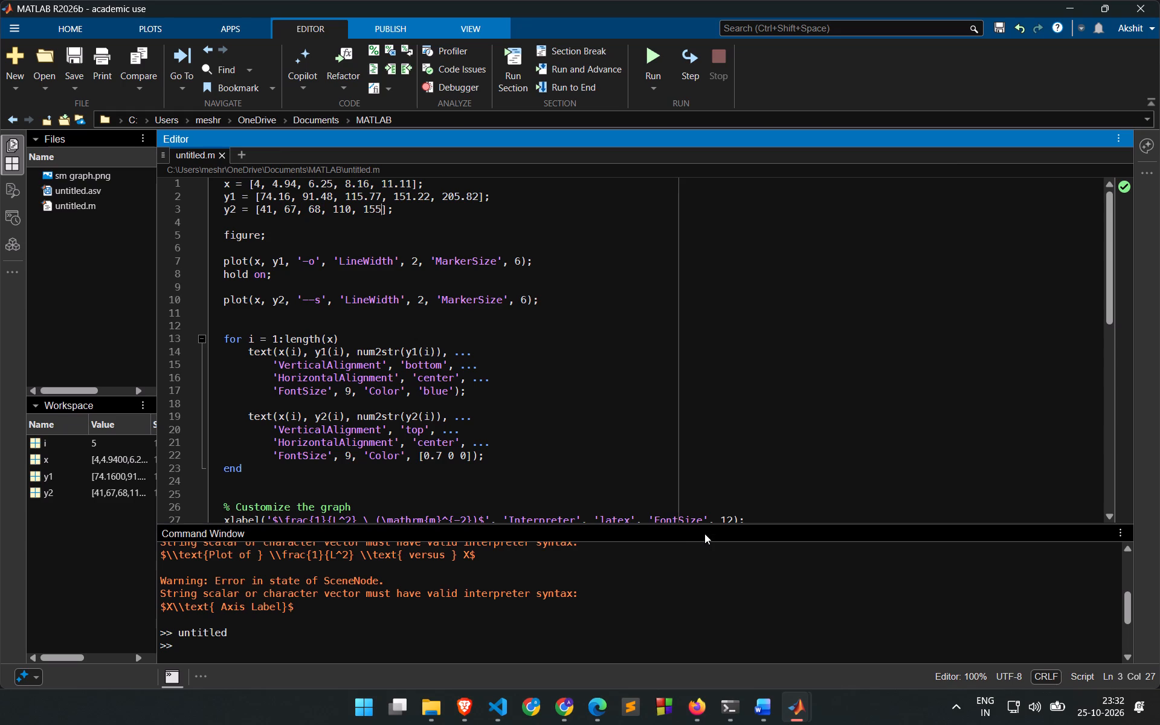
Export the two-curve figure as a PNG file named "Graph 2" in the Downloads folder.
{"action": "key", "text": "alt+Tab"}
{"action": "left_click", "coordinate": [226, 98]}
{"action": "left_click", "coordinate": [294, 169]}
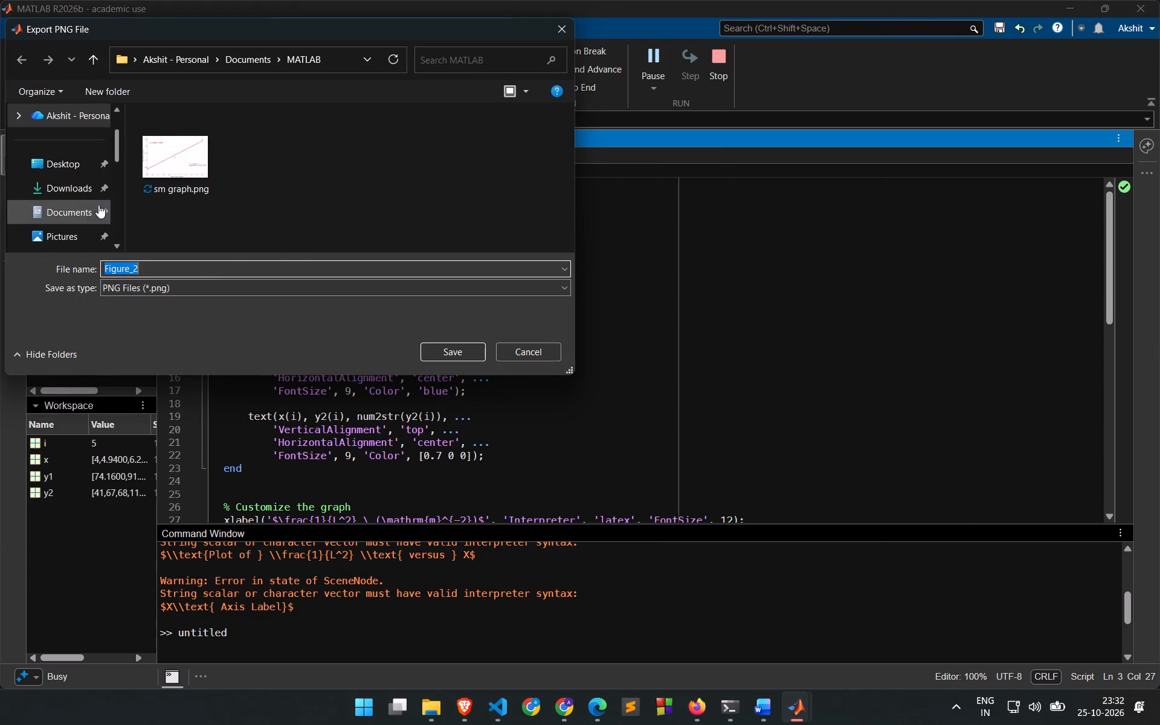
{"action": "left_click", "coordinate": [68, 187]}
{"action": "left_click", "coordinate": [207, 271]}
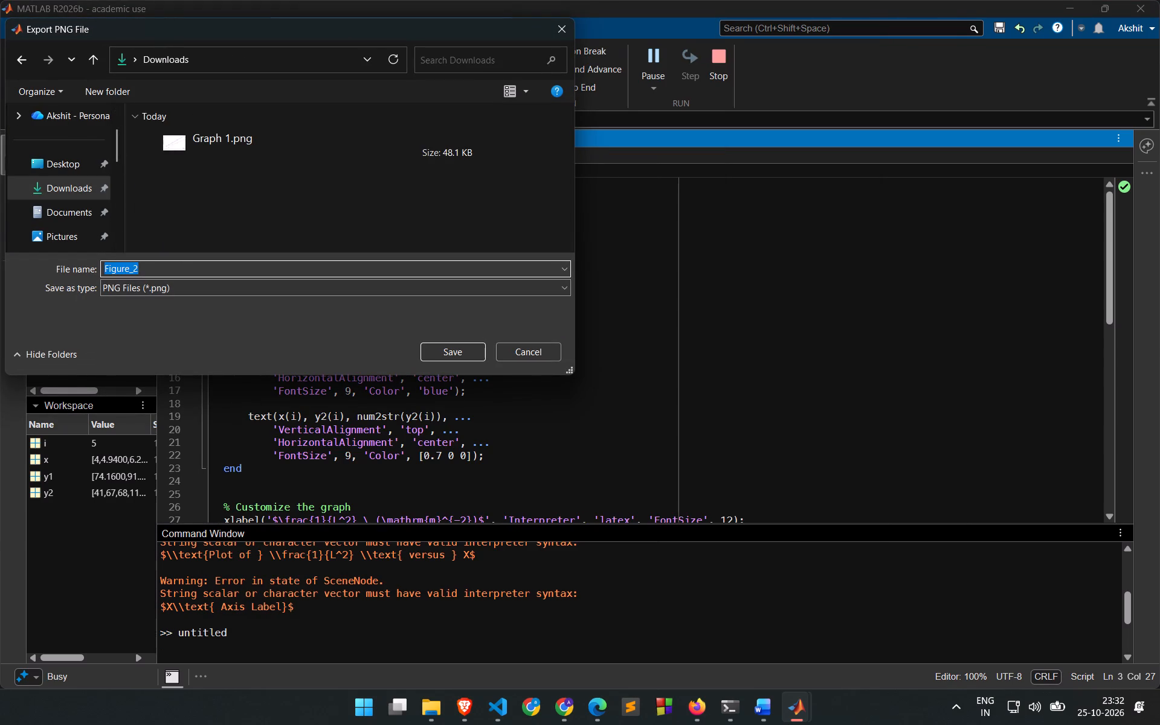
{"action": "type", "text": "Graph 2"}
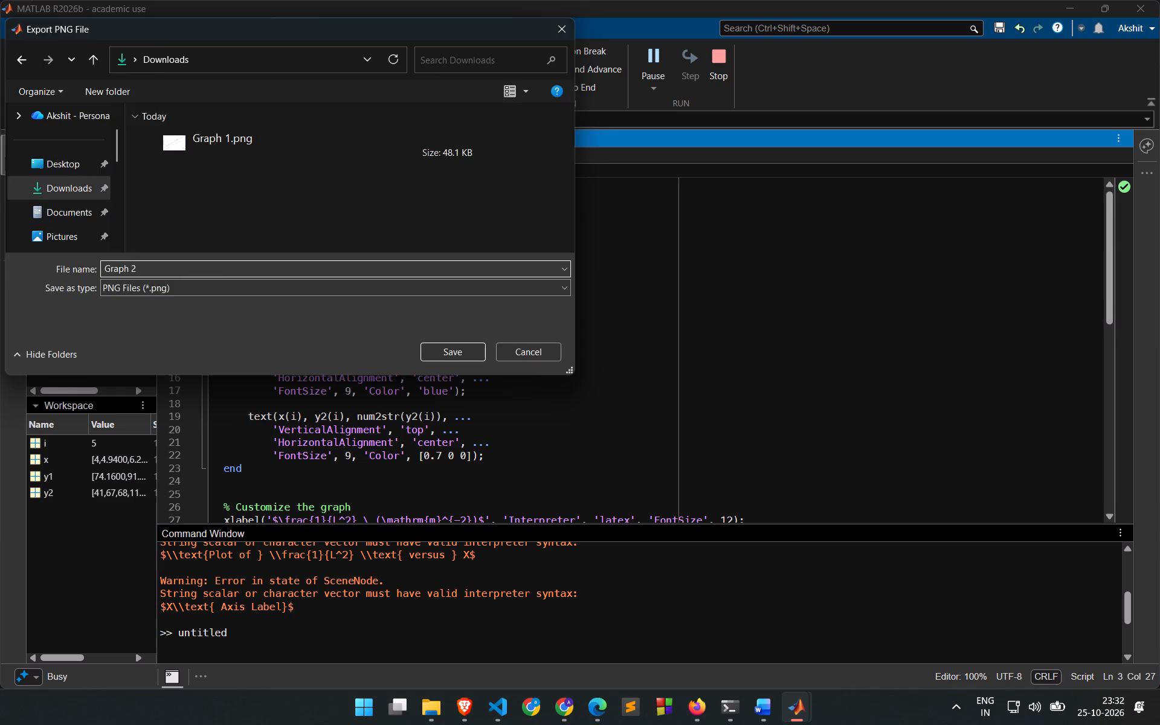
{"action": "key", "text": "Return"}
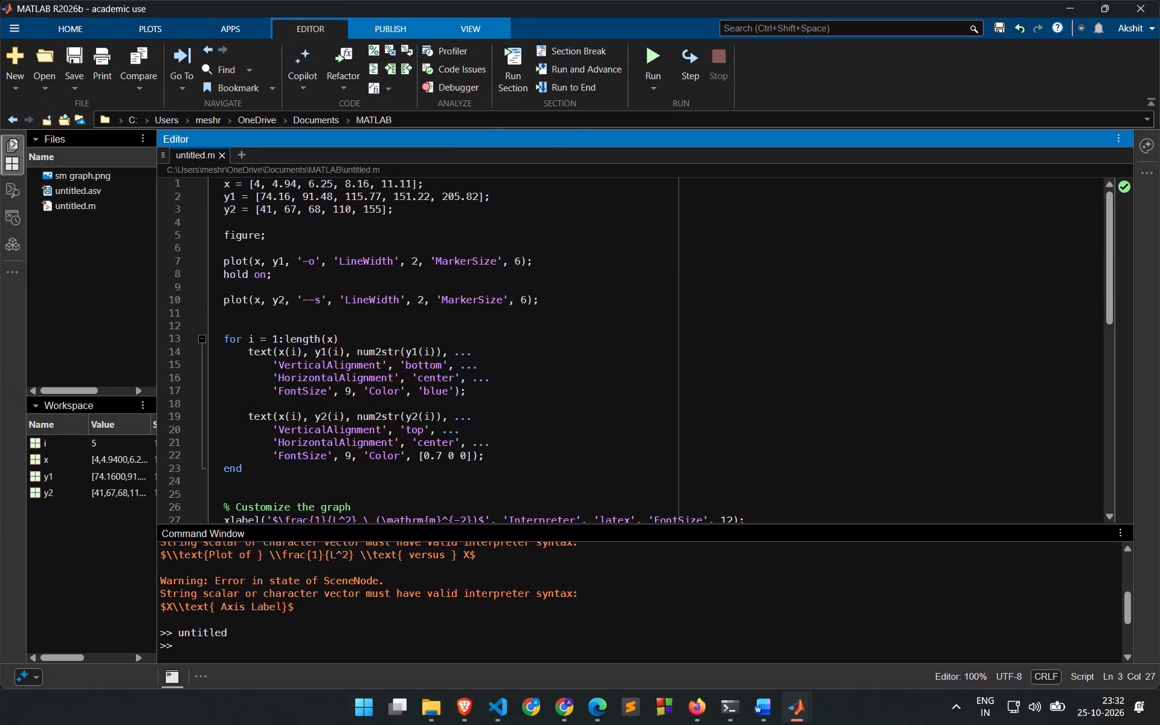
Change the two dataset labels in the script's legend line to 'Pth' and 'Pexp'.
{"action": "scroll", "coordinate": [416, 324], "scroll_direction": "up", "scroll_amount": 5}
{"action": "scroll", "coordinate": [418, 327], "scroll_direction": "down", "scroll_amount": 8}
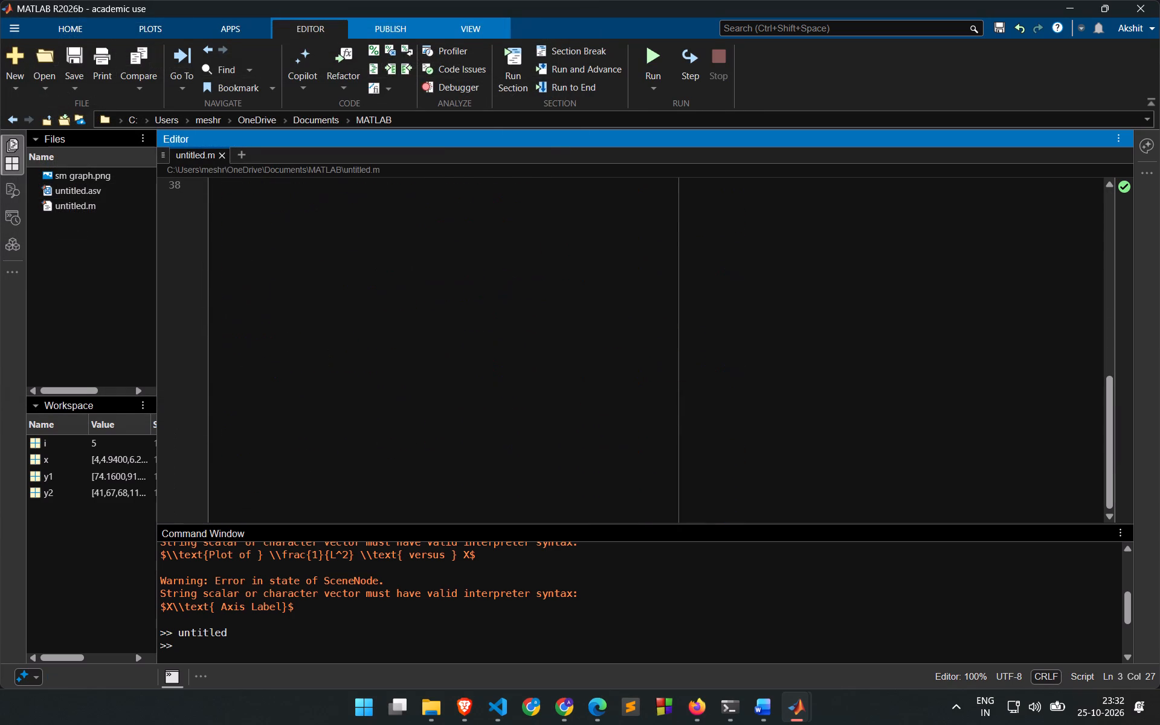
{"action": "scroll", "coordinate": [410, 342], "scroll_direction": "up", "scroll_amount": 3}
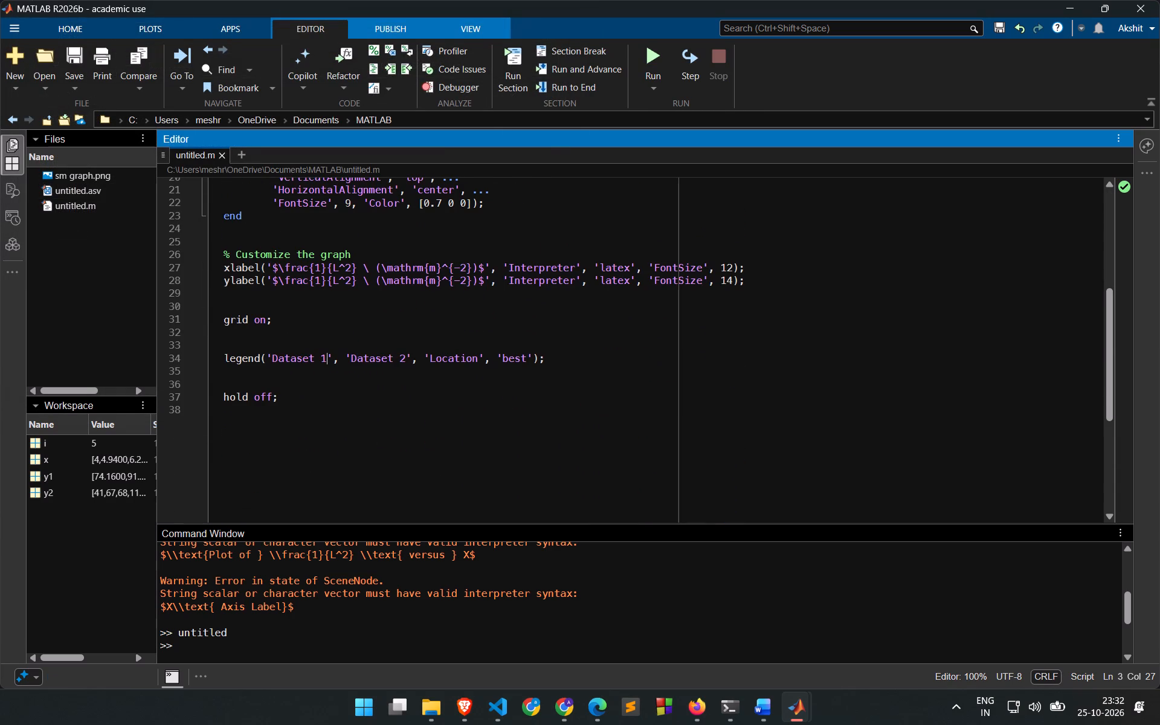
{"action": "left_click", "coordinate": [328, 362]}
{"action": "key", "text": "ctrl+BackSpace"}
{"action": "key", "text": "ctrl+BackSpace"}
{"action": "type", "text": "Pth"}
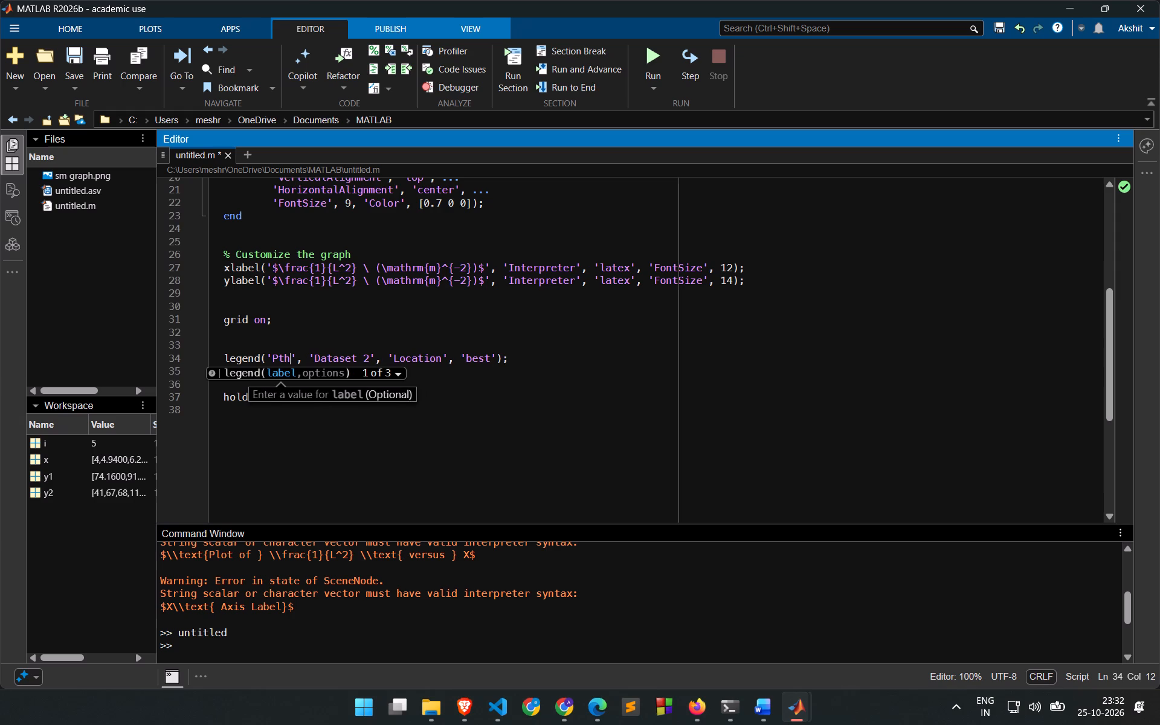
{"action": "left_click", "coordinate": [367, 353]}
{"action": "key", "text": "ctrl+BackSpace"}
{"action": "key", "text": "ctrl+BackSpace"}
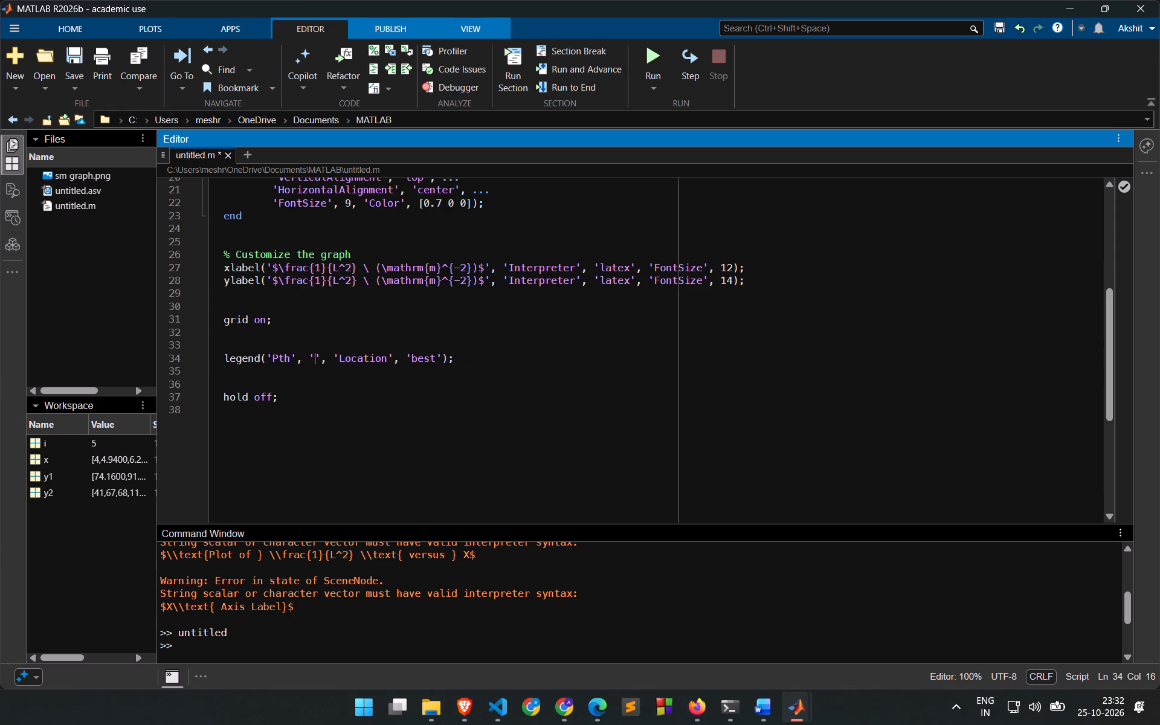
{"action": "type", "text": "{e"}
{"action": "key", "text": "BackSpace"}
{"action": "key", "text": "BackSpace"}
{"action": "type", "text": "Pexp"}
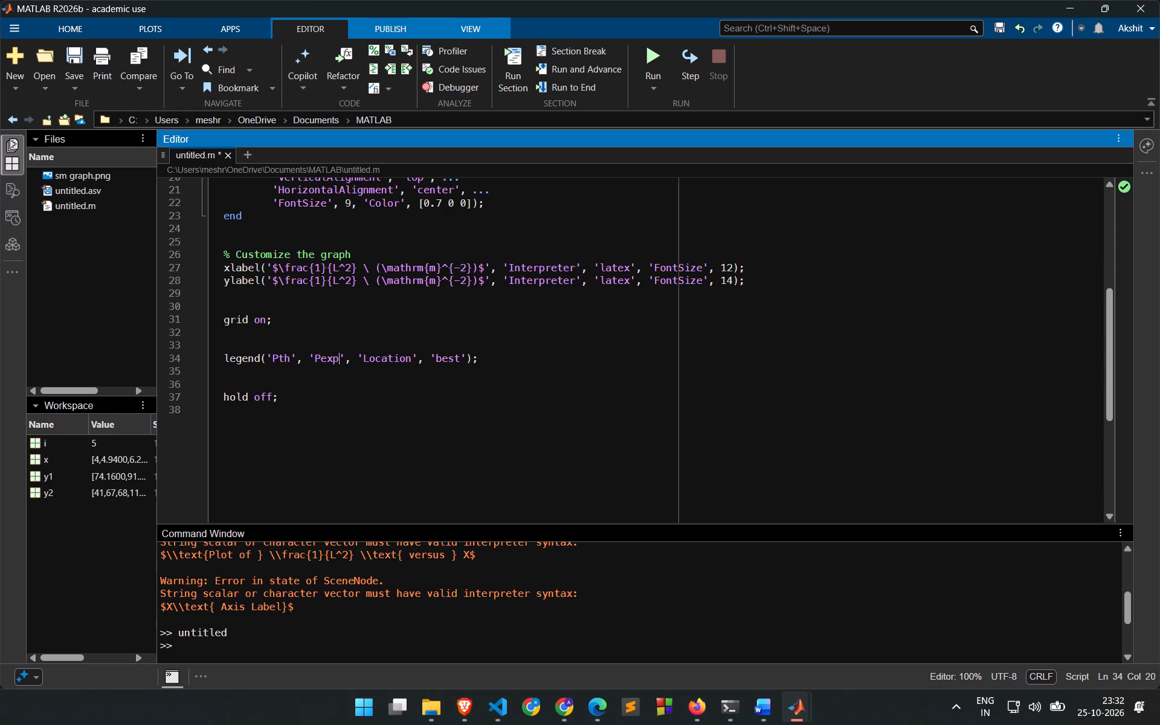
Replace the x data values with 4.34, 5.41, 6.93, 9.18, 12.76.
{"action": "scroll", "coordinate": [367, 354], "scroll_direction": "up", "scroll_amount": 19}
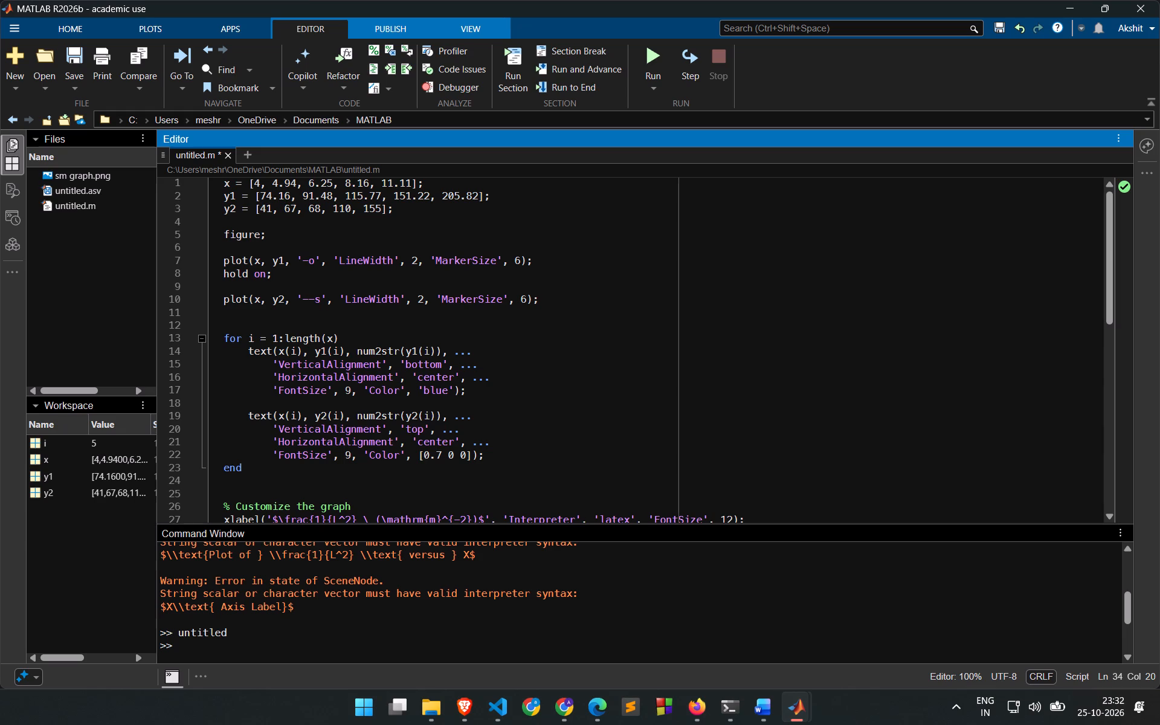
{"action": "left_click_drag", "start_coordinate": [411, 183], "coordinate": [258, 180]}
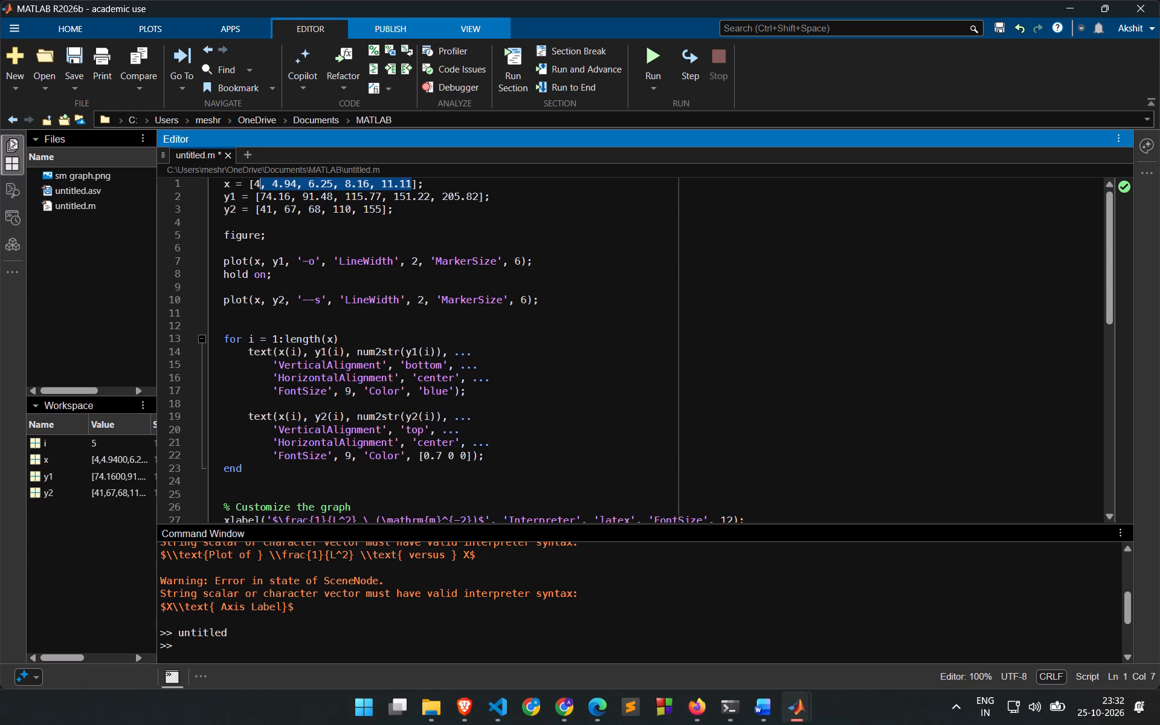
{"action": "left_click_drag", "start_coordinate": [258, 180], "coordinate": [256, 180]}
{"action": "type", "text": "4.34,"}
{"action": "key", "text": "space"}
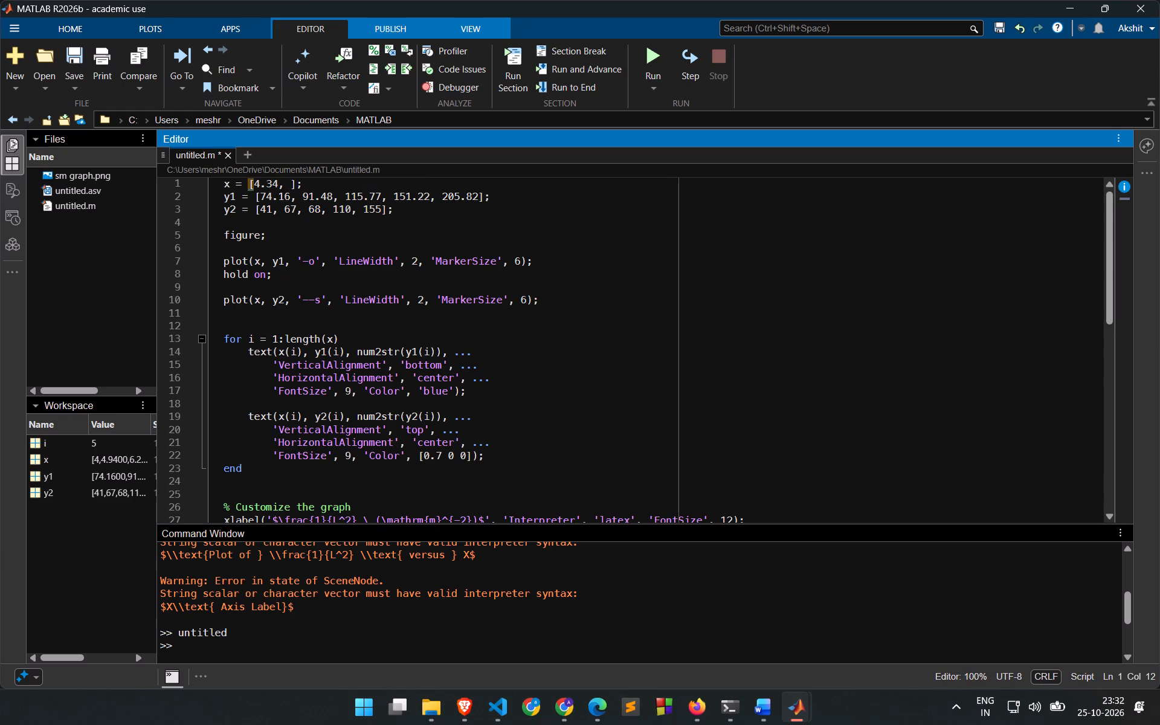
{"action": "type", "text": "5.41,"}
{"action": "key", "text": "space"}
{"action": "type", "text": "6.93,"}
{"action": "key", "text": "space"}
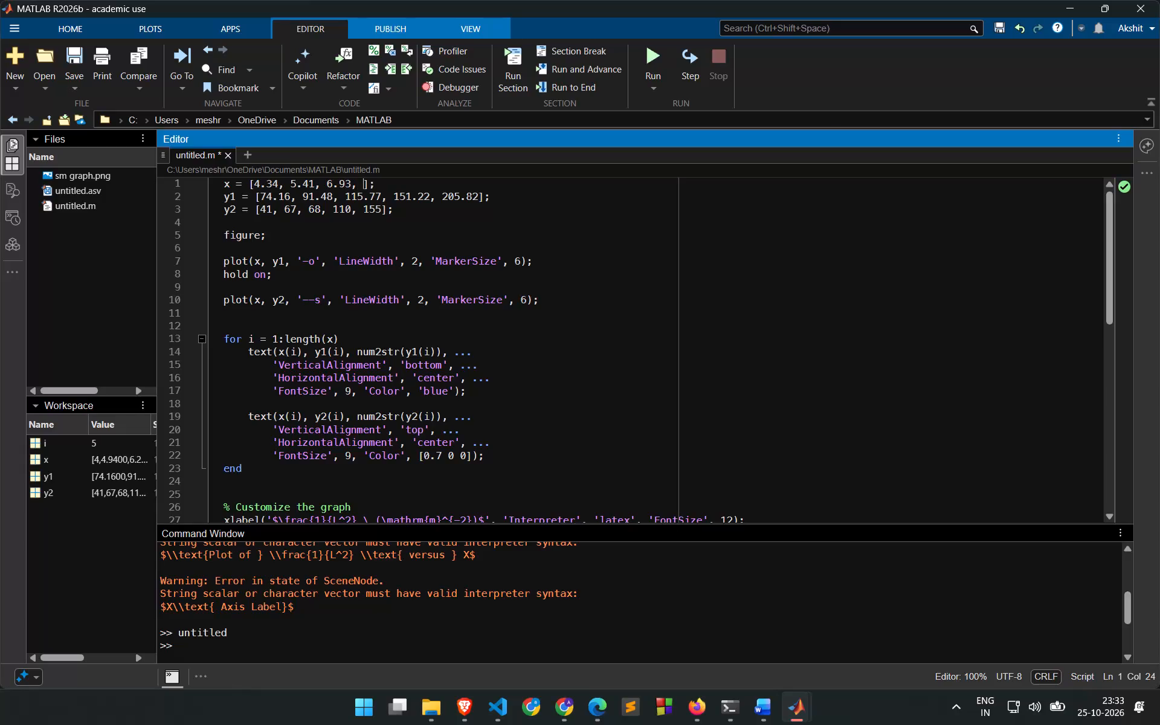
{"action": "key", "text": "9"}
{"action": "type", "text": ".18,"}
{"action": "key", "text": "space"}
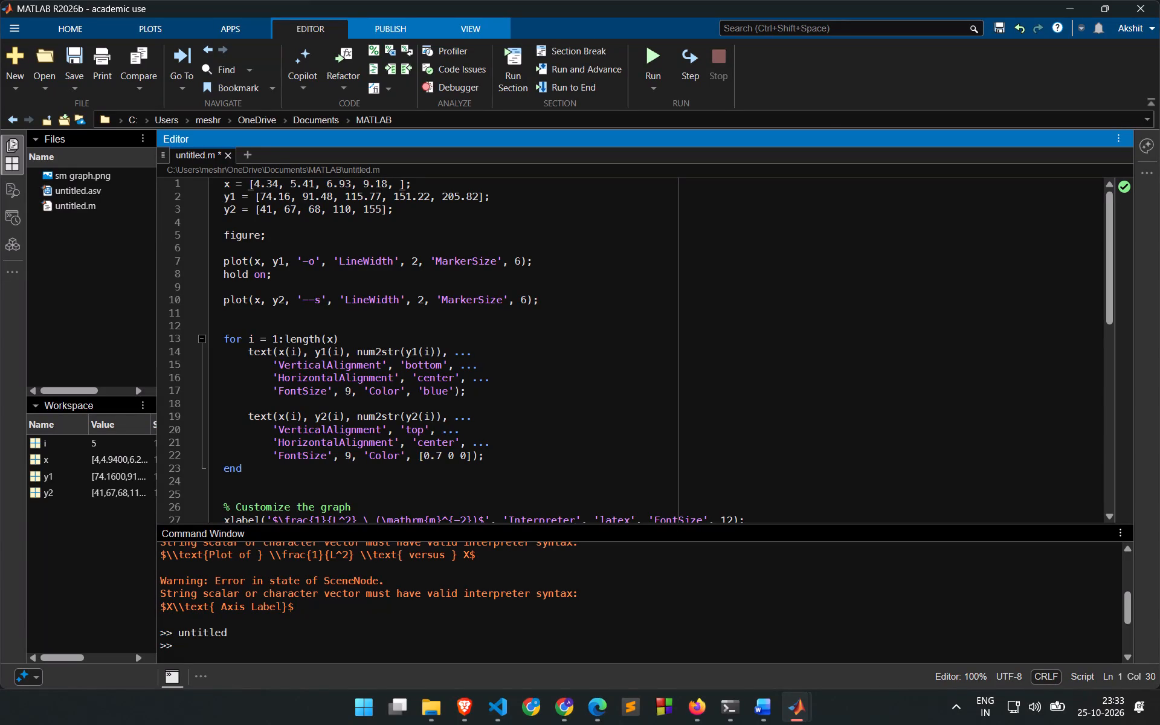
{"action": "type", "text": "12."}
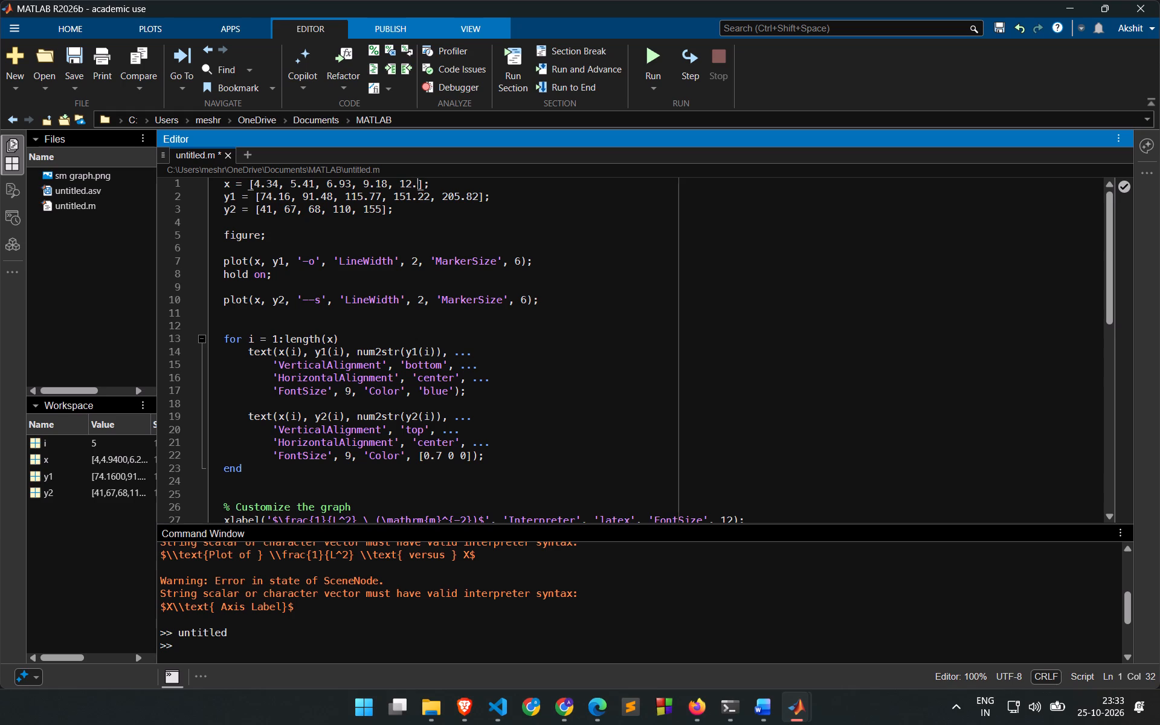
{"action": "type", "text": "76"}
Replace the y1 data values with 157.71, 196.52, 251.64, 333.67, 463.48.
{"action": "left_click_drag", "start_coordinate": [262, 196], "coordinate": [468, 199]}
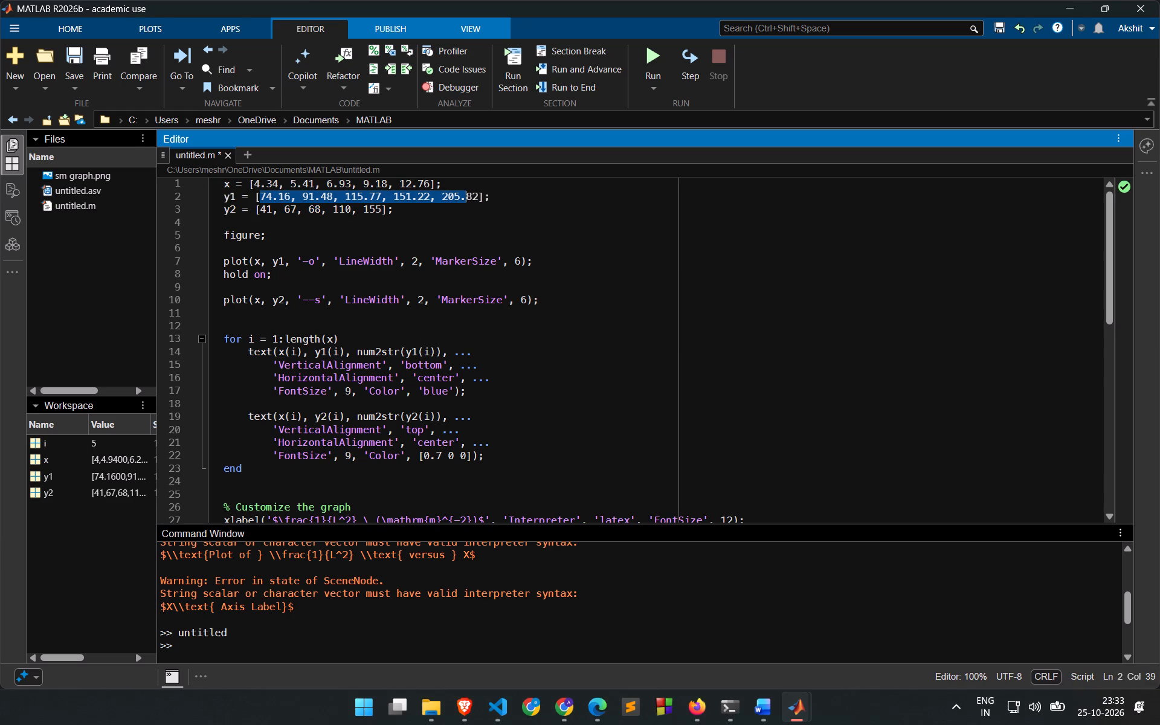
{"action": "left_click_drag", "start_coordinate": [468, 199], "coordinate": [476, 198]}
{"action": "key", "text": "BackSpace"}
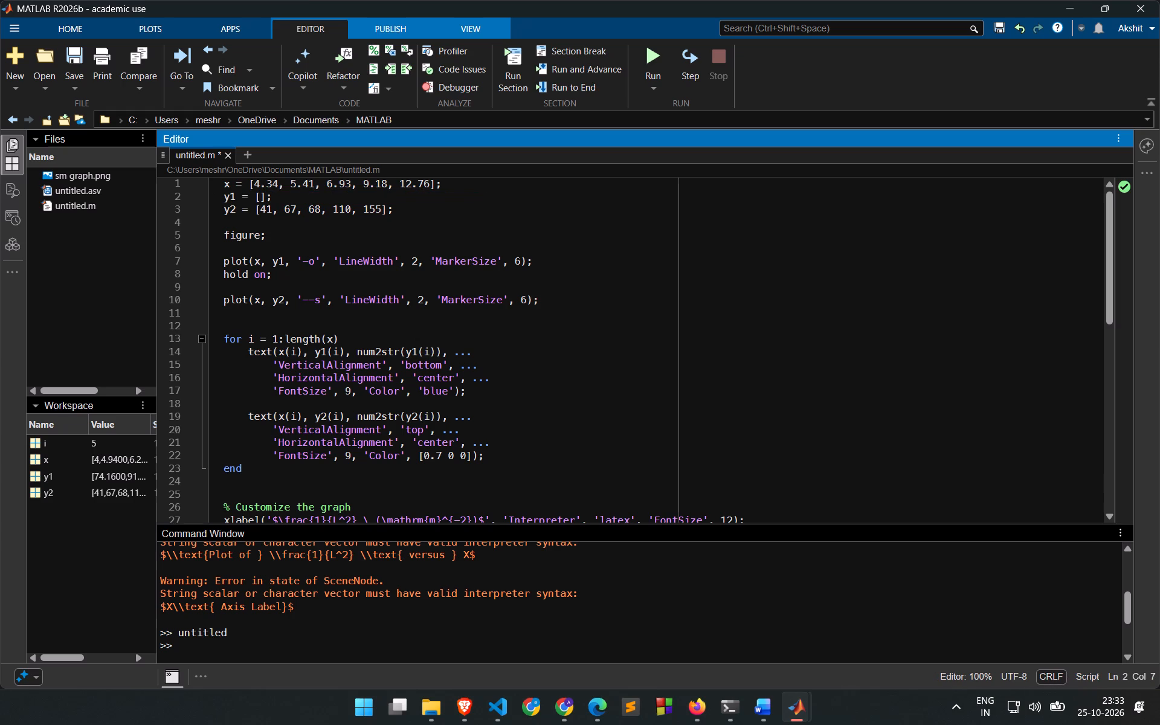
{"action": "type", "text": "157"}
{"action": "type", "text": ".71,"}
{"action": "key", "text": "space"}
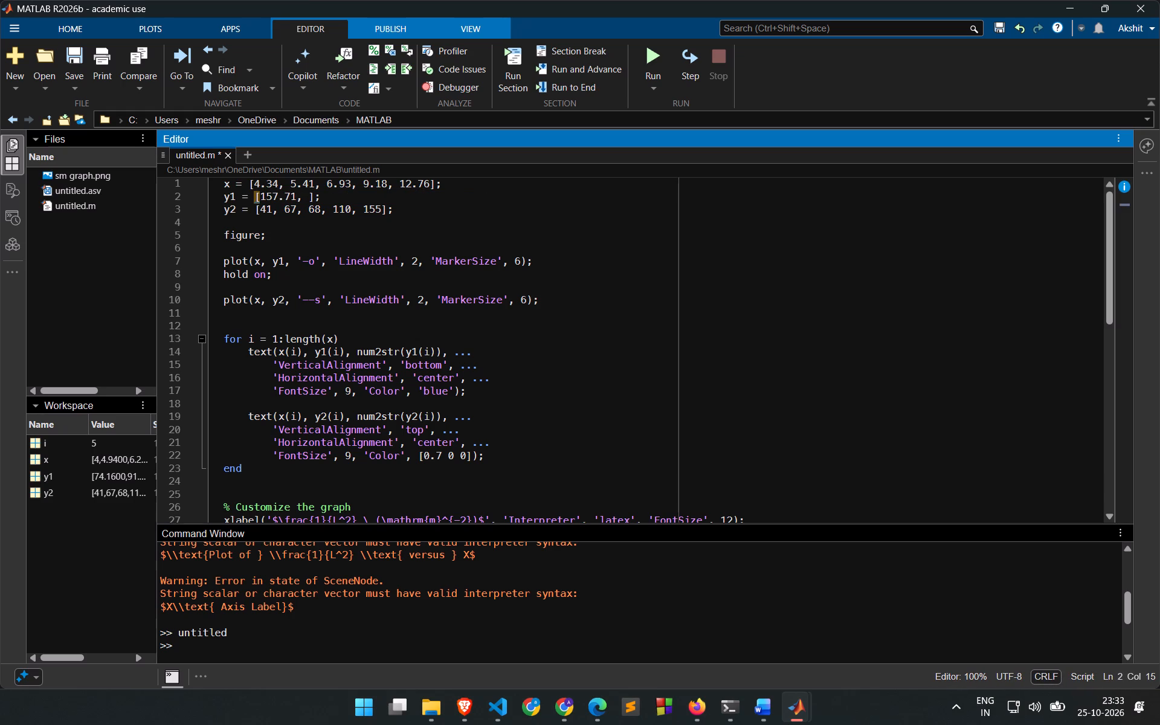
{"action": "key", "text": "1"}
{"action": "type", "text": "96"}
{"action": "type", "text": ".52,"}
{"action": "key", "text": "space"}
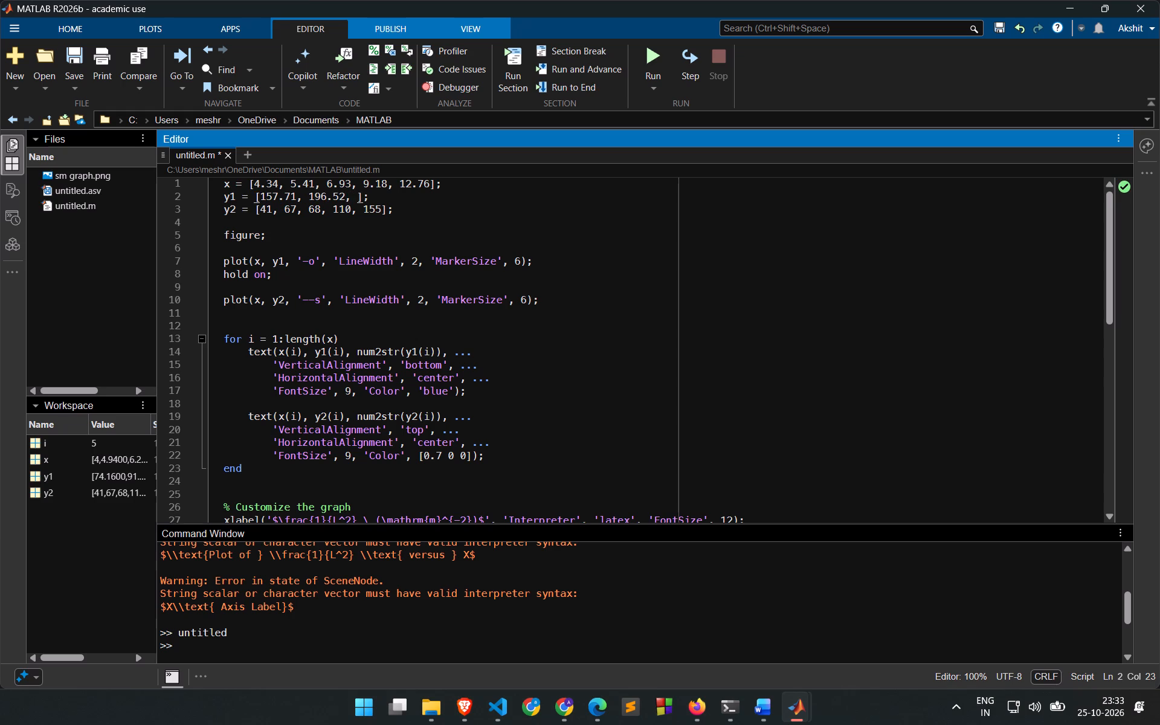
{"action": "type", "text": "25"}
{"action": "type", "text": "1."}
{"action": "type", "text": "64"}
{"action": "type", "text": ","}
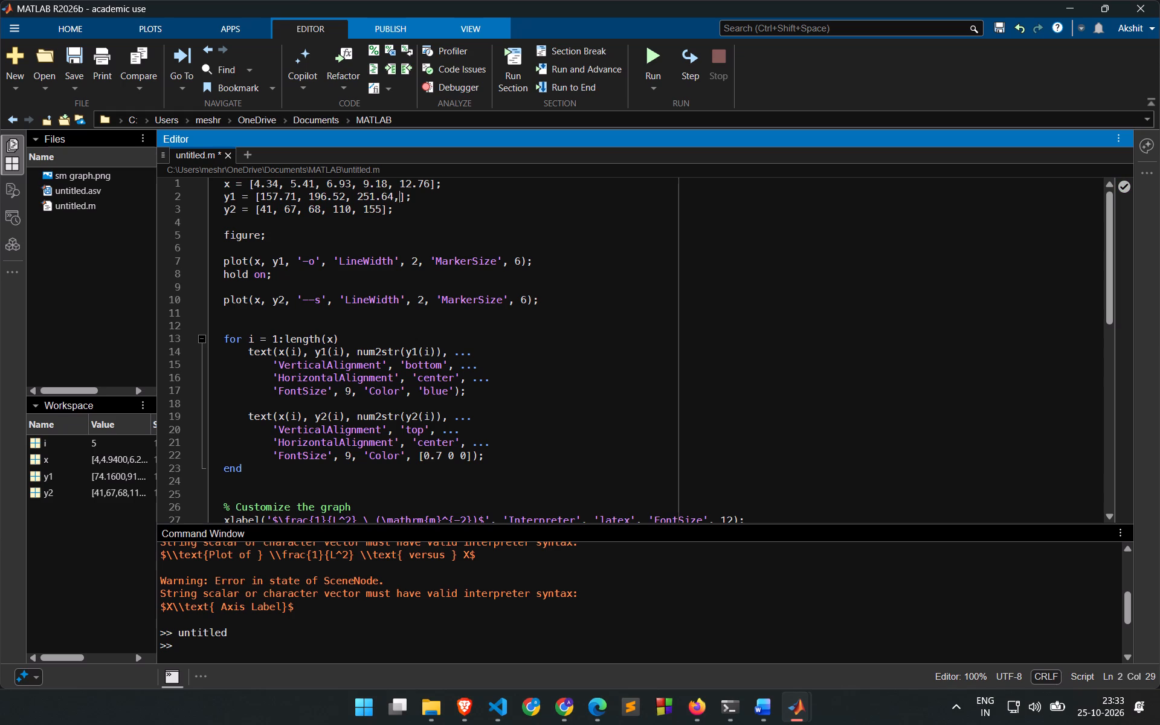
{"action": "key", "text": "space"}
{"action": "type", "text": "333."}
{"action": "type", "text": "67,"}
{"action": "key", "text": "space"}
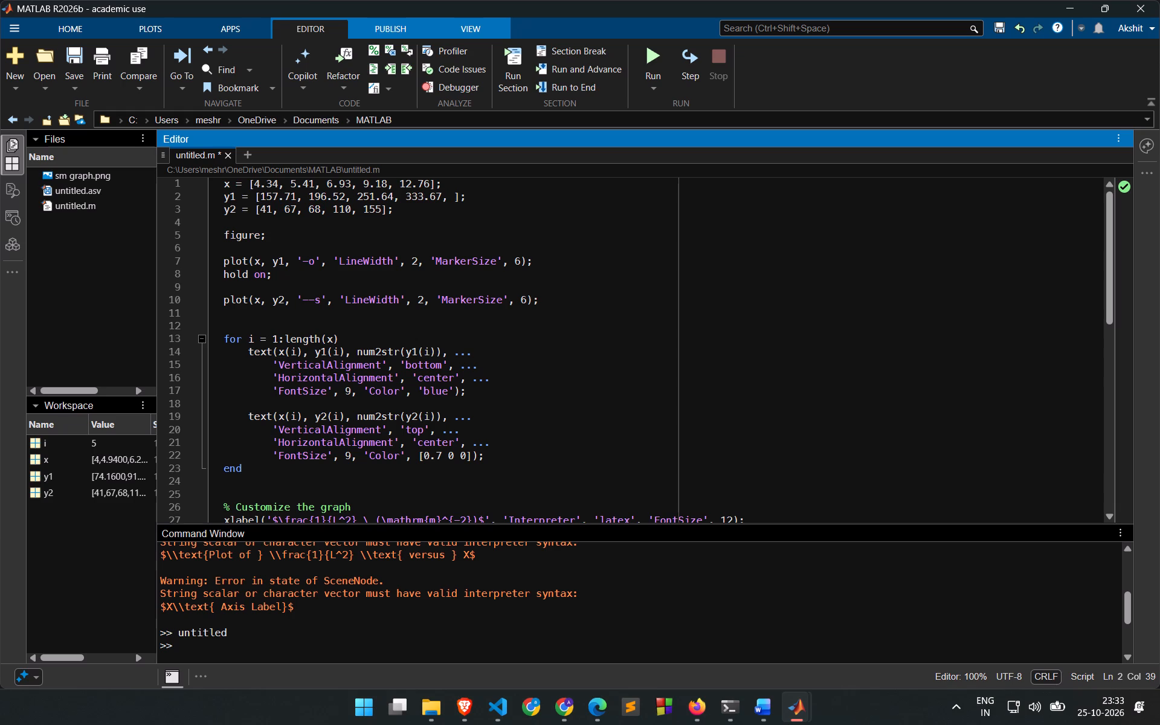
{"action": "type", "text": "463"}
{"action": "type", "text": ".48"}
Replace the y2 data values with 119, 160, 199, 249, 350.
{"action": "left_click_drag", "start_coordinate": [262, 211], "coordinate": [265, 212]}
{"action": "left_click_drag", "start_coordinate": [265, 212], "coordinate": [380, 214]}
{"action": "key", "text": "BackSpace"}
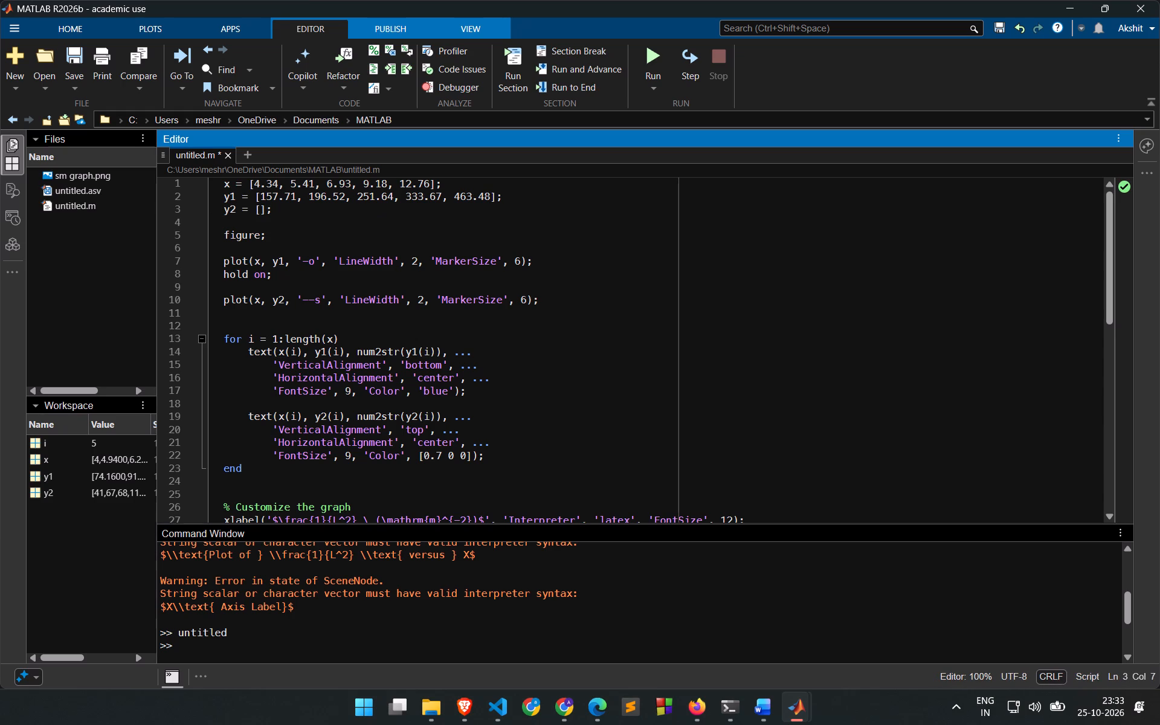
{"action": "type", "text": "119,"}
{"action": "key", "text": "space"}
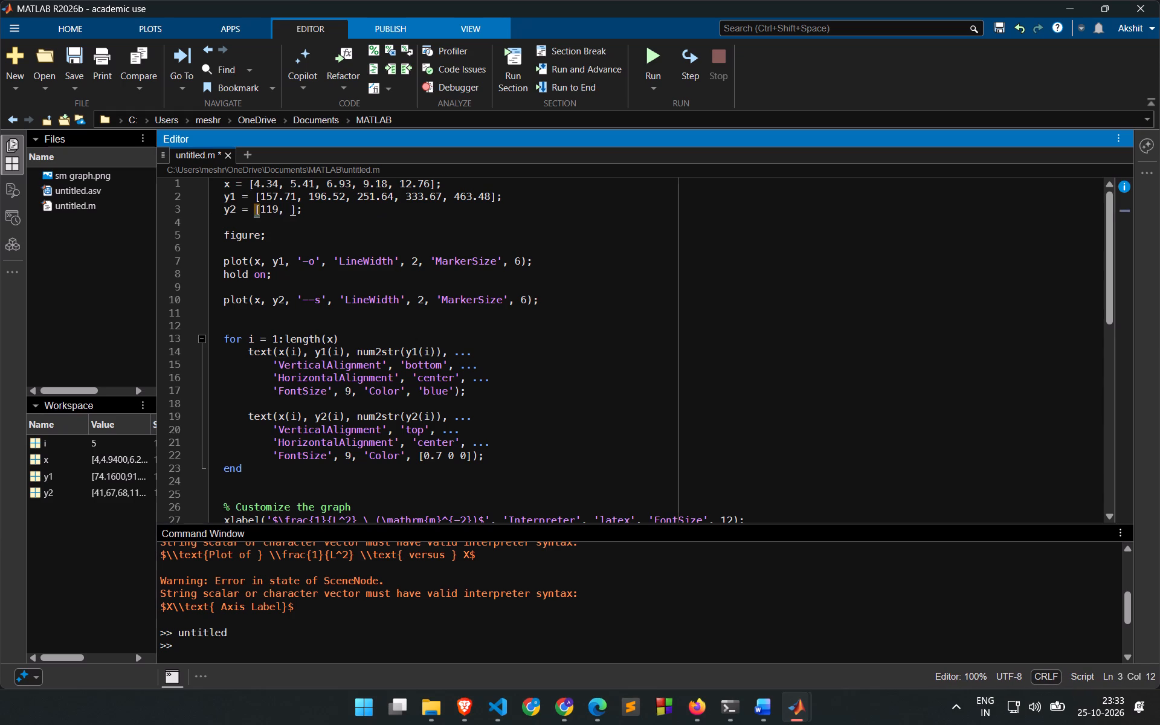
{"action": "type", "text": "160,"}
{"action": "key", "text": "space"}
{"action": "type", "text": "199,"}
{"action": "key", "text": "space"}
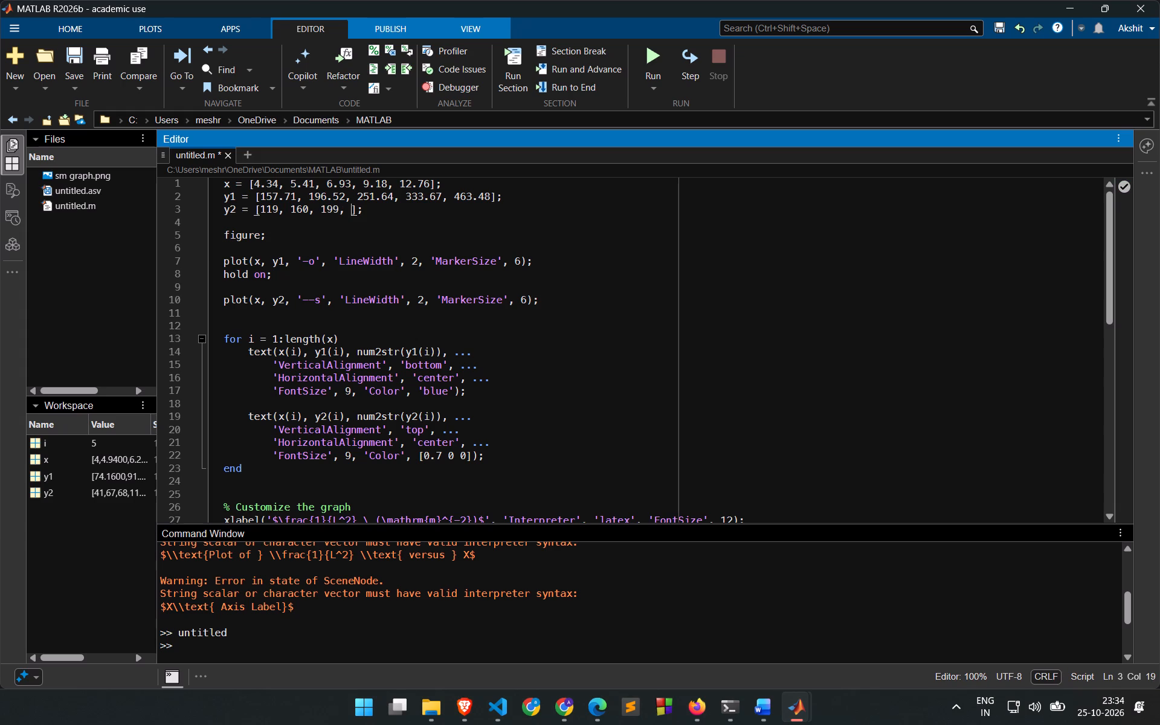
{"action": "type", "text": "249,"}
{"action": "key", "text": "space"}
{"action": "key", "text": "2"}
{"action": "key", "text": "BackSpace"}
{"action": "type", "text": "350"}
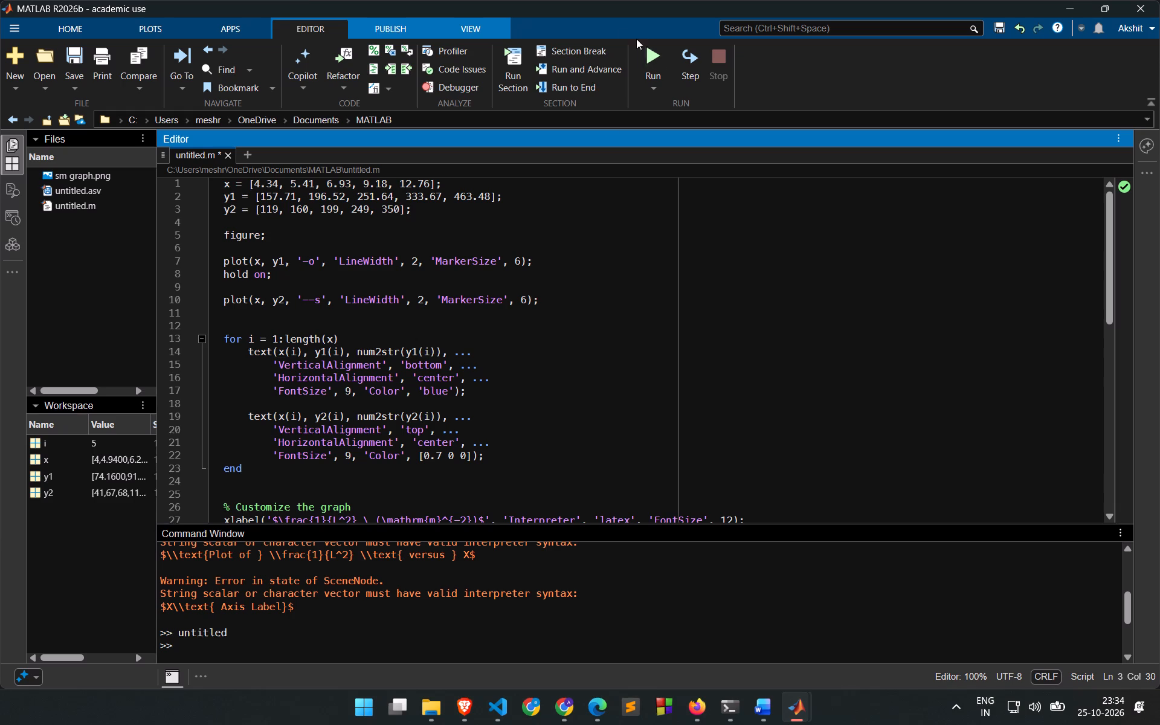
Run the script and apply the Light theme to the new figure.
{"action": "left_click", "coordinate": [645, 43]}
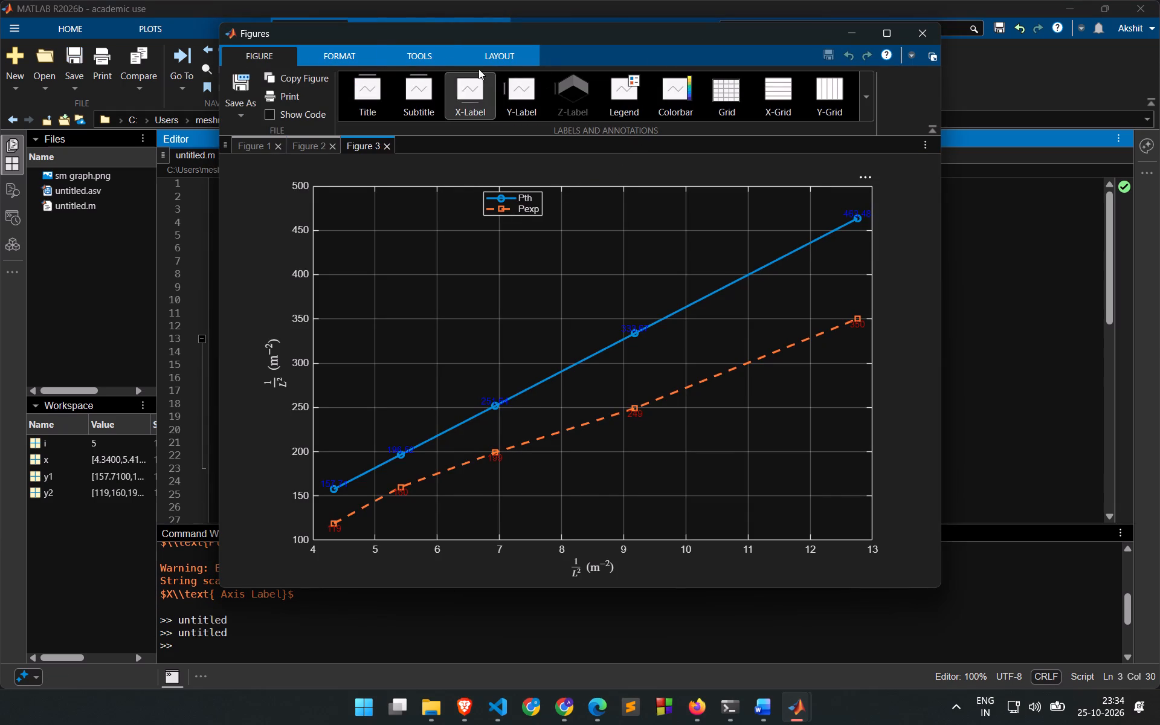
{"action": "left_click", "coordinate": [357, 48]}
{"action": "left_click", "coordinate": [581, 106]}
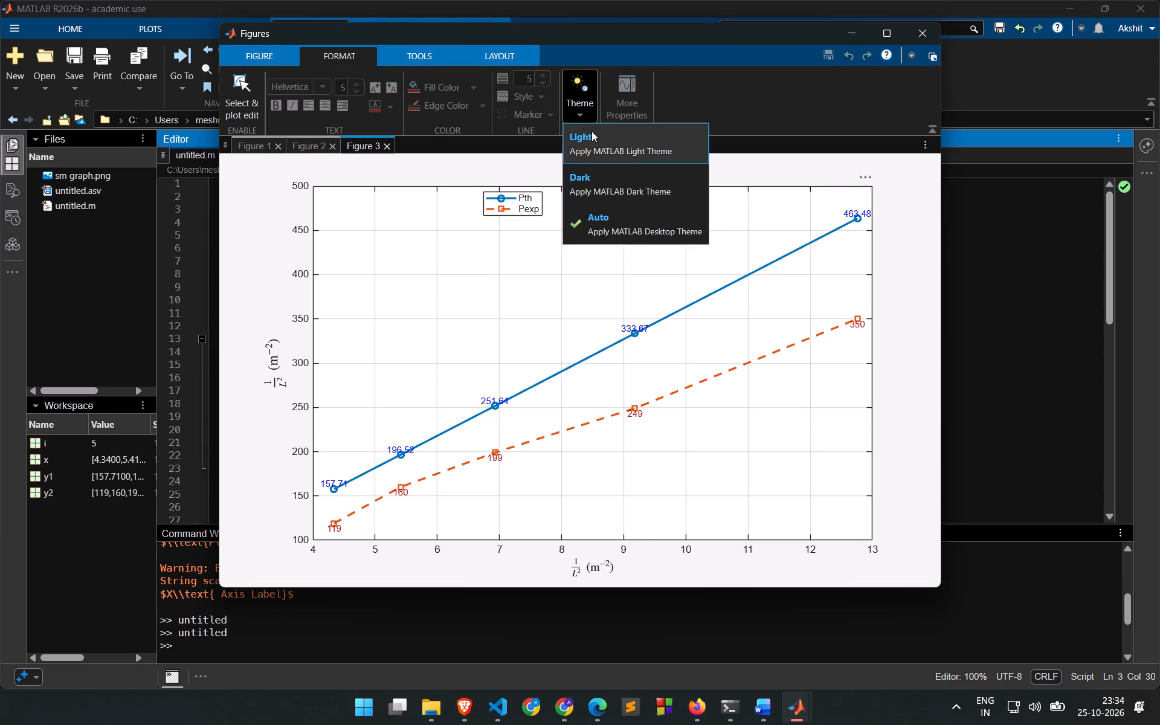
{"action": "left_click", "coordinate": [591, 131]}
Move the legend to the empty lower-right area of the plot, below the Pexp curve.
{"action": "left_click_drag", "start_coordinate": [505, 199], "coordinate": [698, 351]}
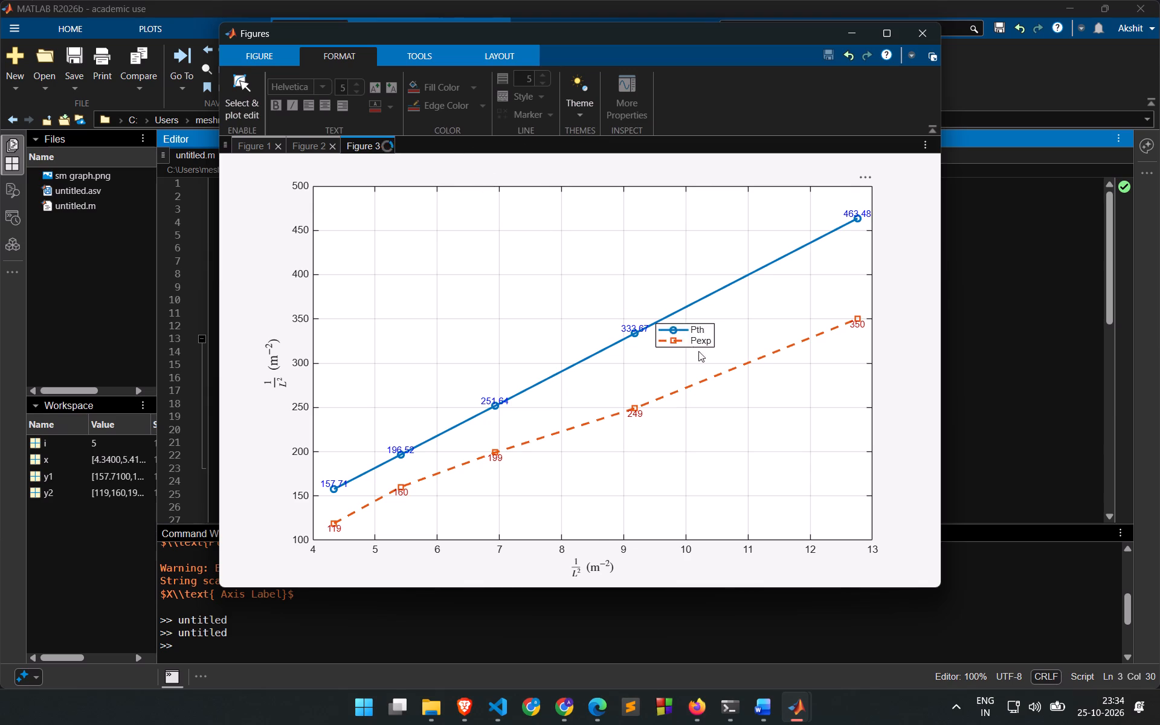
{"action": "left_click_drag", "start_coordinate": [698, 351], "coordinate": [818, 435]}
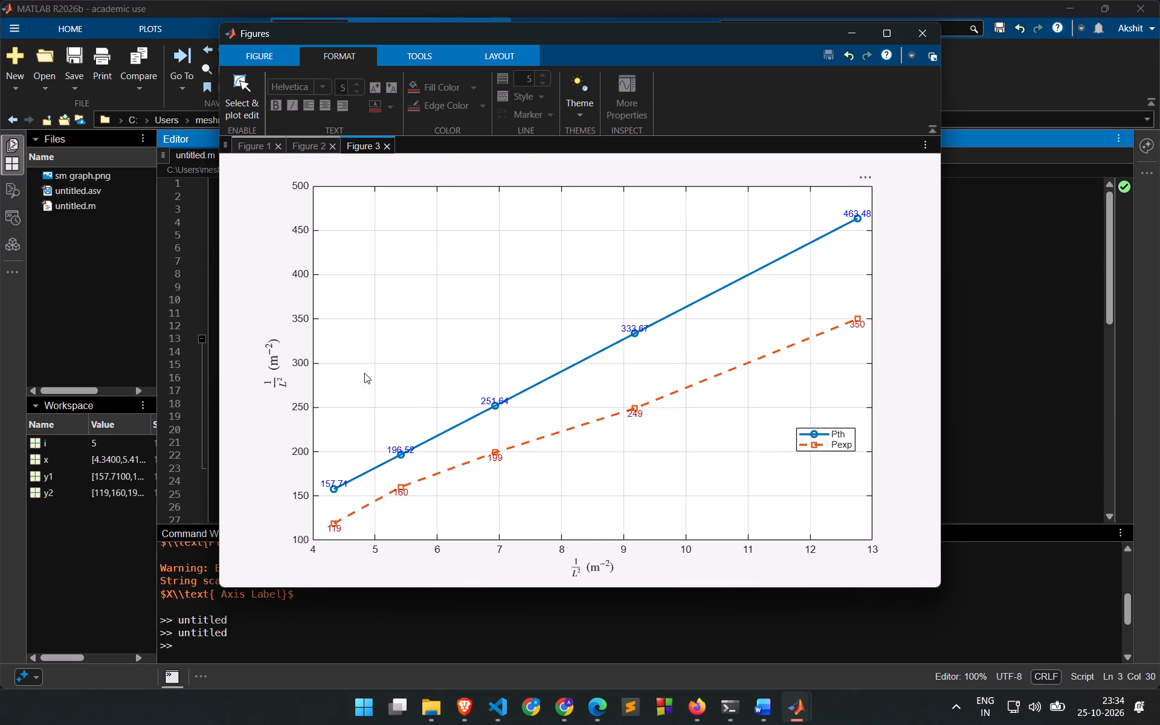
Change the figure's y-axis label to "Buckling Load (N)".
{"action": "double_click", "coordinate": [279, 362]}
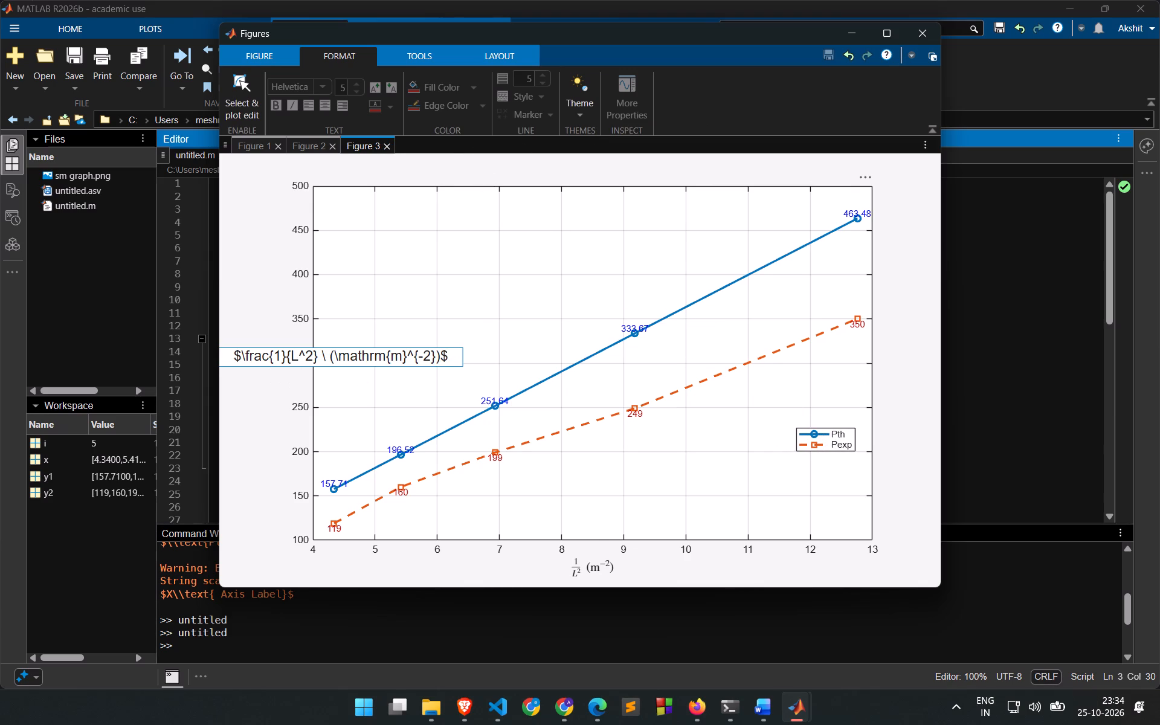
{"action": "key", "text": "ctrl+a"}
{"action": "type", "text": "Buckling Load (N)"}
{"action": "key", "text": "Return"}
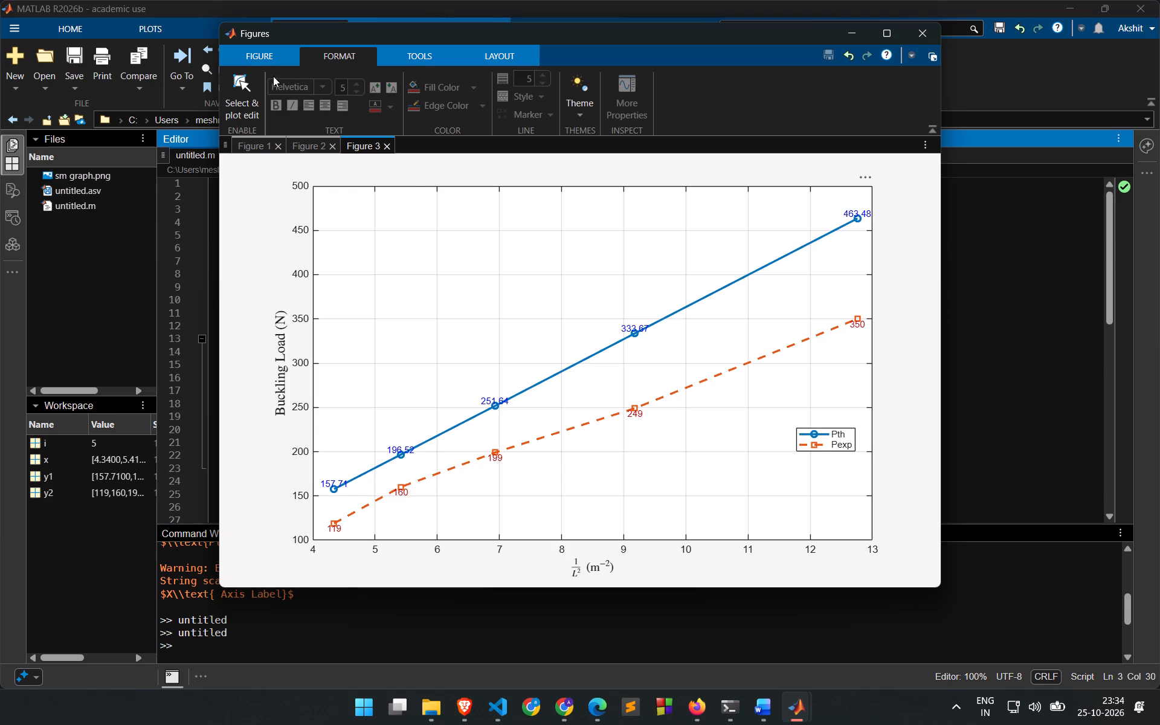
Export the figure as a PNG file named "Graph 3" in the Downloads folder.
{"action": "left_click", "coordinate": [265, 63]}
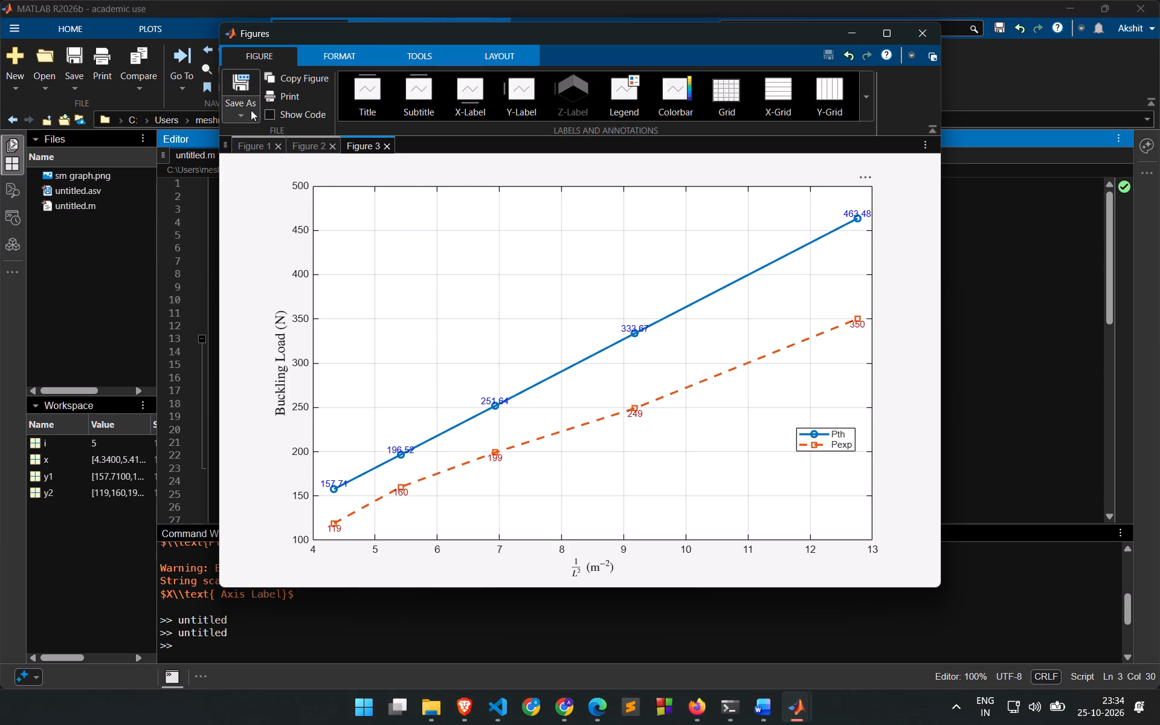
{"action": "left_click", "coordinate": [251, 110]}
{"action": "left_click", "coordinate": [269, 162]}
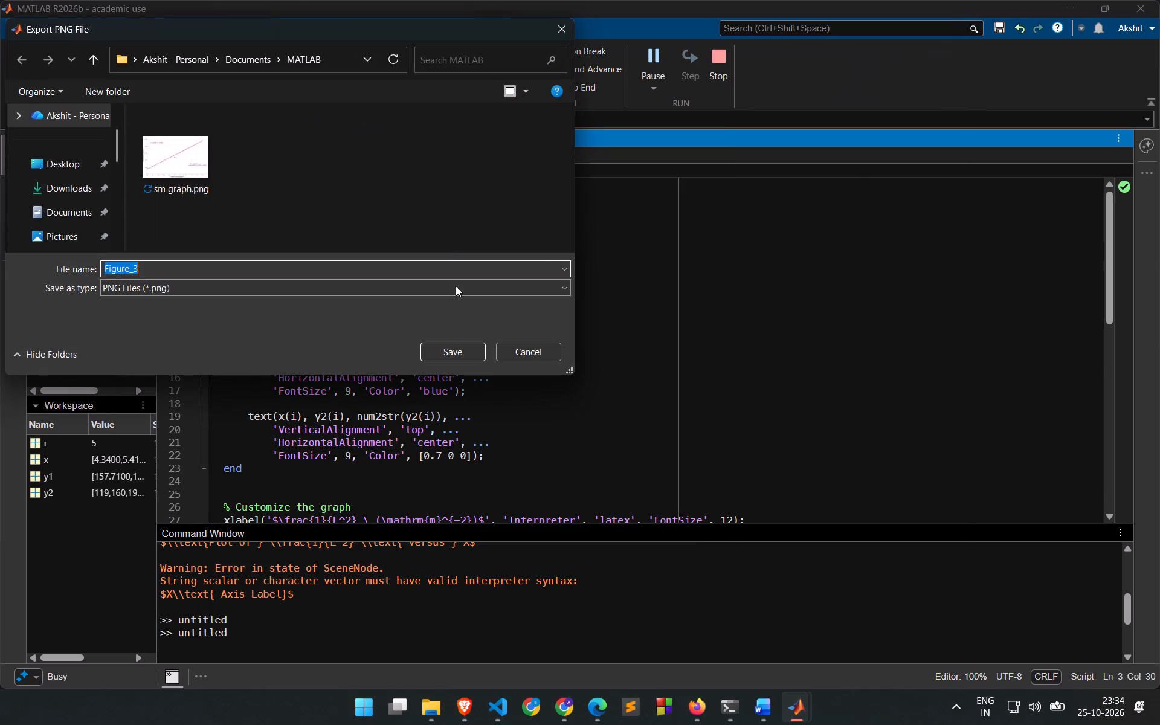
{"action": "left_click", "coordinate": [63, 186]}
{"action": "left_click", "coordinate": [201, 269]}
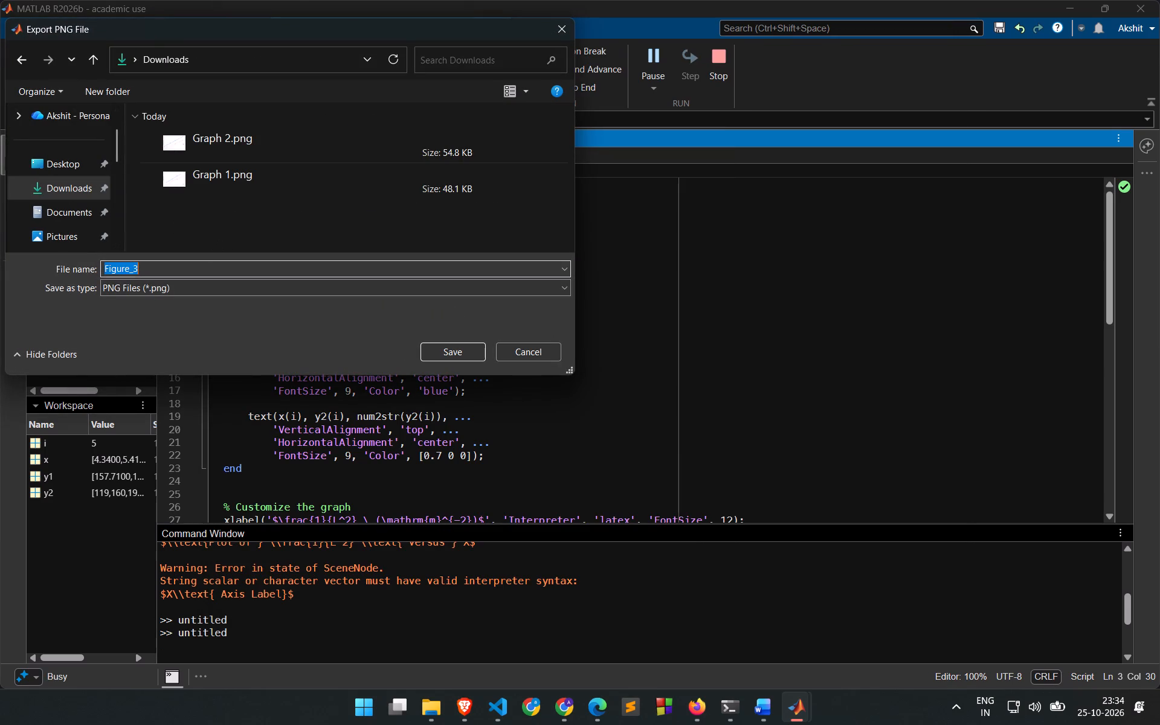
{"action": "type", "text": "Graph 3"}
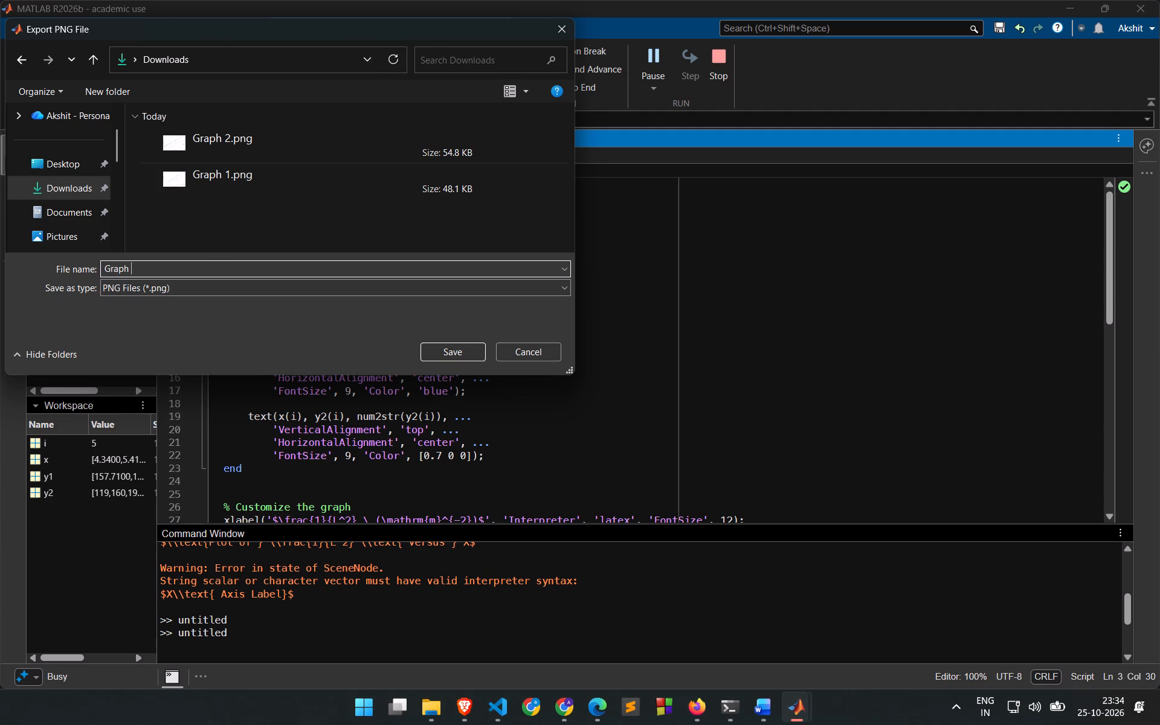
{"action": "key", "text": "Return"}
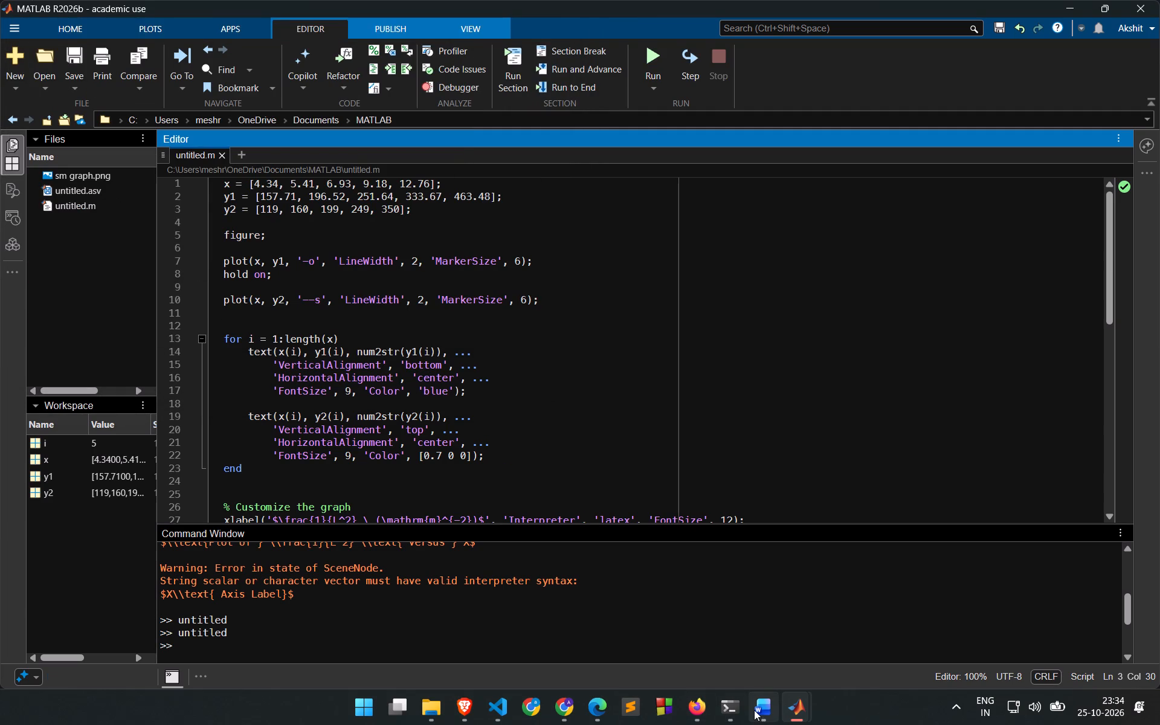
Switch to the Word document and insert the picture Graph 1.png from the Downloads folder after the apparatus picture.
{"action": "left_click", "coordinate": [778, 654]}
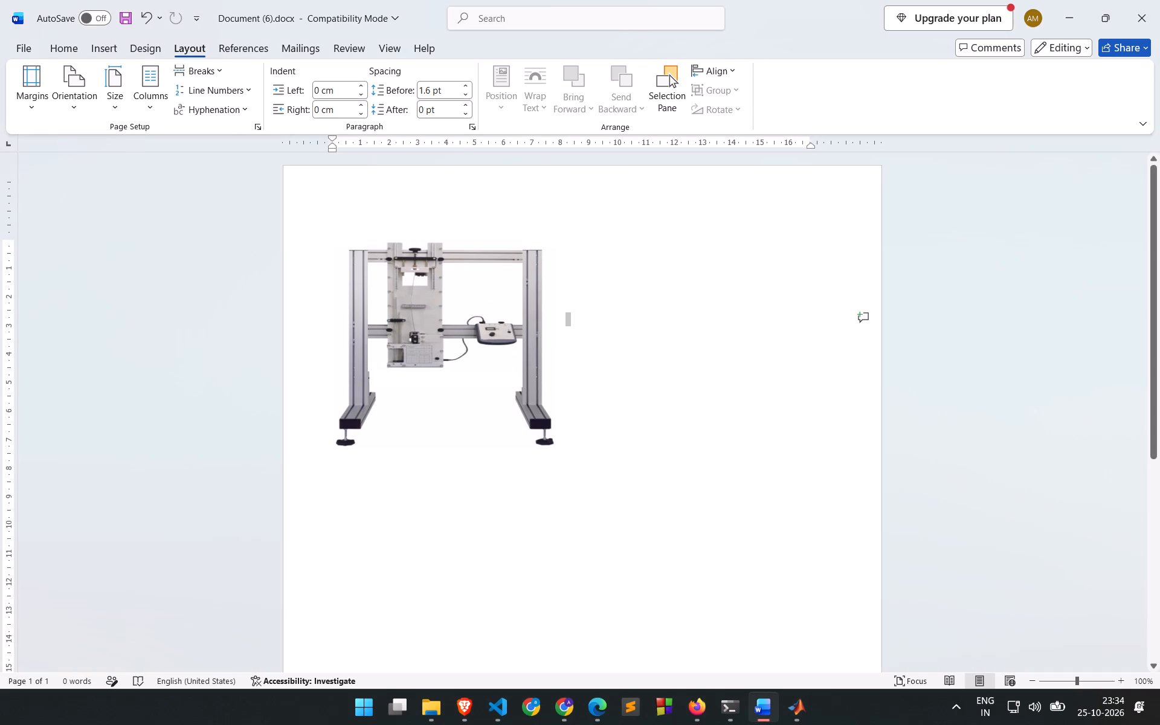
{"action": "left_click", "coordinate": [99, 42]}
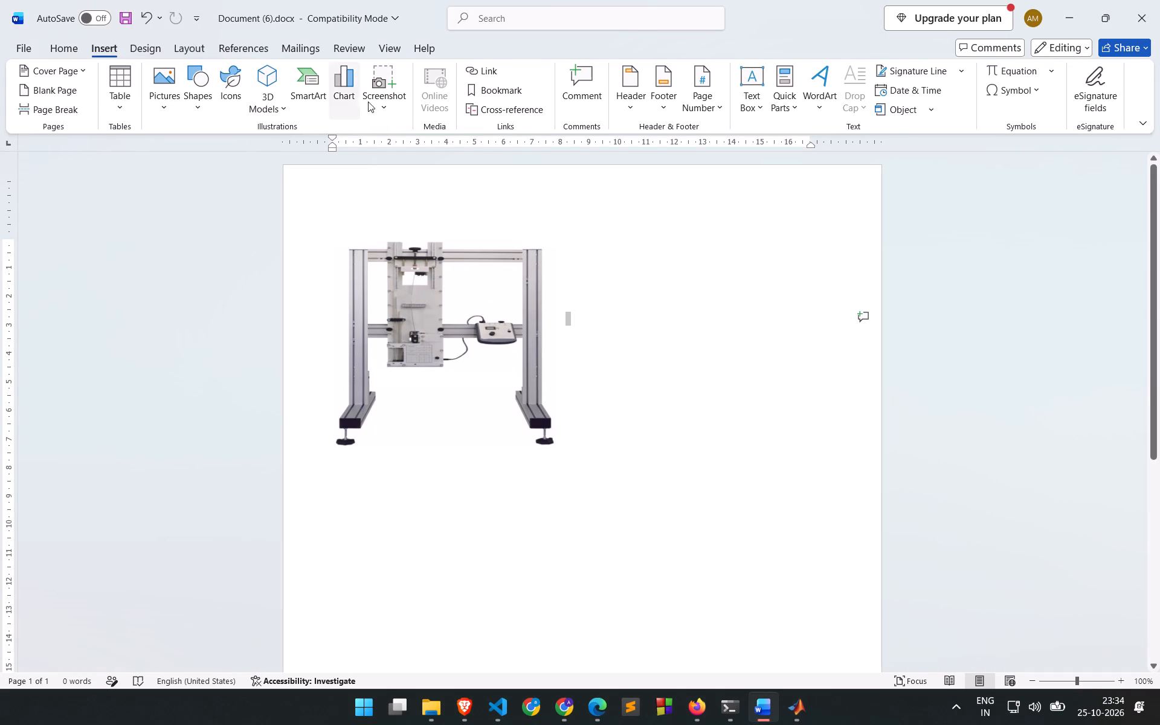
{"action": "left_click", "coordinate": [161, 85]}
{"action": "left_click", "coordinate": [199, 150]}
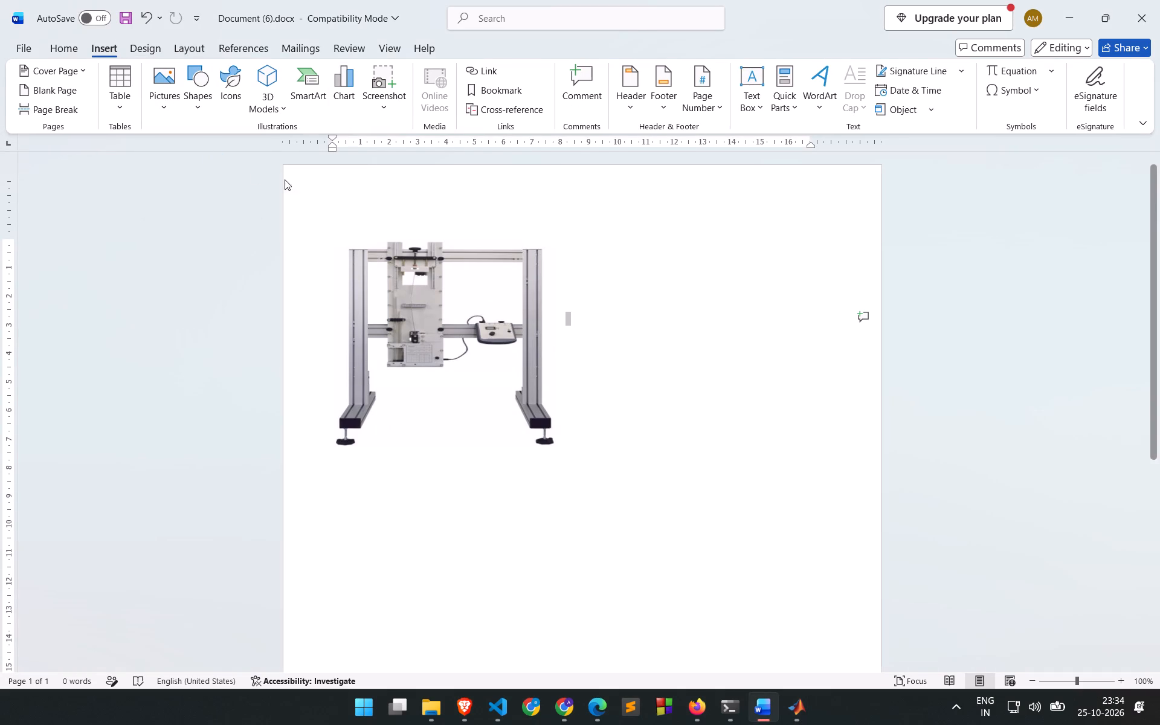
{"action": "left_click", "coordinate": [85, 166]}
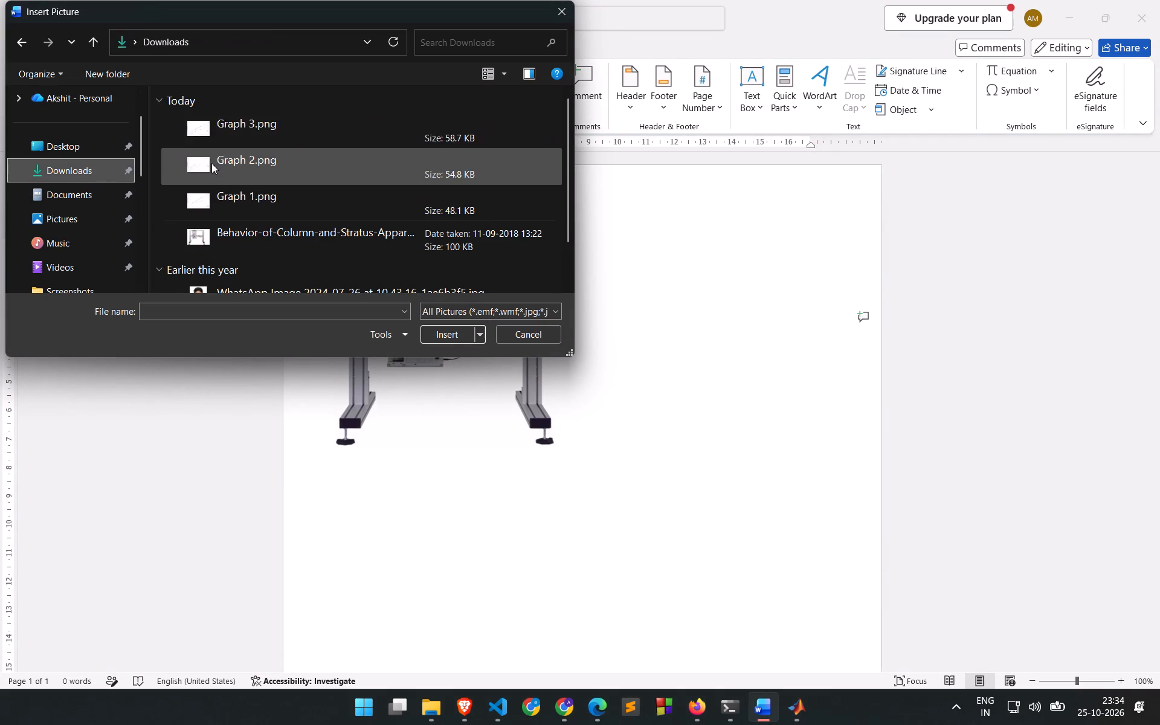
{"action": "left_click", "coordinate": [246, 188]}
{"action": "left_click", "coordinate": [447, 329]}
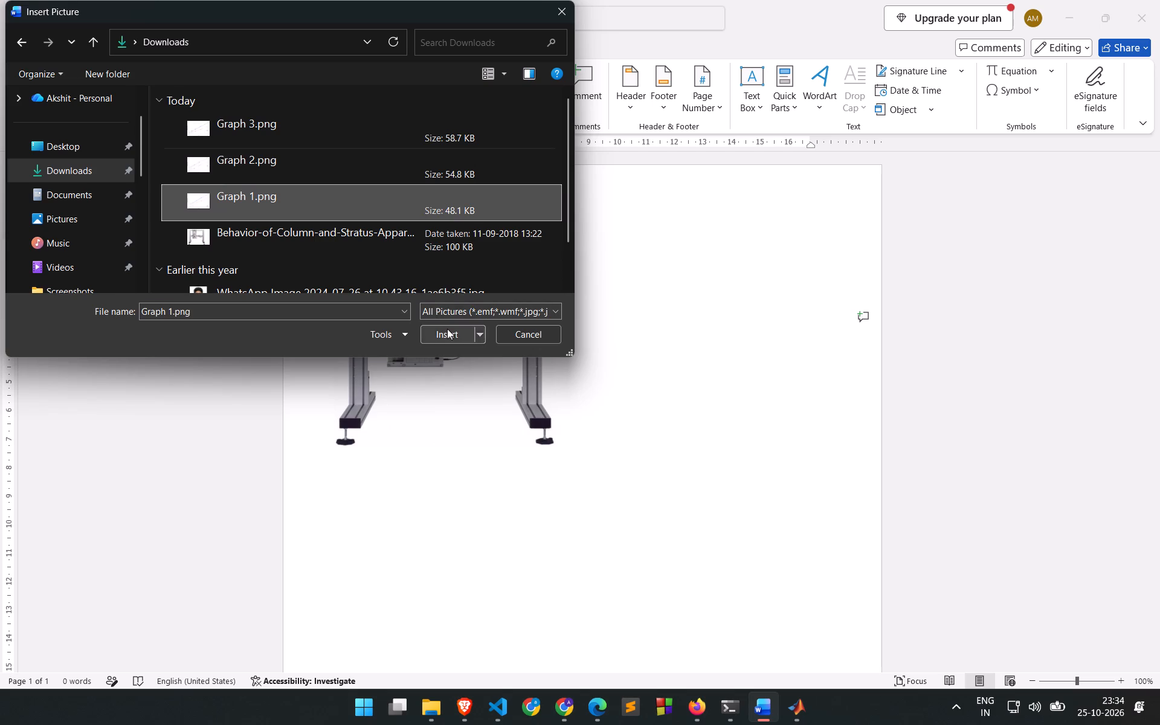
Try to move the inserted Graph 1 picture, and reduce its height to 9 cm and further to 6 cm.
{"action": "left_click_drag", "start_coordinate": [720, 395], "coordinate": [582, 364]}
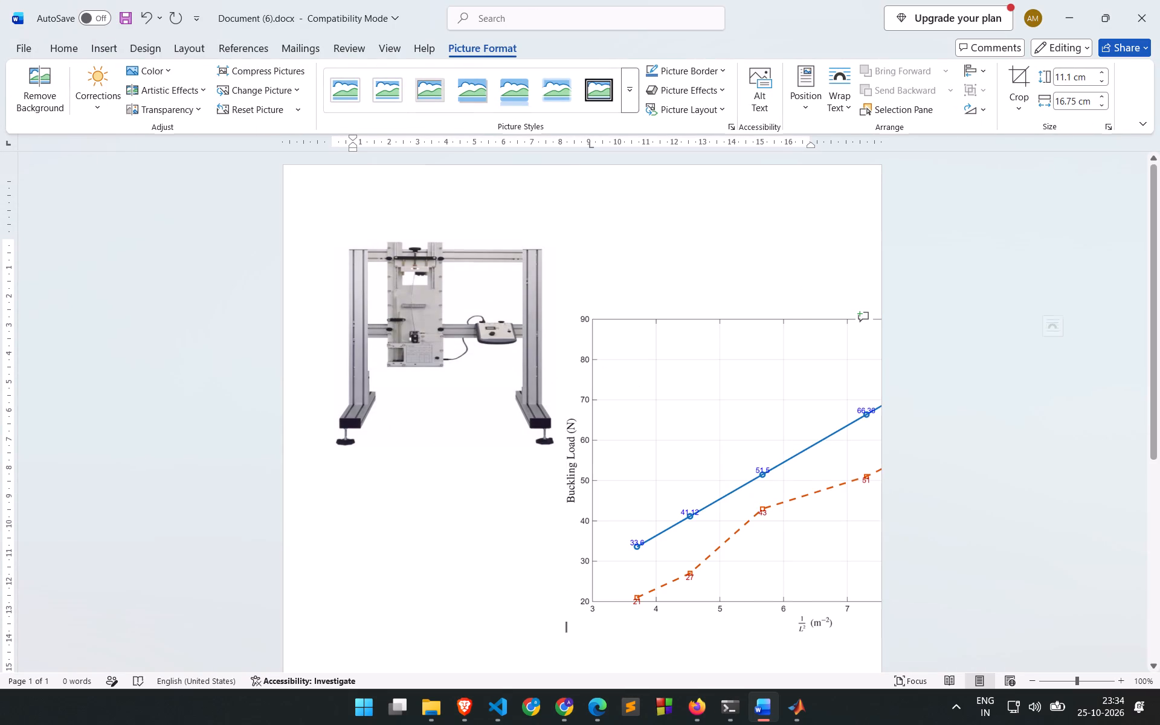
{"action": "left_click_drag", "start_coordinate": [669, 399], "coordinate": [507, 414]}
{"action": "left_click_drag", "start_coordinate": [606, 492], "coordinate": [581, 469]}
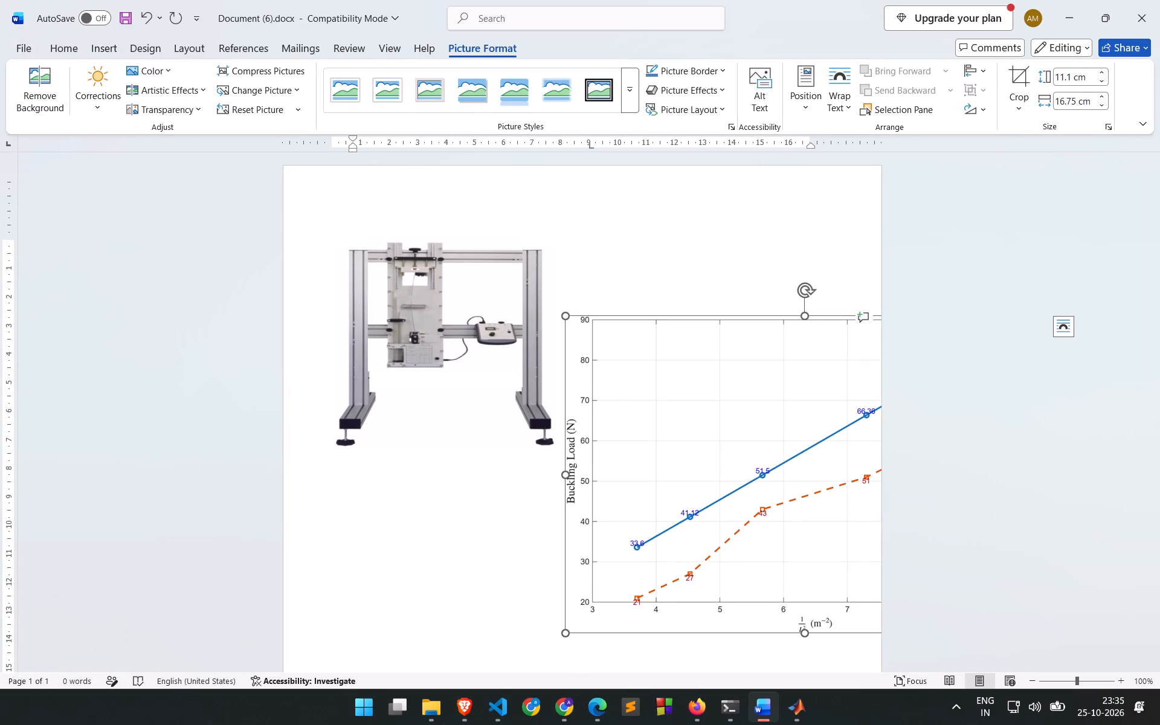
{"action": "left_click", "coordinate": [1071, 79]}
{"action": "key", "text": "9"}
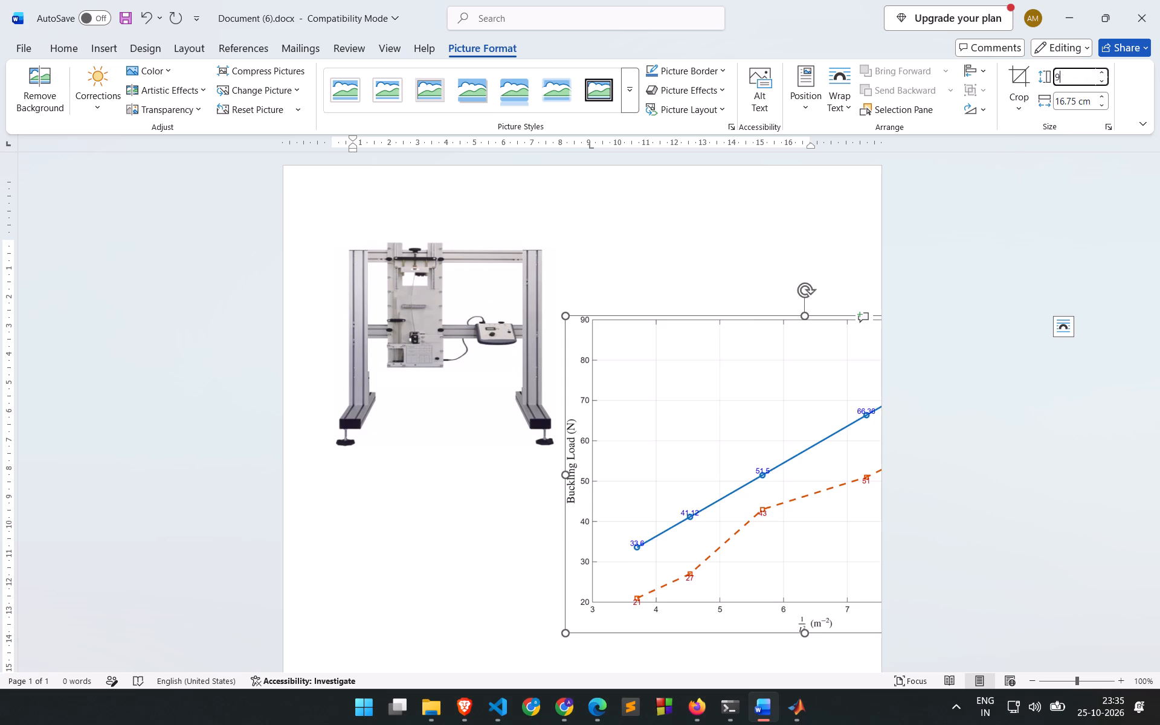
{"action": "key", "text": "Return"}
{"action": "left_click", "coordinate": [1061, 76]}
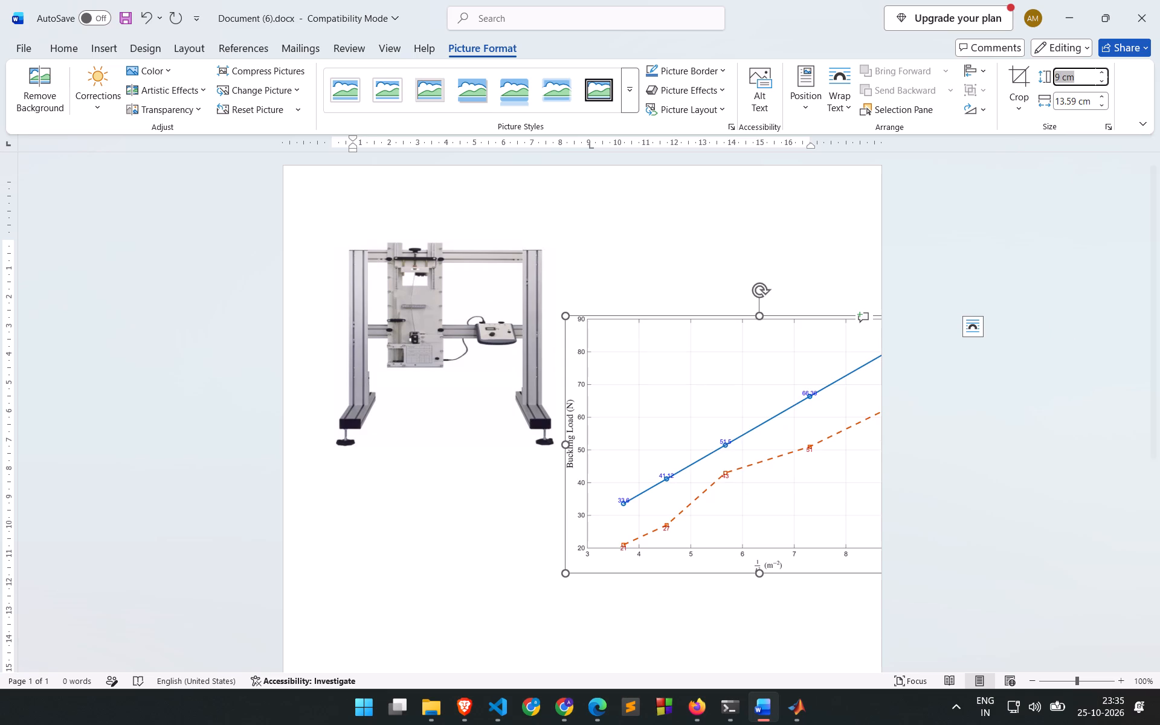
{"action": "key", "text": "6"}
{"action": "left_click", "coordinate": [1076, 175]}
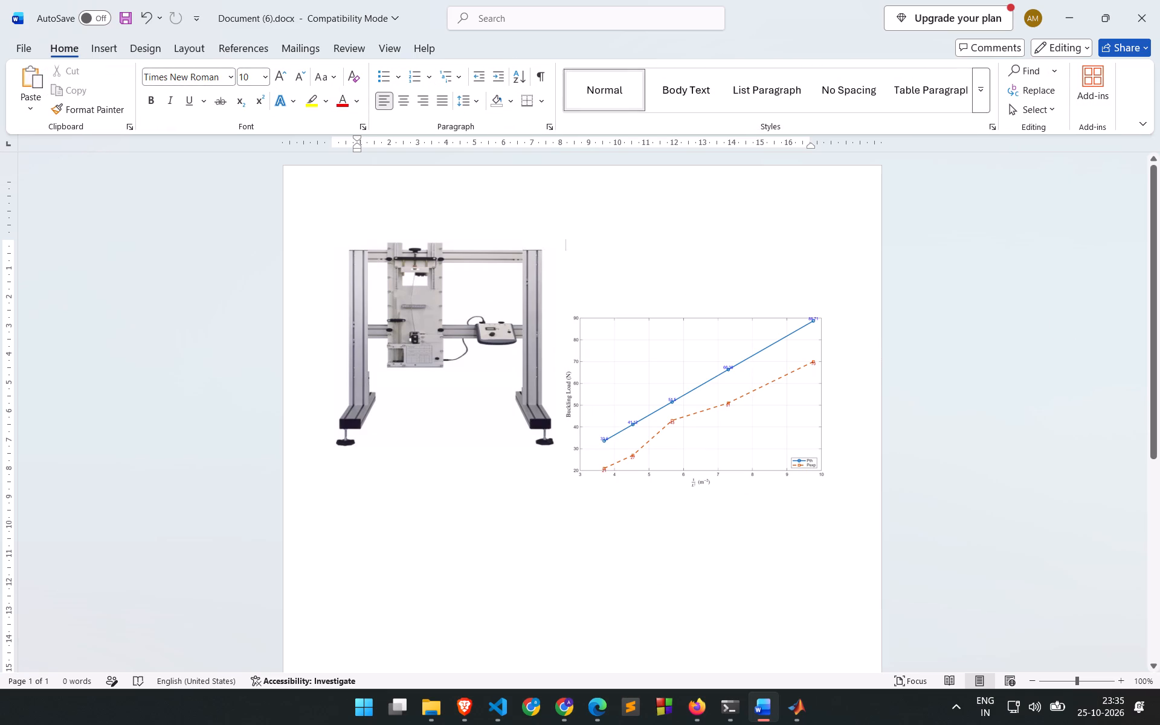
Position the Graph 1 picture at the top right of the page with text wrapping, and shift it beside the apparatus picture.
{"action": "left_click", "coordinate": [785, 371]}
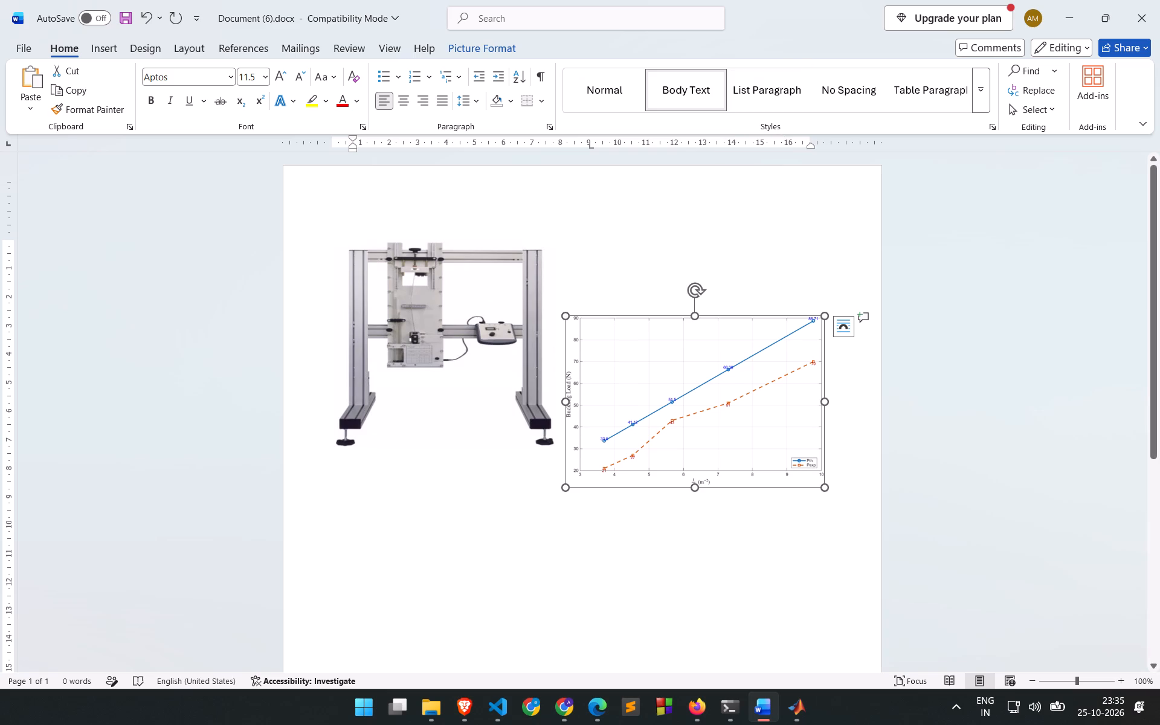
{"action": "left_click", "coordinate": [484, 326]}
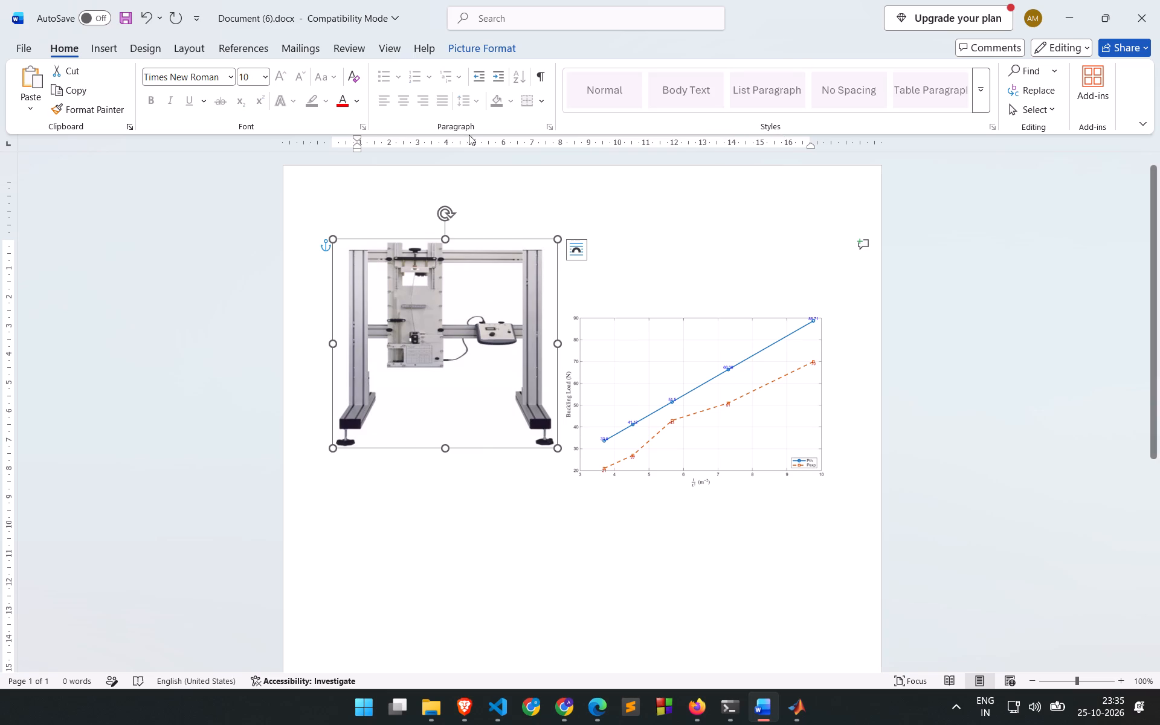
{"action": "left_click", "coordinate": [477, 50]}
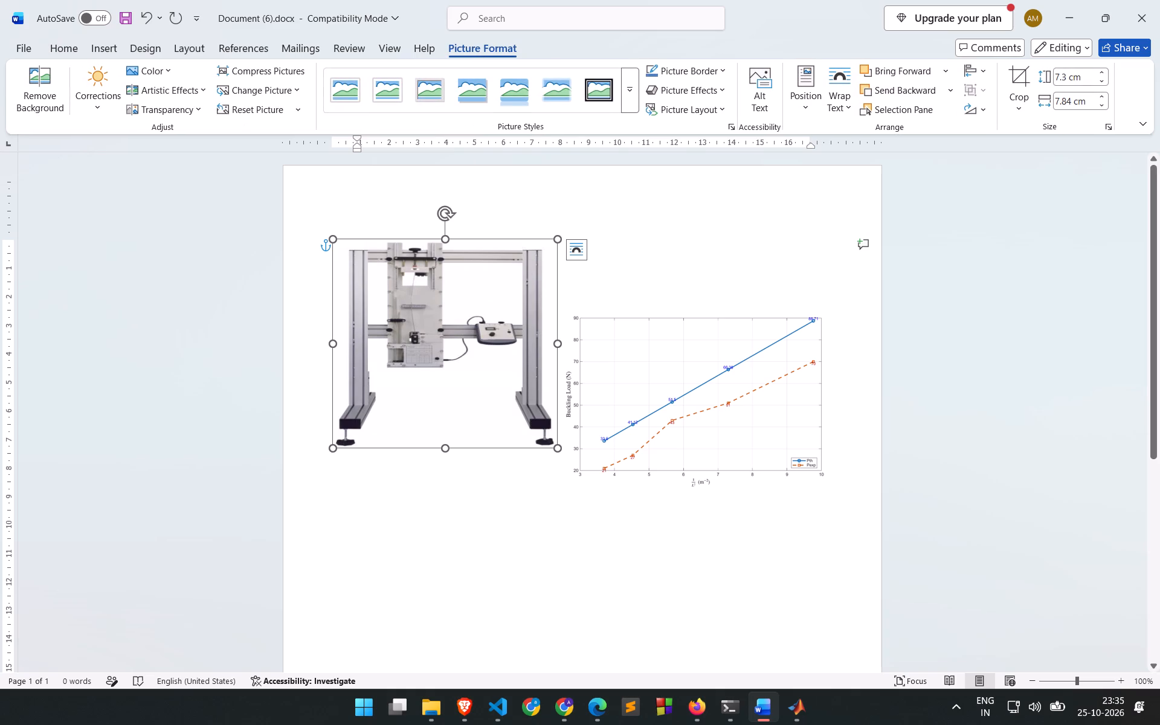
{"action": "left_click", "coordinate": [697, 388]}
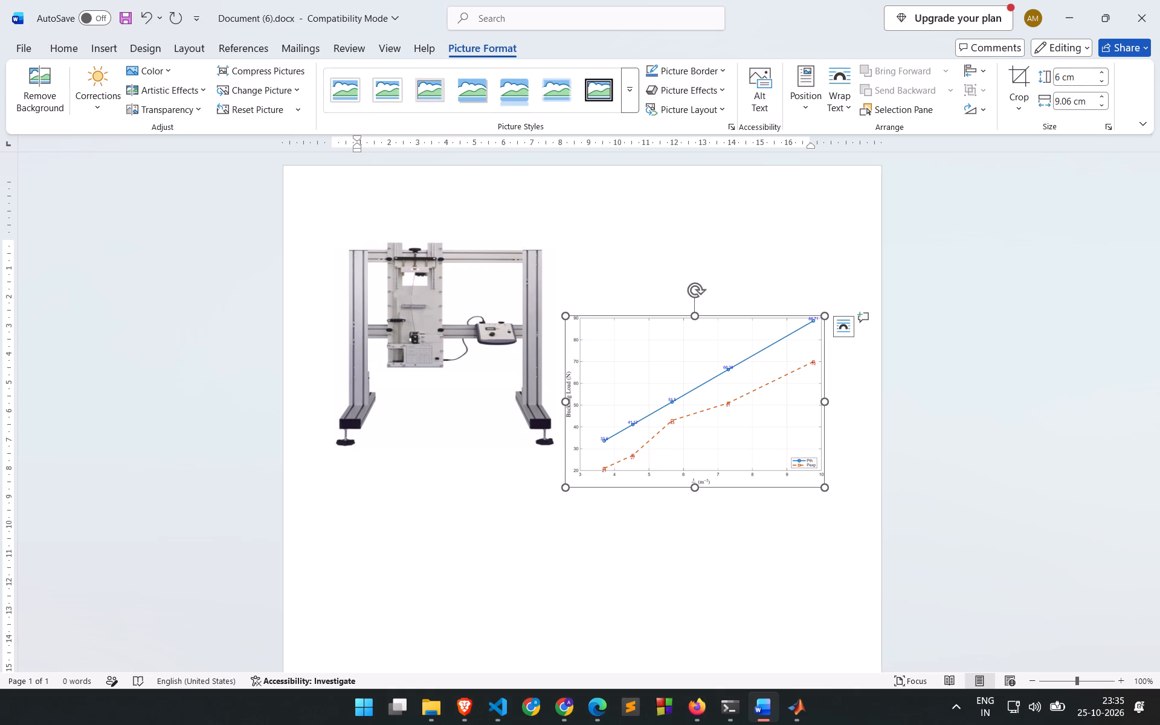
{"action": "left_click", "coordinate": [1057, 79]}
{"action": "left_click", "coordinate": [784, 103]}
{"action": "left_click", "coordinate": [805, 103]}
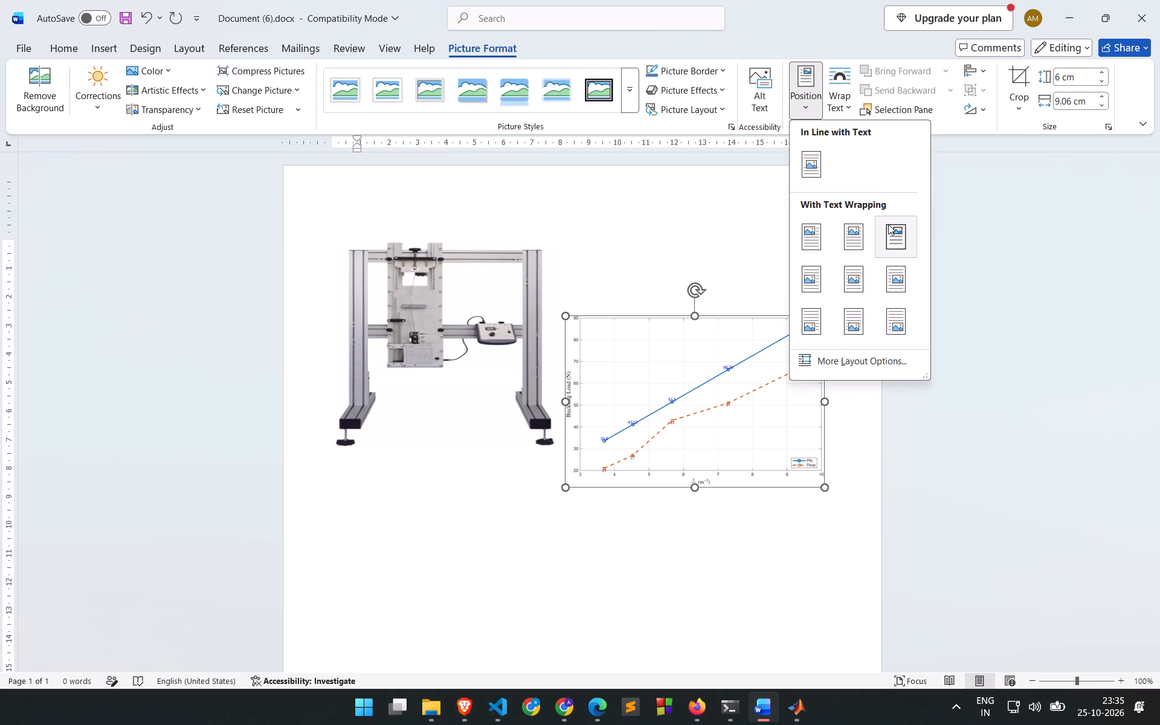
{"action": "left_click", "coordinate": [888, 224]}
{"action": "left_click_drag", "start_coordinate": [742, 341], "coordinate": [790, 344]}
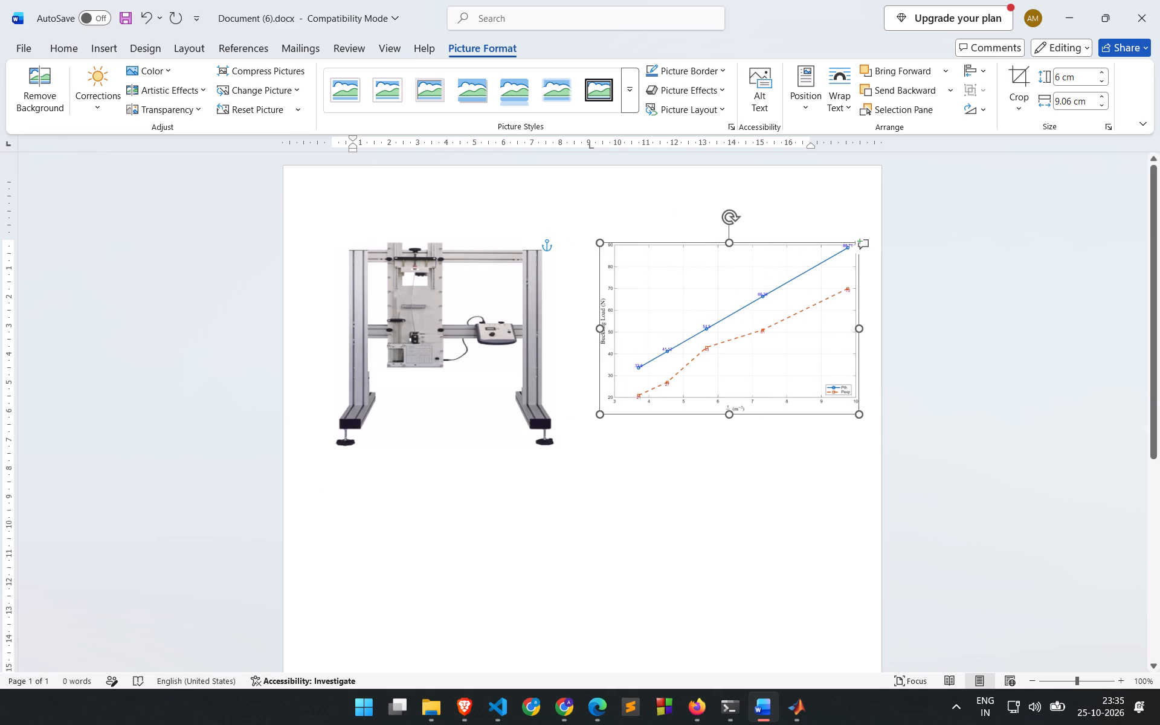
{"action": "left_click_drag", "start_coordinate": [790, 344], "coordinate": [778, 354]}
Set the Graph 1 picture's height to 7 cm and nudge it left so it fits beside the apparatus picture.
{"action": "left_click", "coordinate": [1058, 79]}
{"action": "key", "text": "7"}
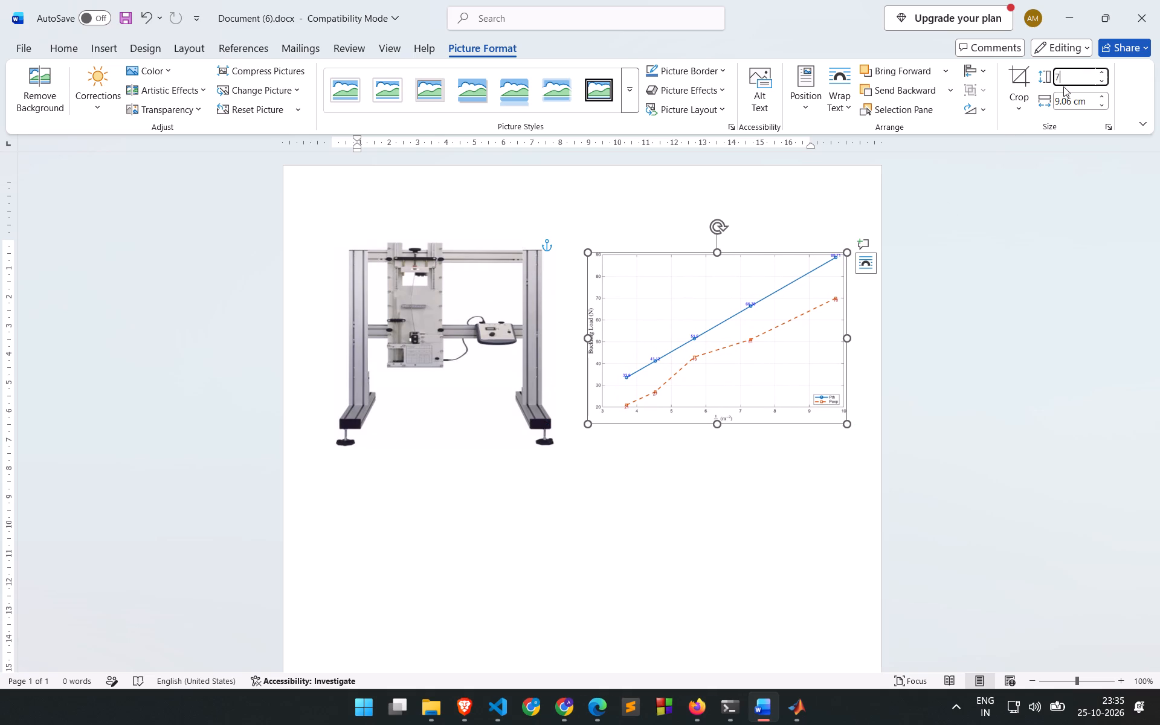
{"action": "left_click", "coordinate": [1104, 237]}
{"action": "left_click_drag", "start_coordinate": [822, 311], "coordinate": [803, 313]}
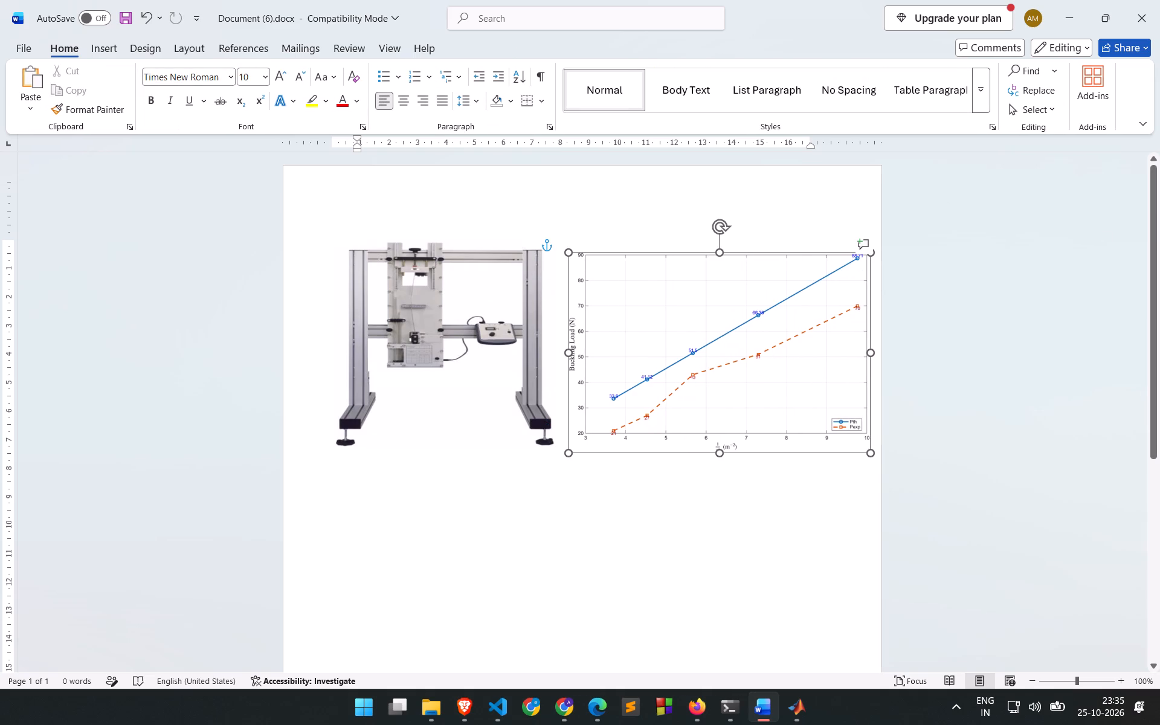
{"action": "left_click_drag", "start_coordinate": [803, 313], "coordinate": [802, 313]}
{"action": "left_click", "coordinate": [939, 323]}
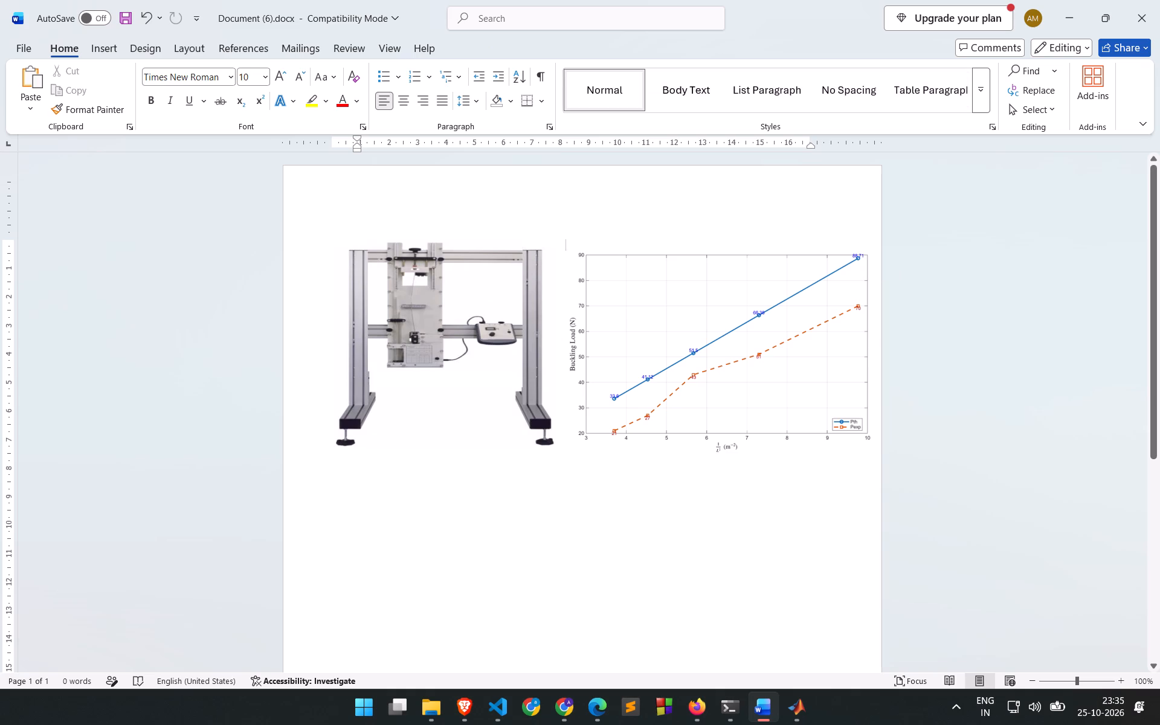
Move the apparatus picture slightly left to leave more space before Graph 1.
{"action": "left_click_drag", "start_coordinate": [457, 348], "coordinate": [441, 350]}
{"action": "left_click", "coordinate": [929, 361]}
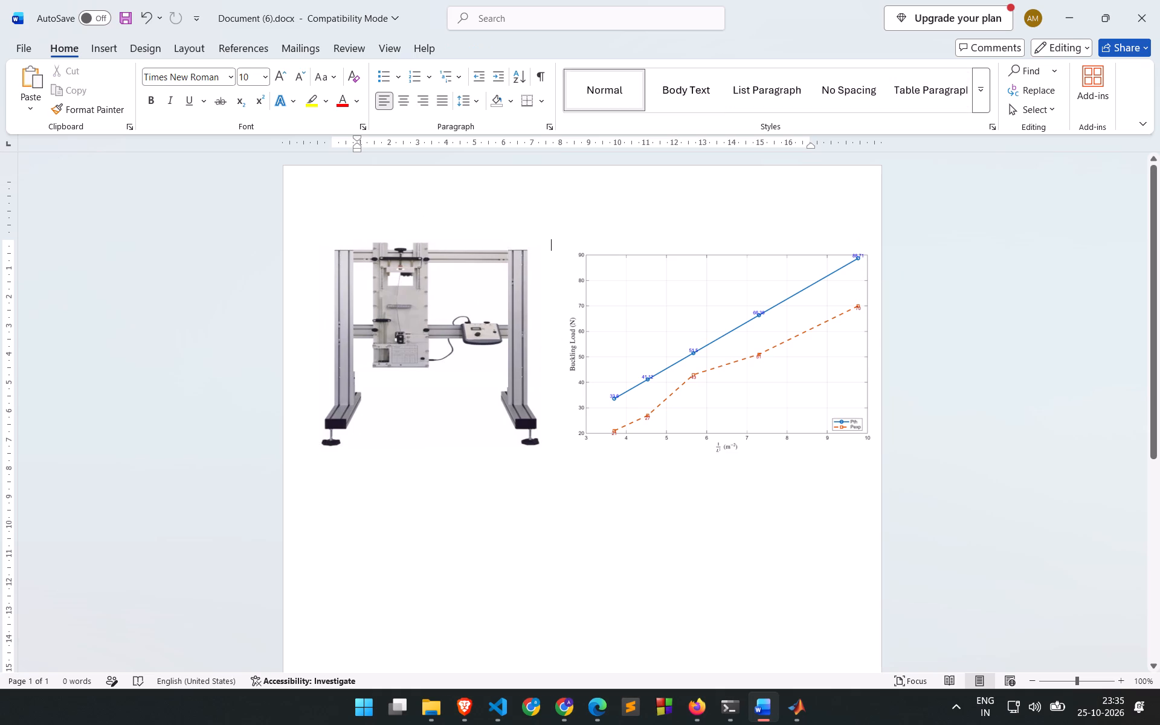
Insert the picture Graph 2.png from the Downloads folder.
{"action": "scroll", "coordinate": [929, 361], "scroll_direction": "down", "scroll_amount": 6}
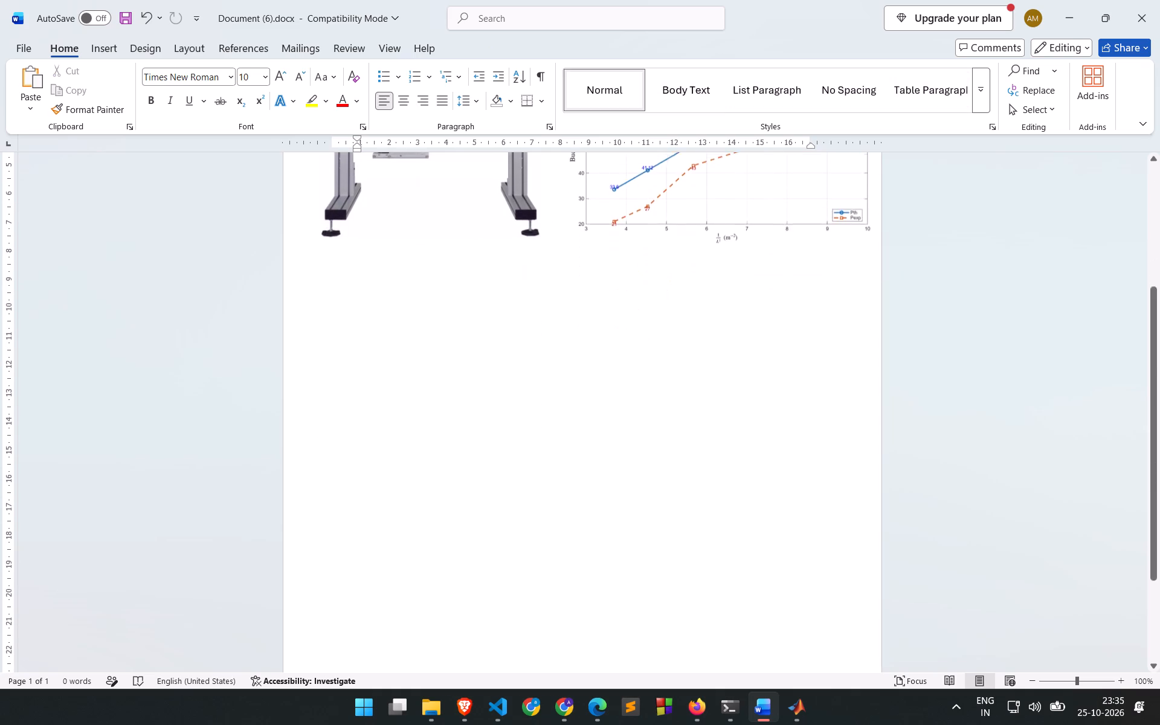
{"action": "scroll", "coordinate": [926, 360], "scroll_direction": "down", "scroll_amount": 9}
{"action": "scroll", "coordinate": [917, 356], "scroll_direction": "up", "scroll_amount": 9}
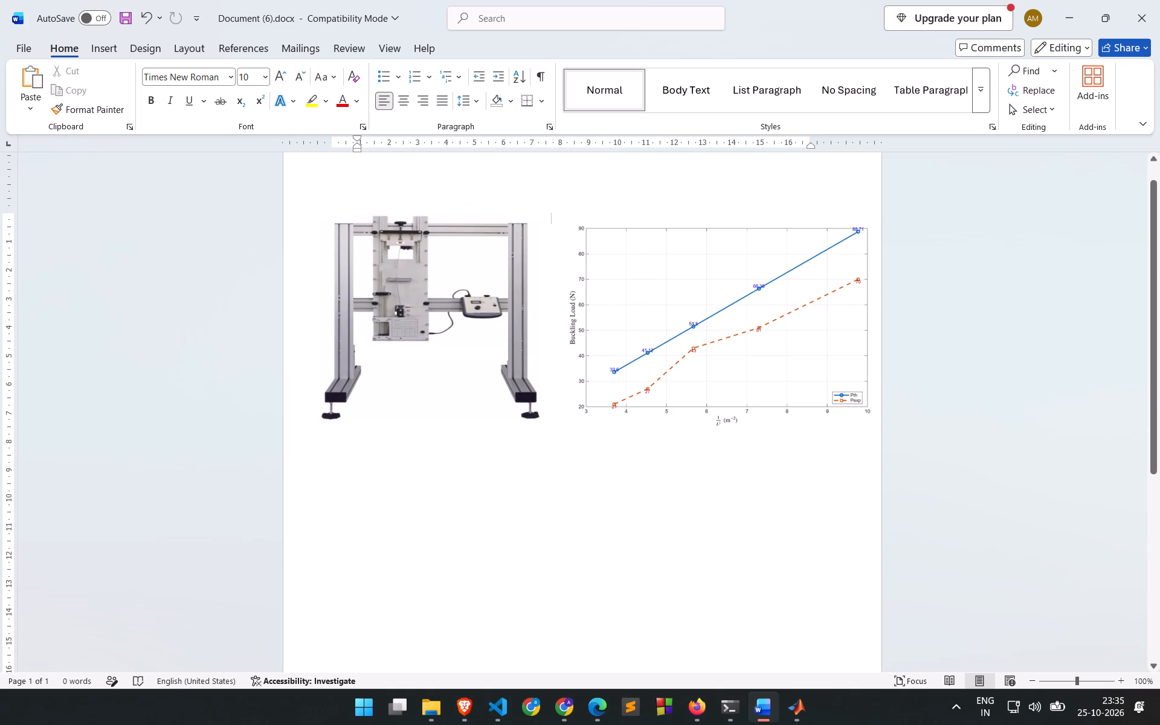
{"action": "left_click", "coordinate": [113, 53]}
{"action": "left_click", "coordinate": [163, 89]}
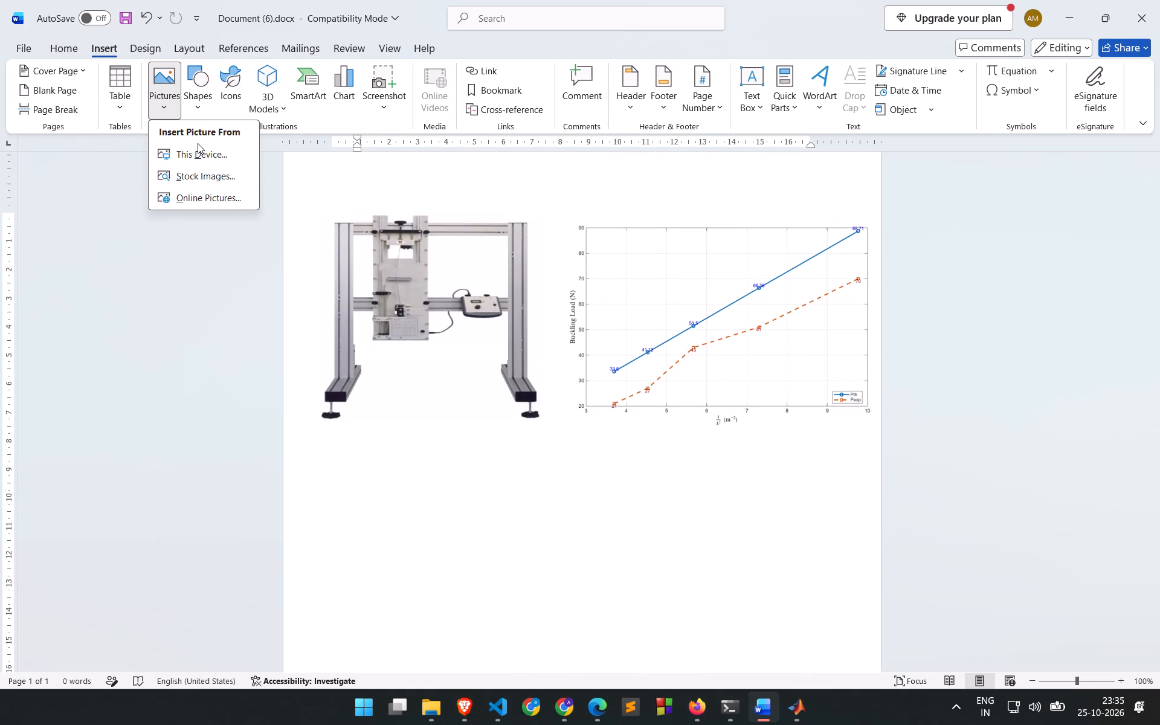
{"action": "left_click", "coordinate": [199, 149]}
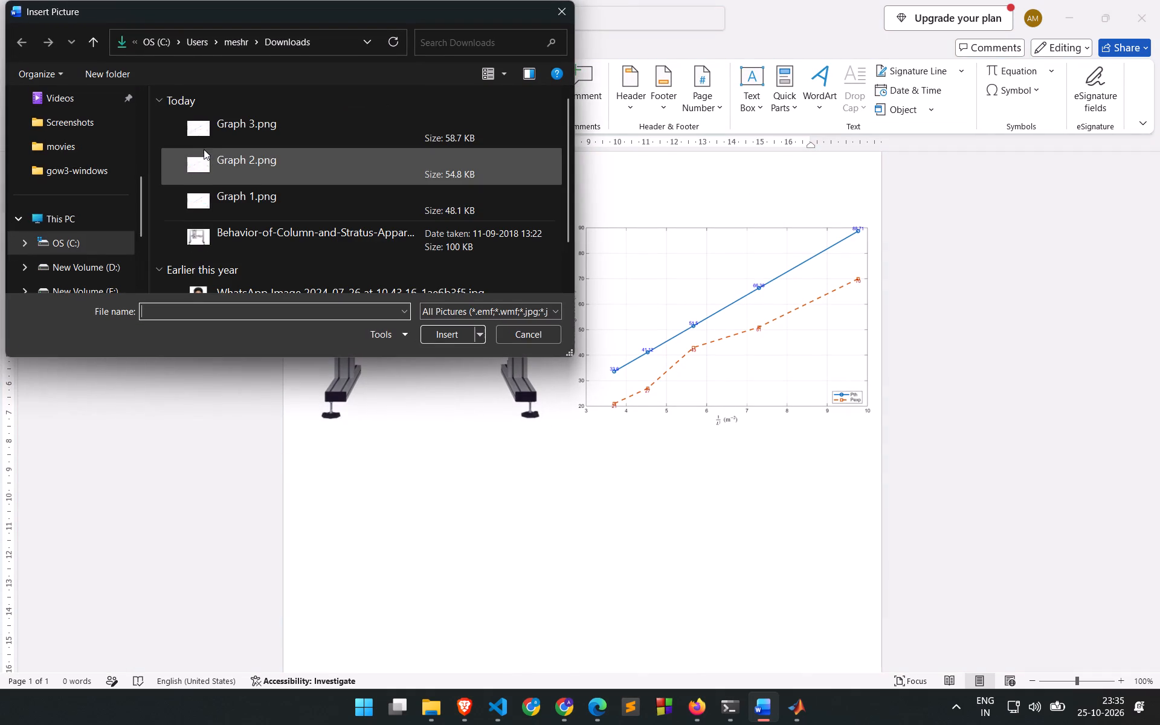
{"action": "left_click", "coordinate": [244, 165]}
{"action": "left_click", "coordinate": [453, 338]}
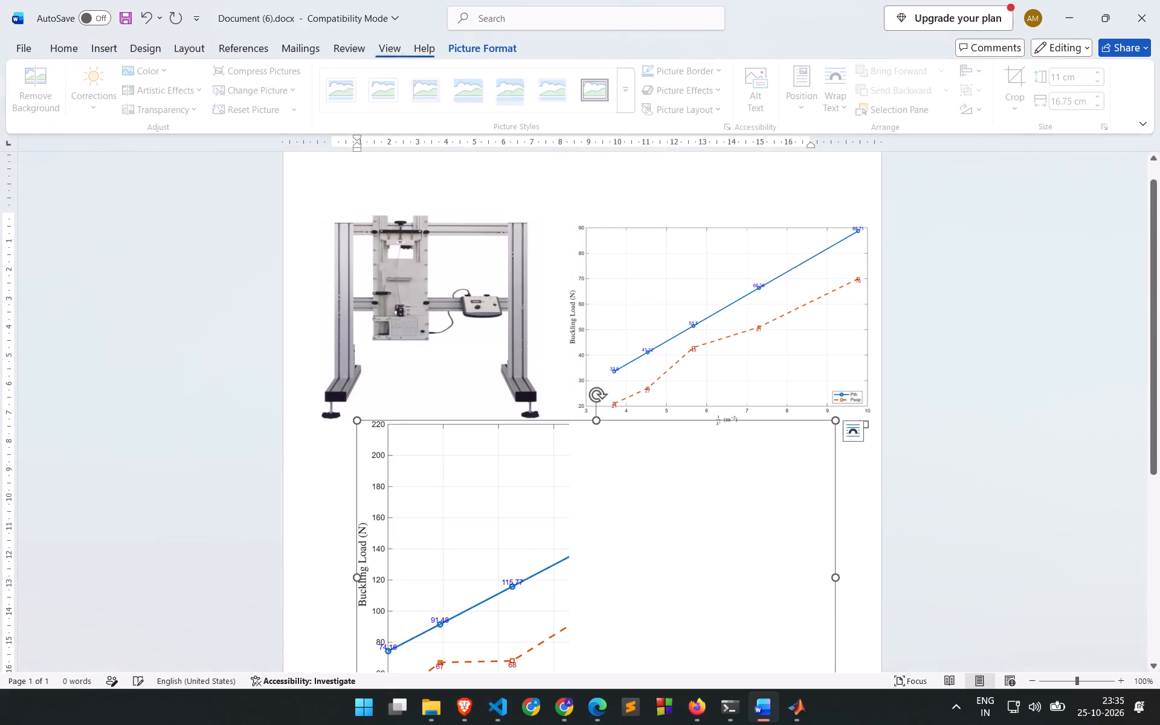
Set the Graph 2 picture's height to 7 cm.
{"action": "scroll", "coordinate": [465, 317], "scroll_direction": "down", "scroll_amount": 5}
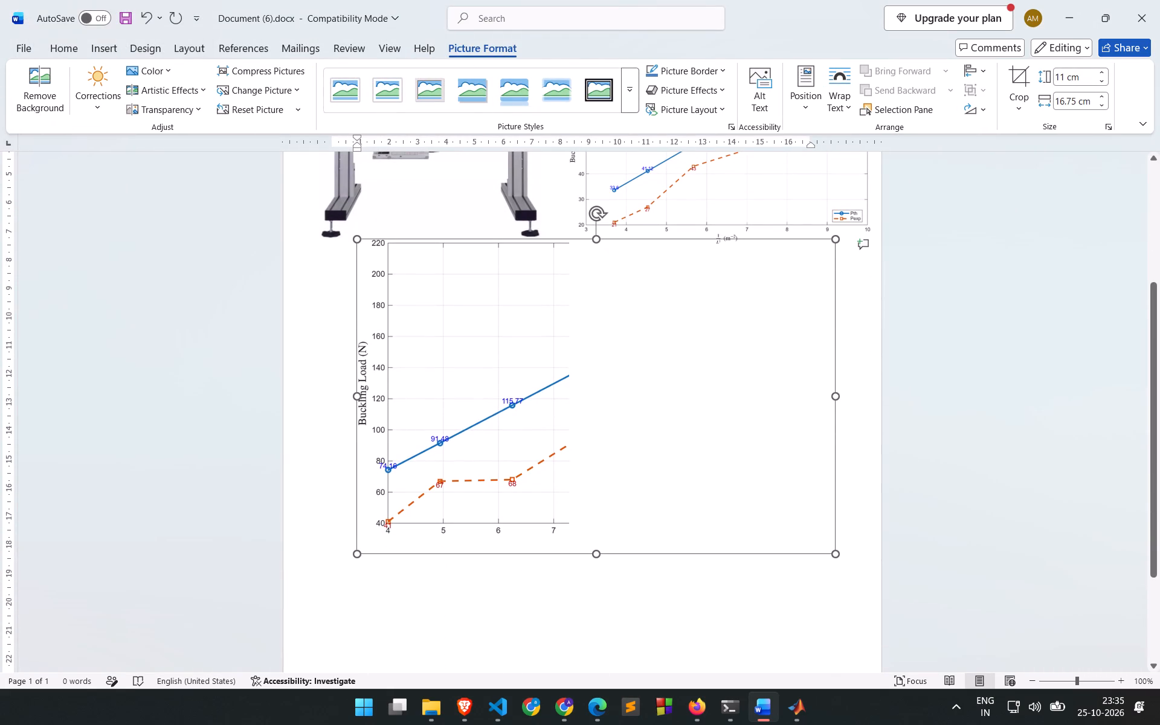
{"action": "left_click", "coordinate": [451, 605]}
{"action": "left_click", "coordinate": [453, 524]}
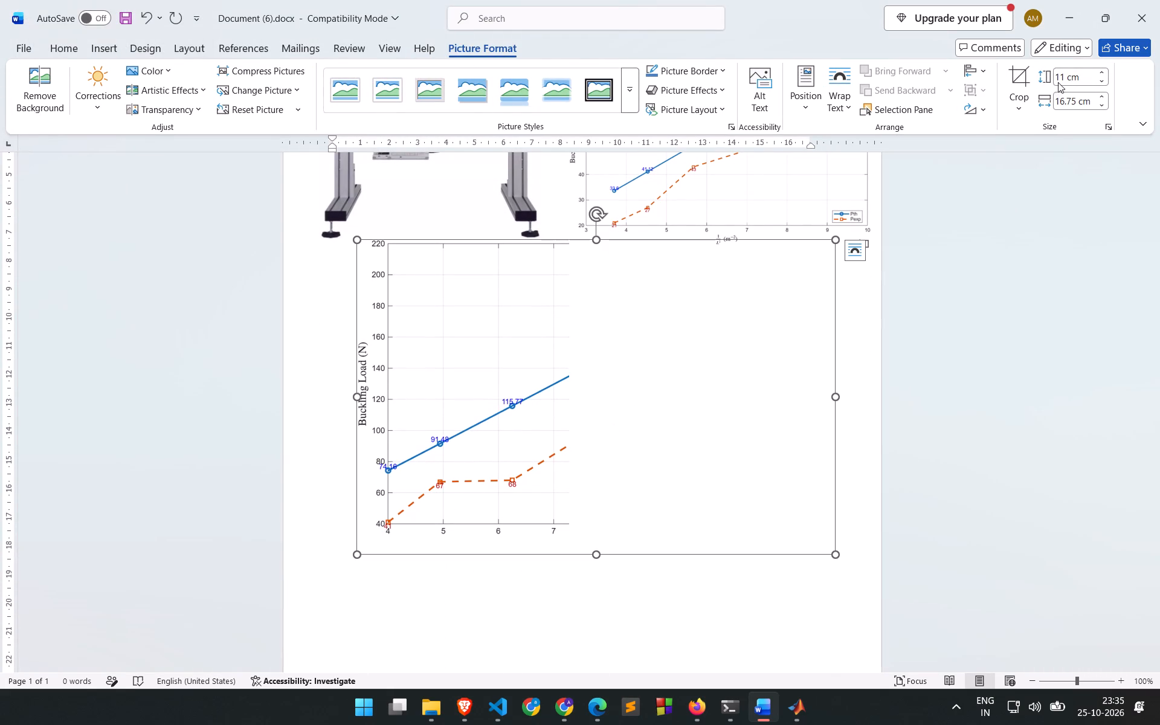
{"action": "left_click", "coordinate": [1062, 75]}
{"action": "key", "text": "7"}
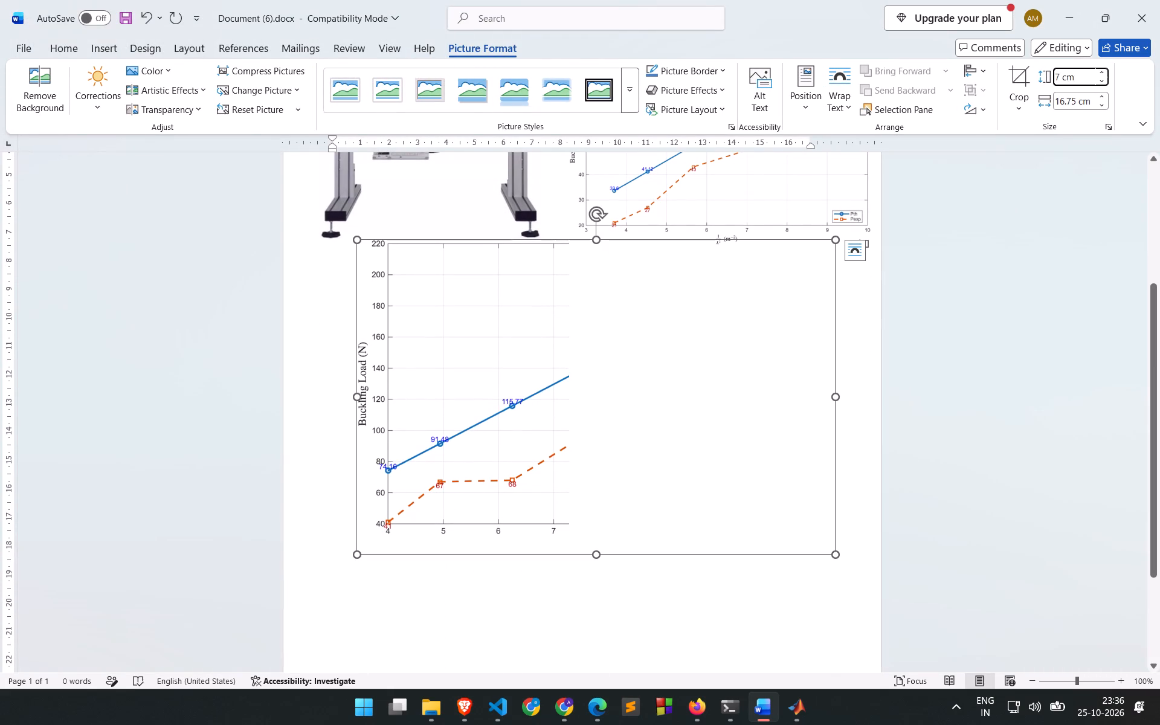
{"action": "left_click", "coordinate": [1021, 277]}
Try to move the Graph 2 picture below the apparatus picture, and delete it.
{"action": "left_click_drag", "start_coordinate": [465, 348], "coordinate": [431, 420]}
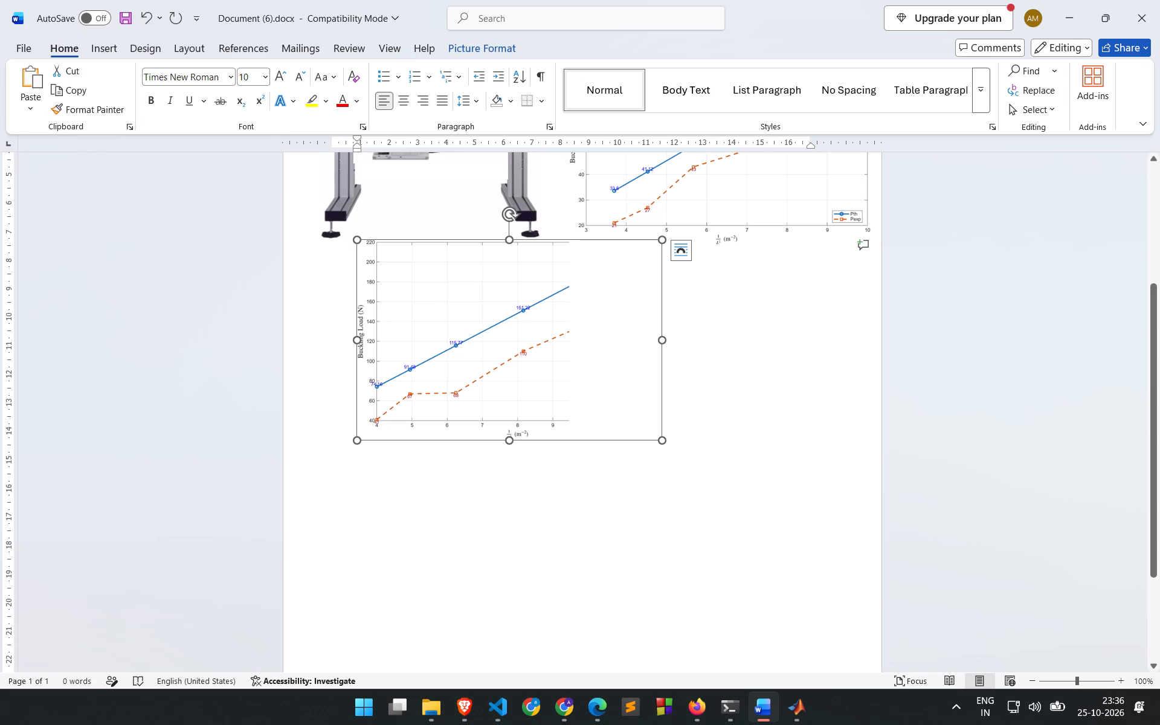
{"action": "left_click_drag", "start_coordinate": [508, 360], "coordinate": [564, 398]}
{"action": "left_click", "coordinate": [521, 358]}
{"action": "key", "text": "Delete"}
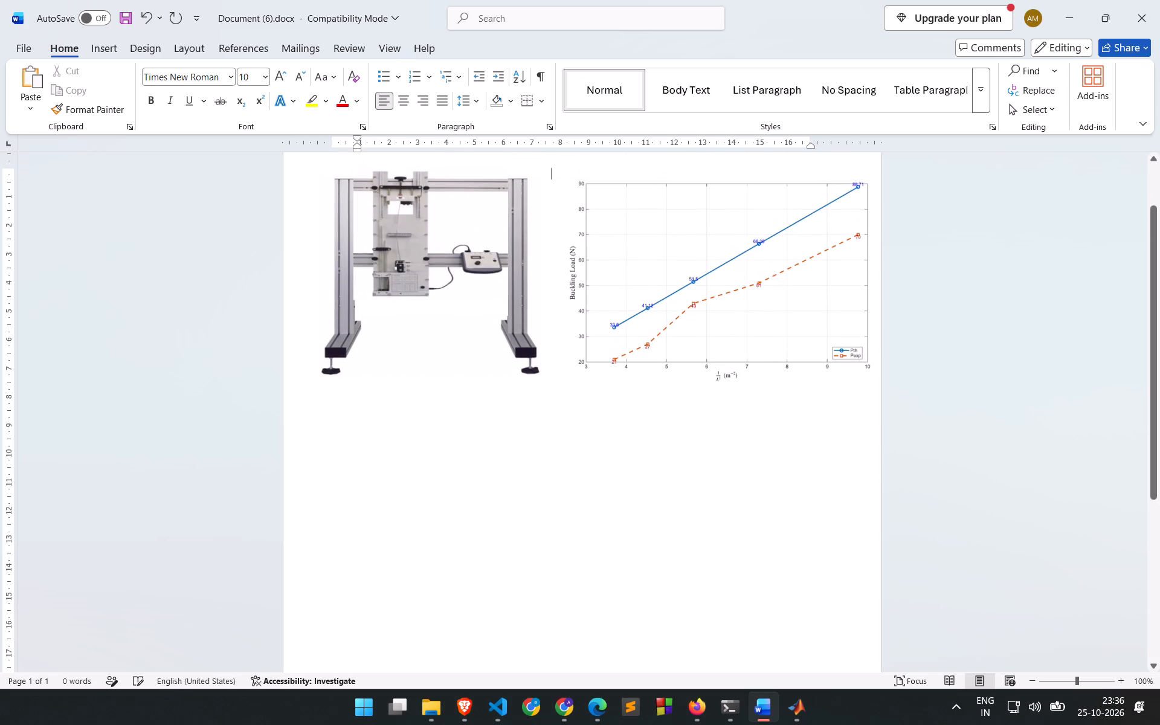
Insert the picture Graph 2.png from the Downloads folder again.
{"action": "left_click", "coordinate": [111, 51]}
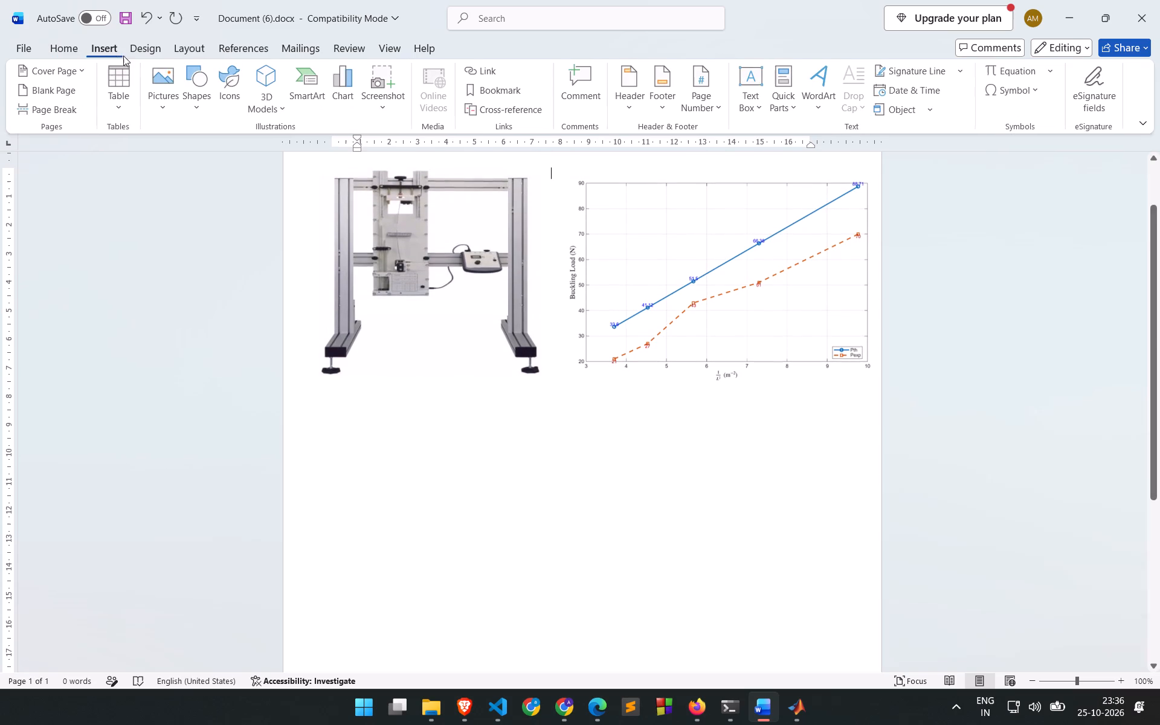
{"action": "left_click", "coordinate": [169, 90]}
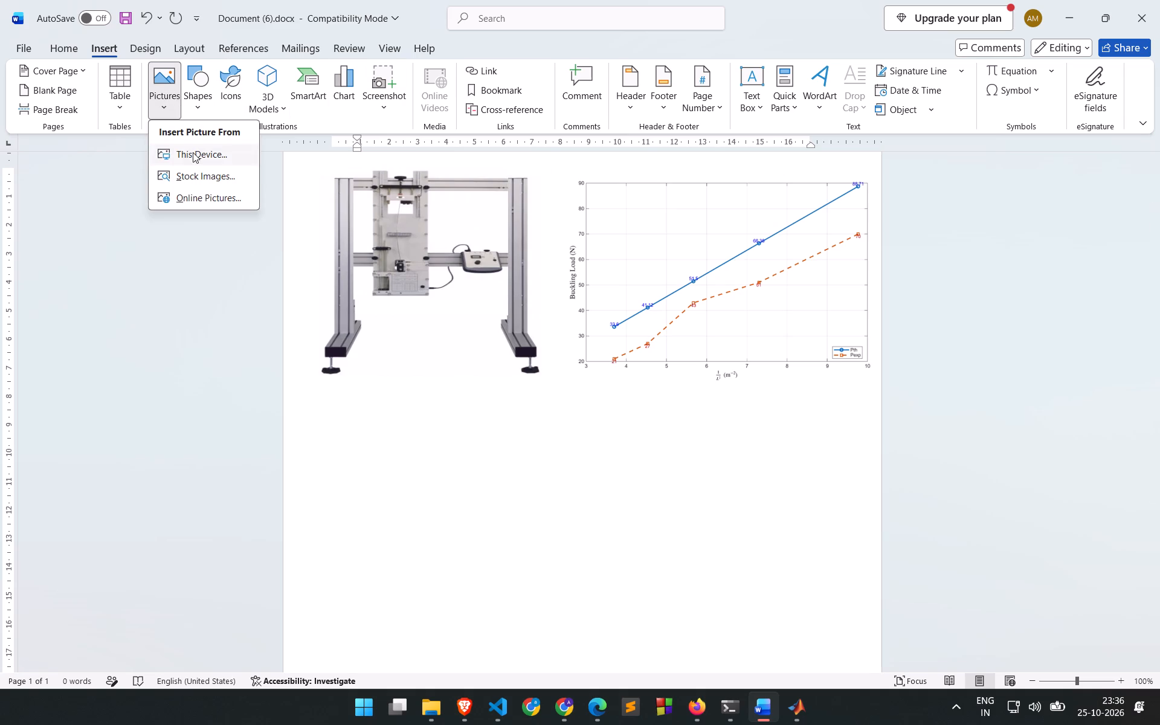
{"action": "left_click", "coordinate": [193, 152]}
{"action": "left_click", "coordinate": [268, 167]}
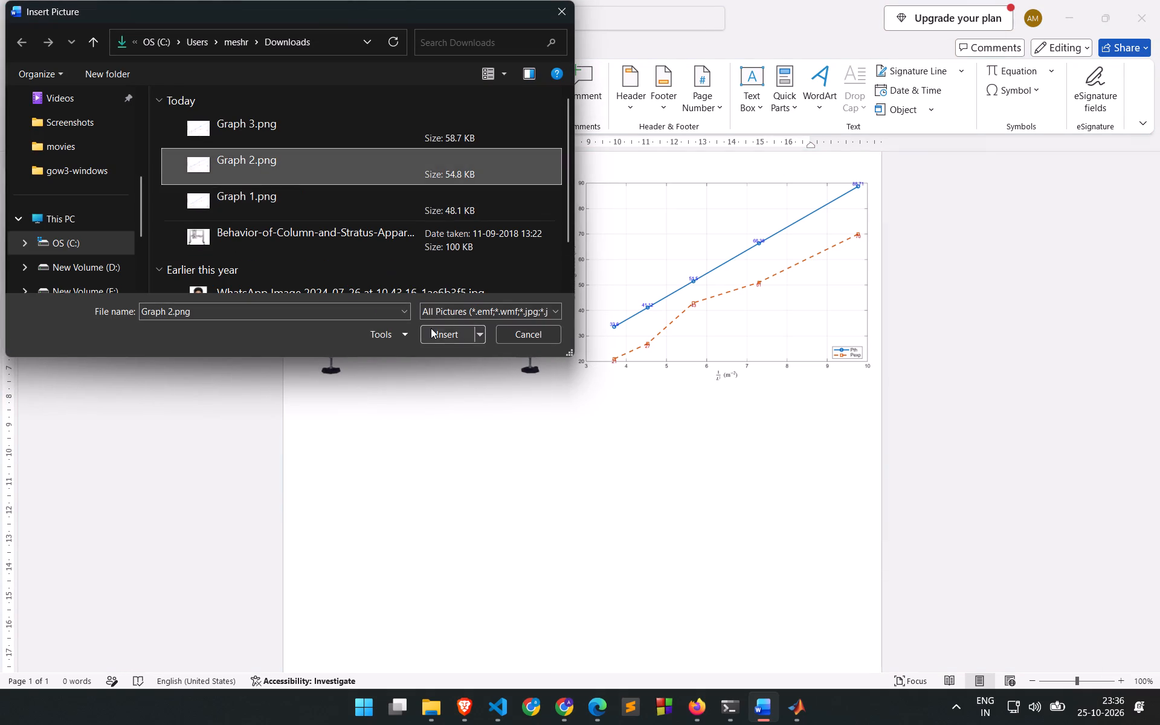
{"action": "left_click", "coordinate": [431, 328]}
Narrow the Graph 2 picture without changing its height so that it fits beneath the apparatus picture.
{"action": "left_click_drag", "start_coordinate": [833, 533], "coordinate": [654, 546]}
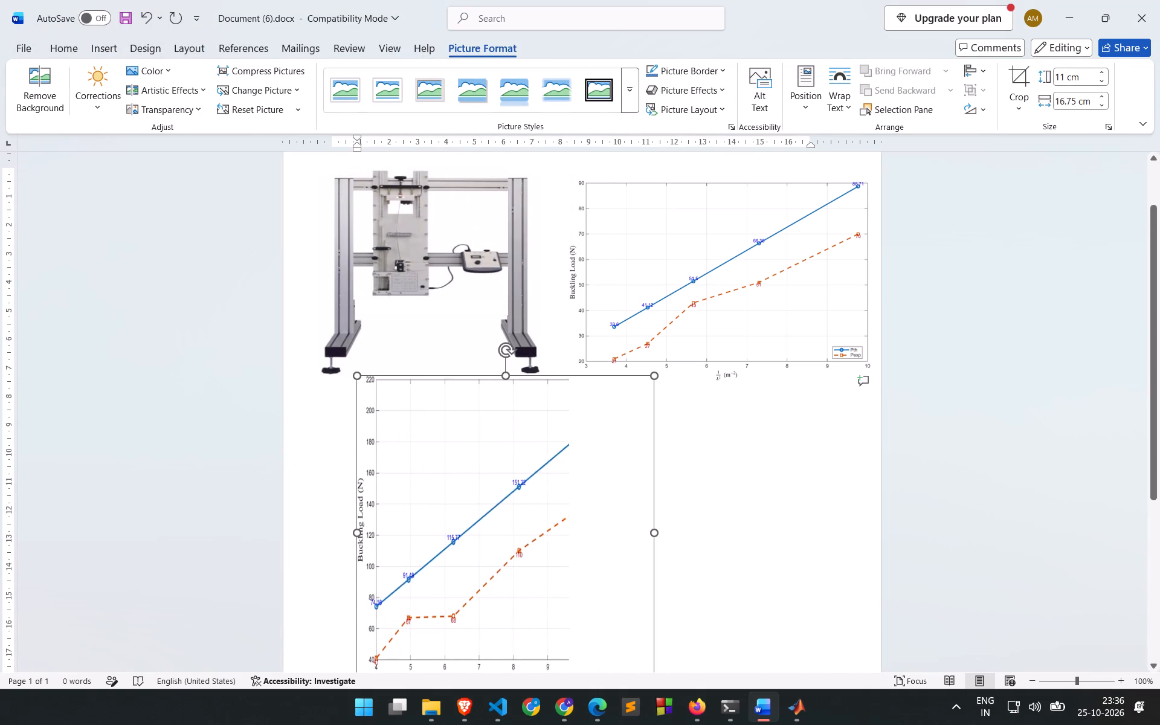
{"action": "left_click_drag", "start_coordinate": [654, 546], "coordinate": [549, 559]}
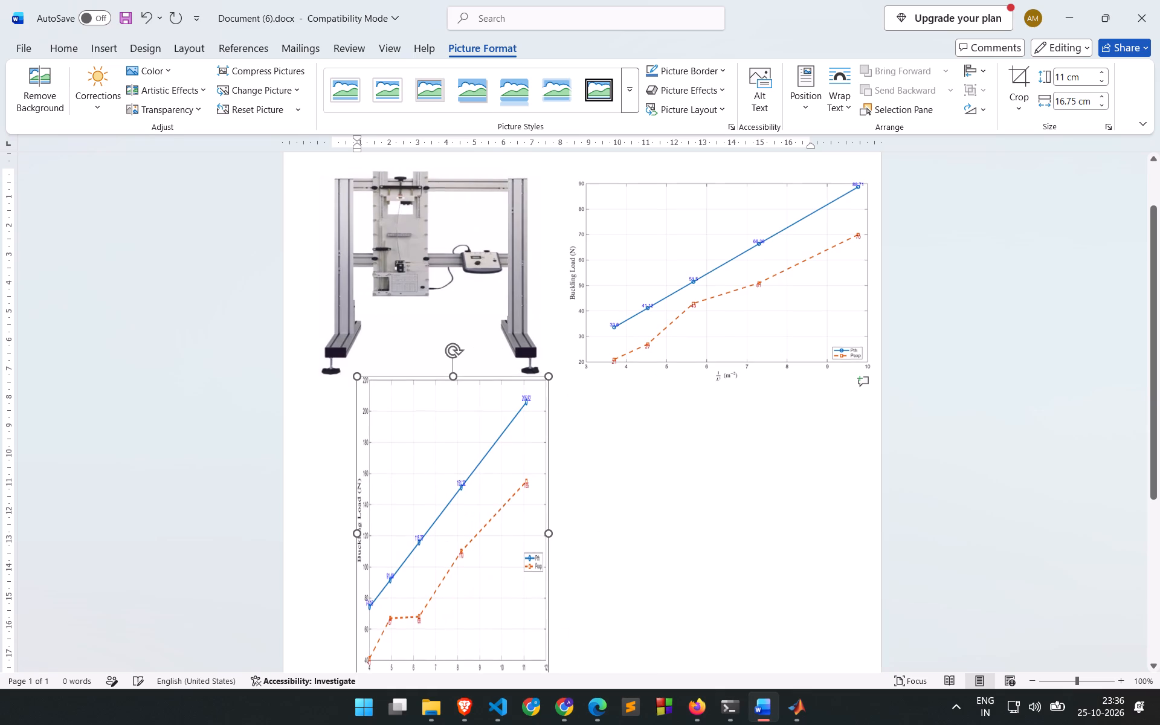
{"action": "left_click_drag", "start_coordinate": [355, 532], "coordinate": [323, 538]}
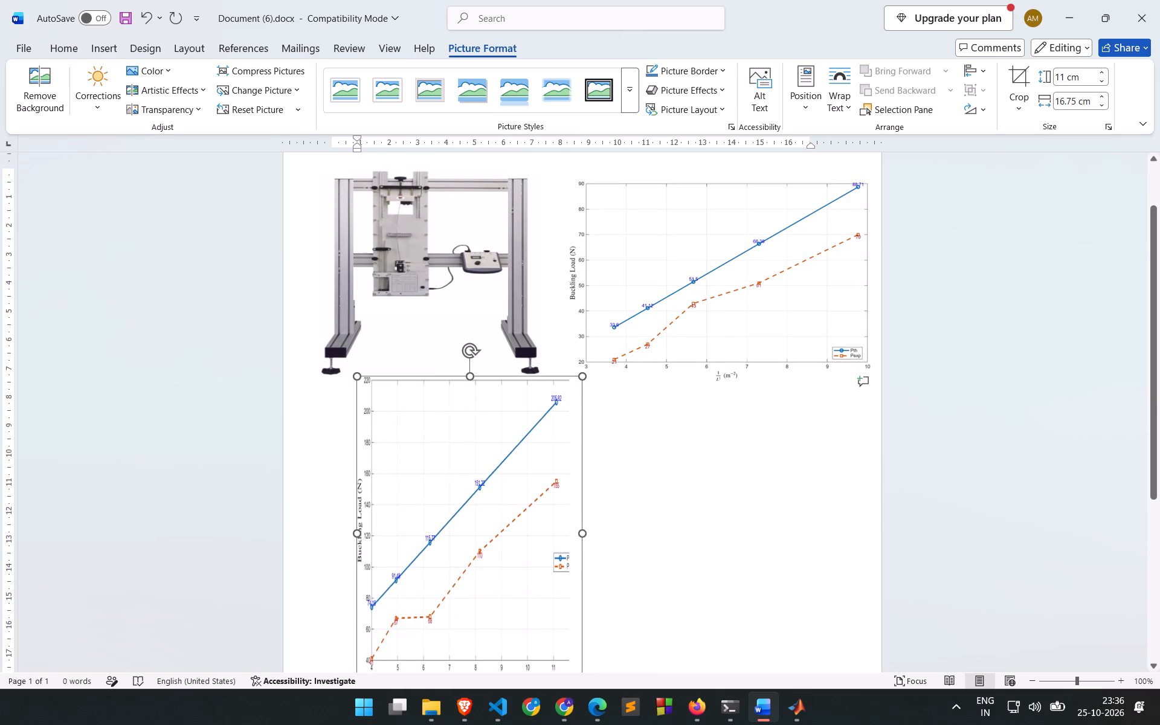
{"action": "left_click_drag", "start_coordinate": [323, 538], "coordinate": [369, 541]}
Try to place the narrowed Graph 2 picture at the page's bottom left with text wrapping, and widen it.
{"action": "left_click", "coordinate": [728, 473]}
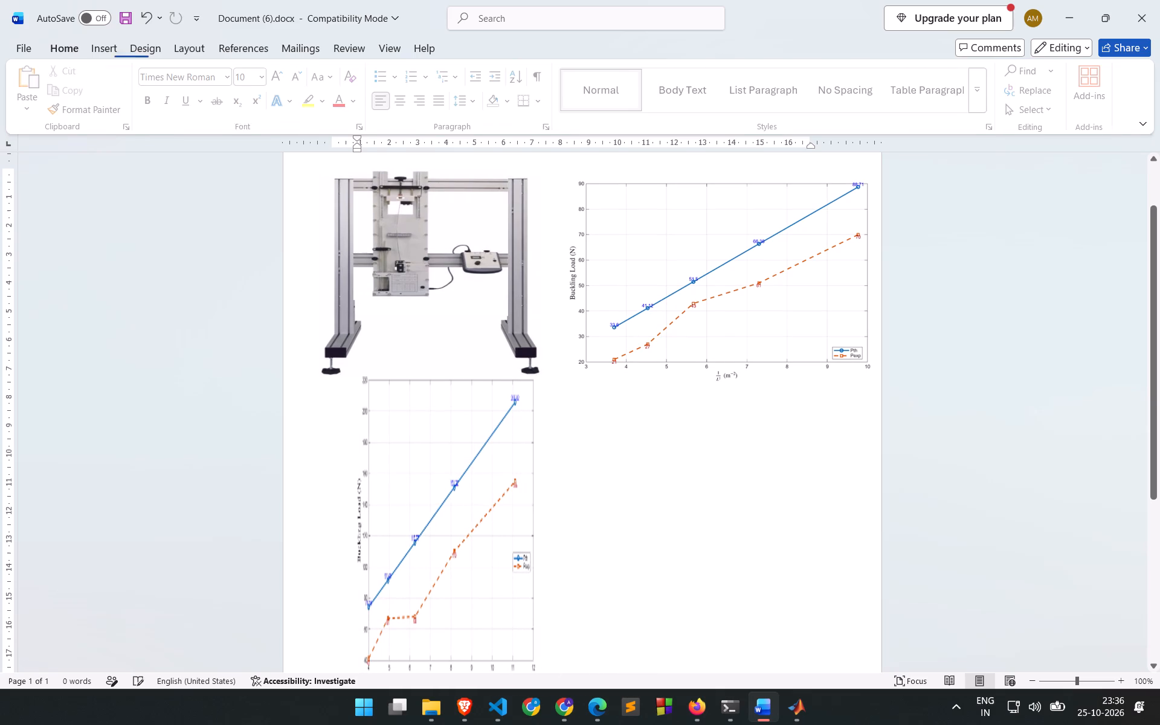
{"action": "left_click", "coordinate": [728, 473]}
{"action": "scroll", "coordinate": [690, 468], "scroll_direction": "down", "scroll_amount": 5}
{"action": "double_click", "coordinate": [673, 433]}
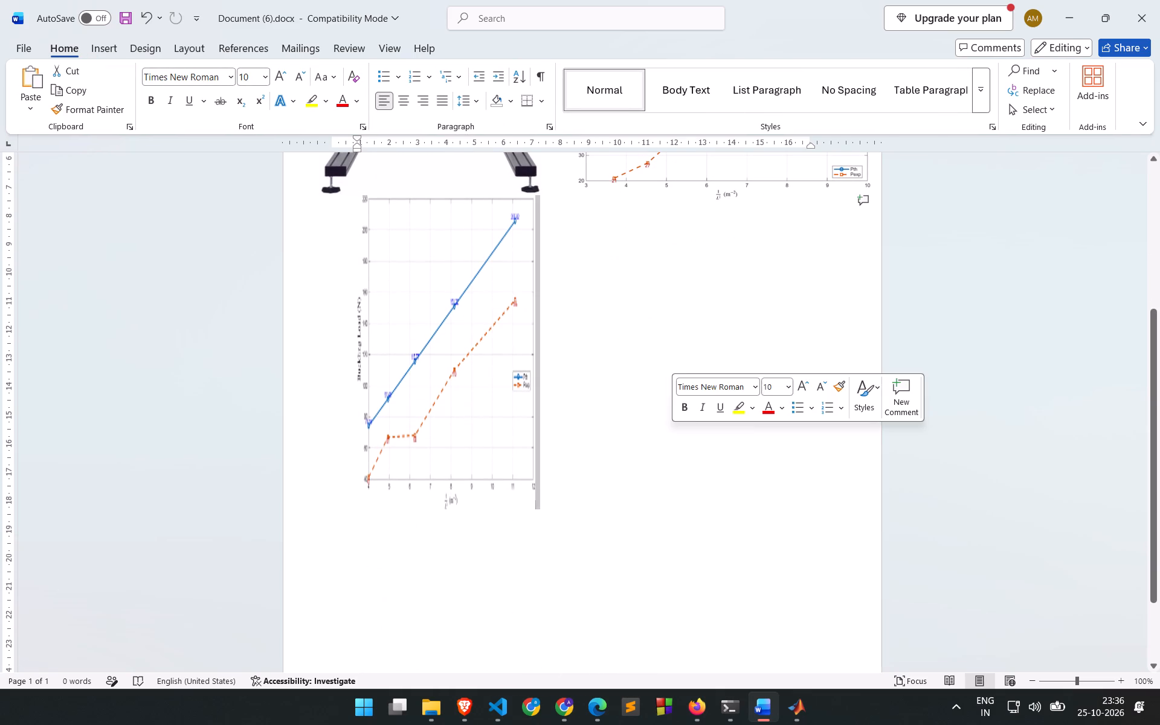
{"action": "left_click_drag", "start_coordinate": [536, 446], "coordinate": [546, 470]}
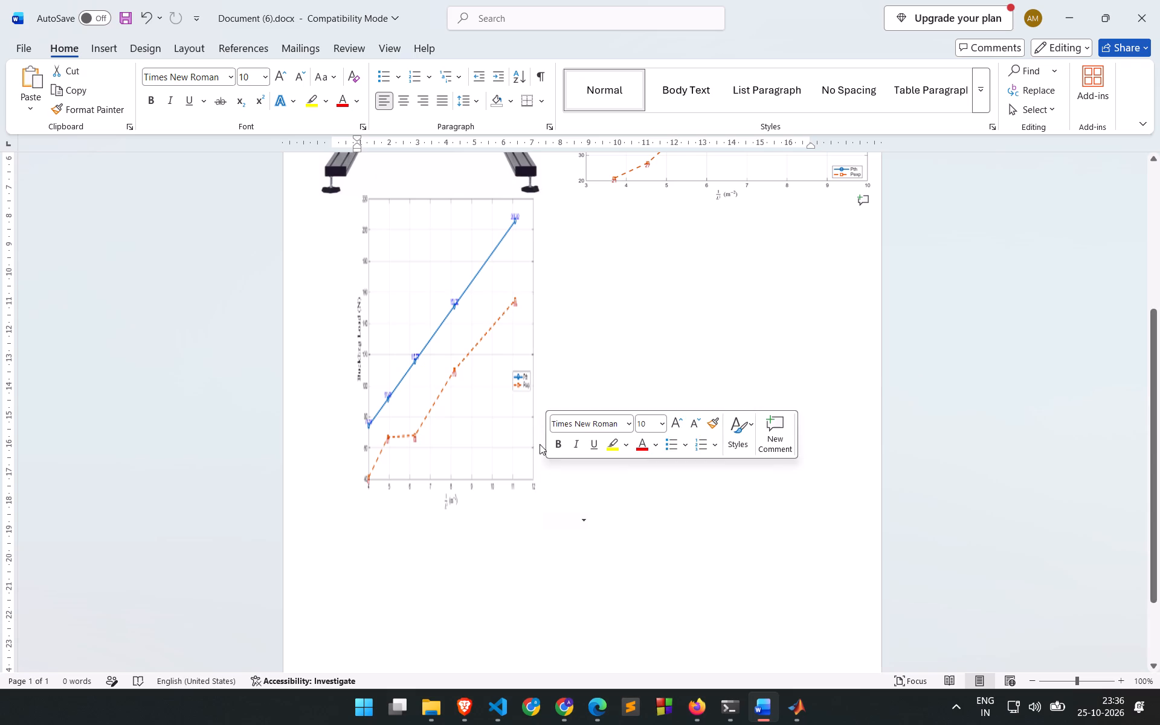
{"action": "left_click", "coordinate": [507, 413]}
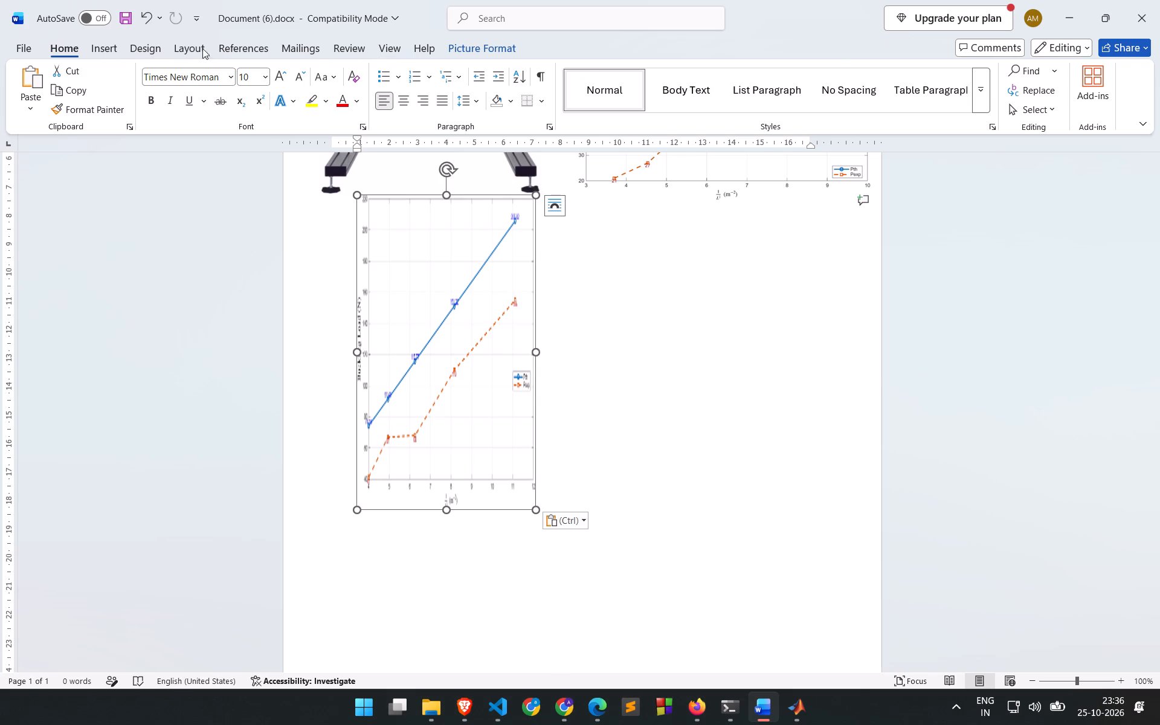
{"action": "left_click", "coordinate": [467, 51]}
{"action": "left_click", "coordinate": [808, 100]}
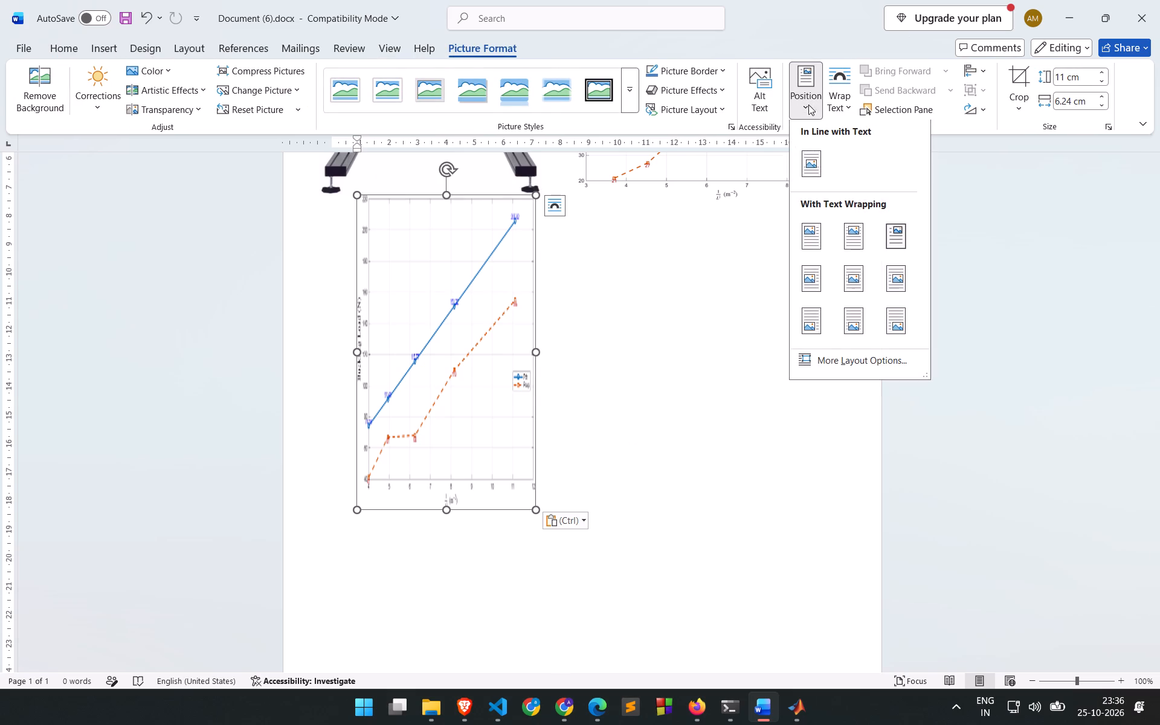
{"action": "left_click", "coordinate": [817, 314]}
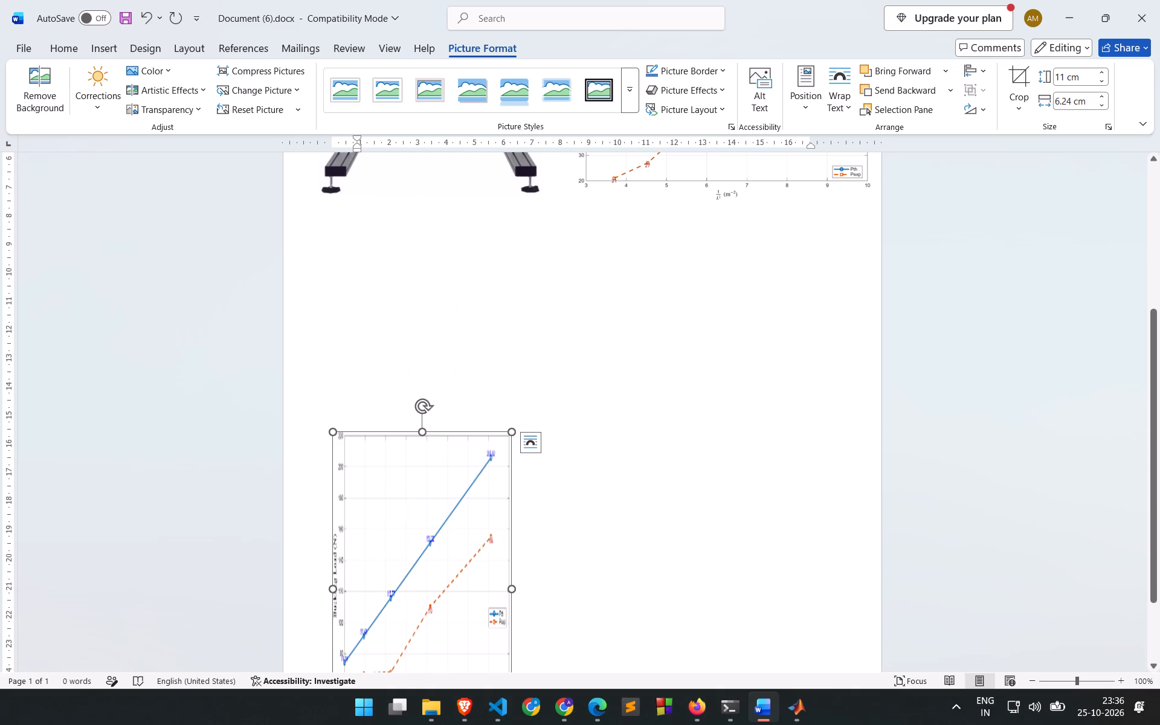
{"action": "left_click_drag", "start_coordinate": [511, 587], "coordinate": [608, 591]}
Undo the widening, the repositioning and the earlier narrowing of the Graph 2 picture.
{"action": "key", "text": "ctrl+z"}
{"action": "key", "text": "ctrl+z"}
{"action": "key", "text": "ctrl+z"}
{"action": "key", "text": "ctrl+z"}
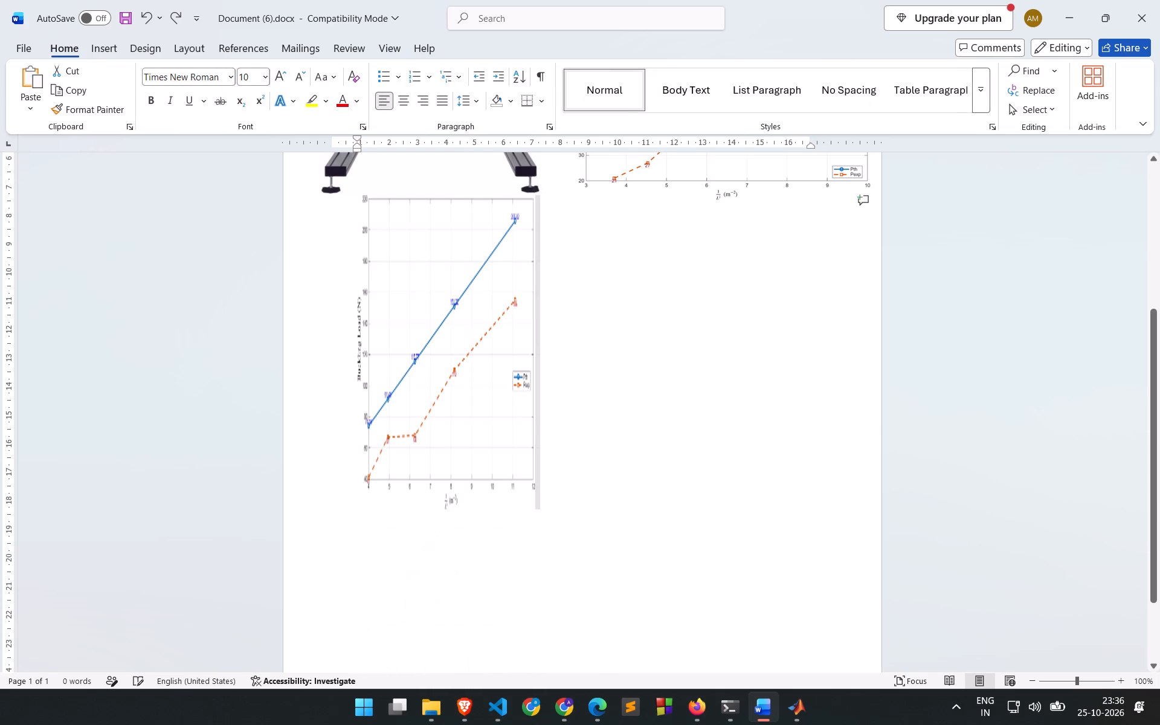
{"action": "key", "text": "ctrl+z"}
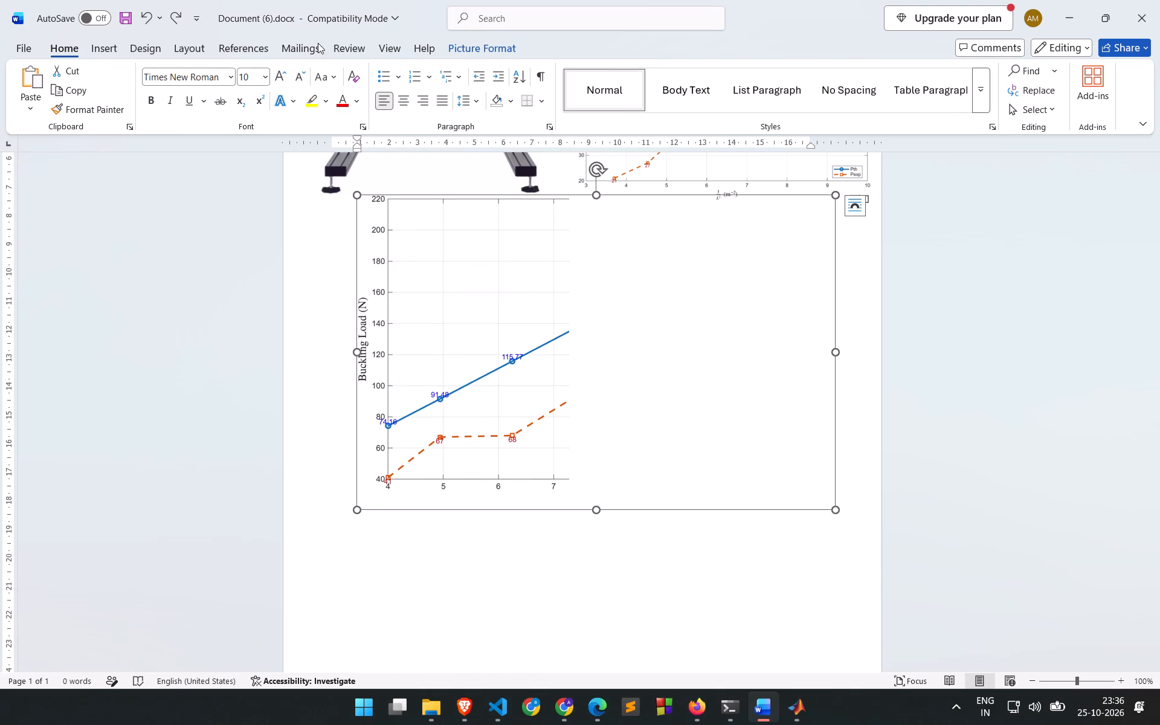
Position the full-width Graph 2 picture at the bottom left of the page with text wrapping.
{"action": "left_click", "coordinate": [500, 42]}
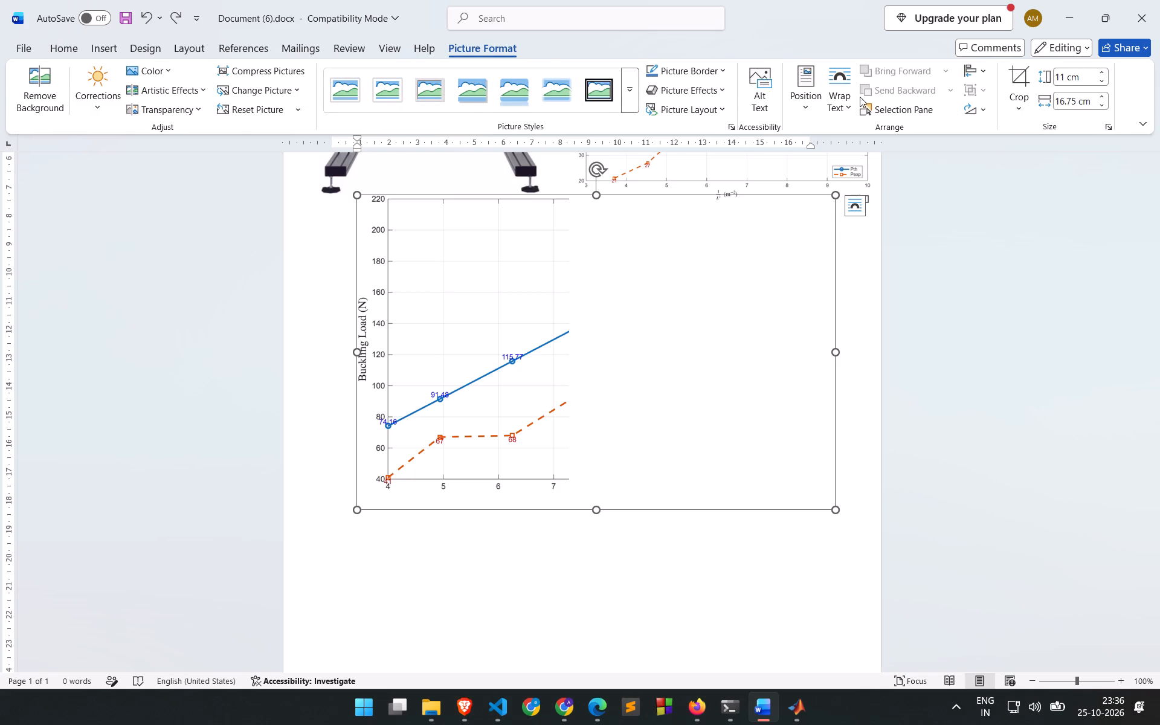
{"action": "left_click", "coordinate": [806, 111]}
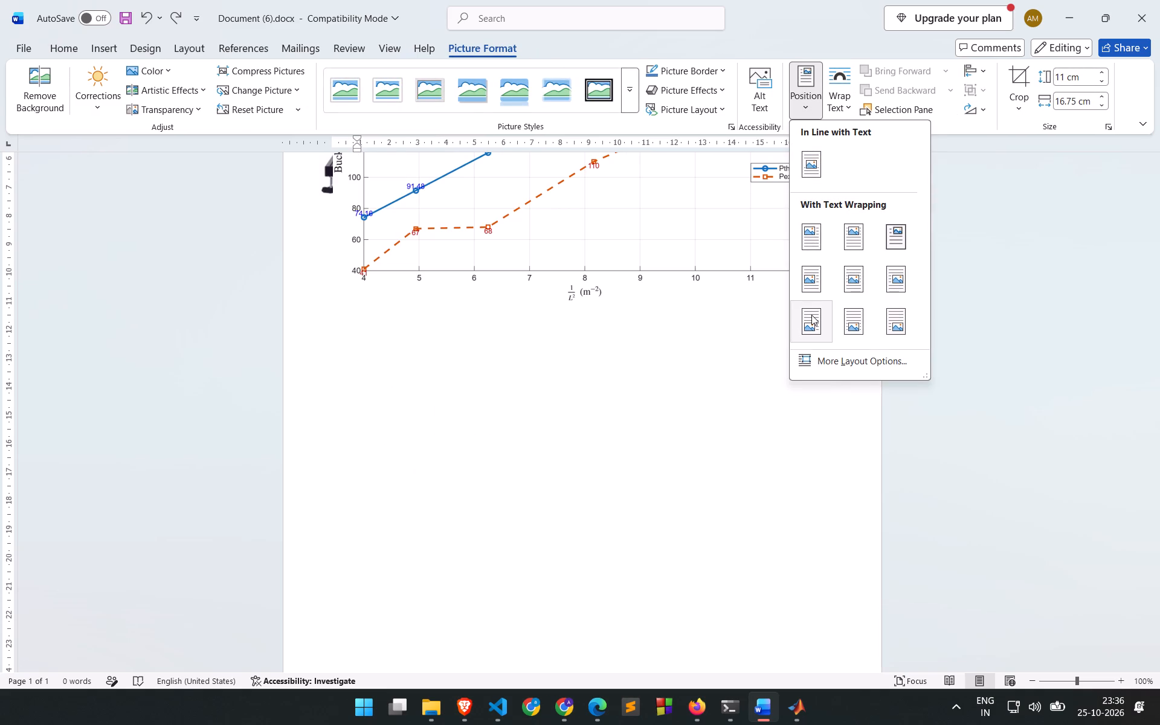
{"action": "left_click", "coordinate": [811, 315]}
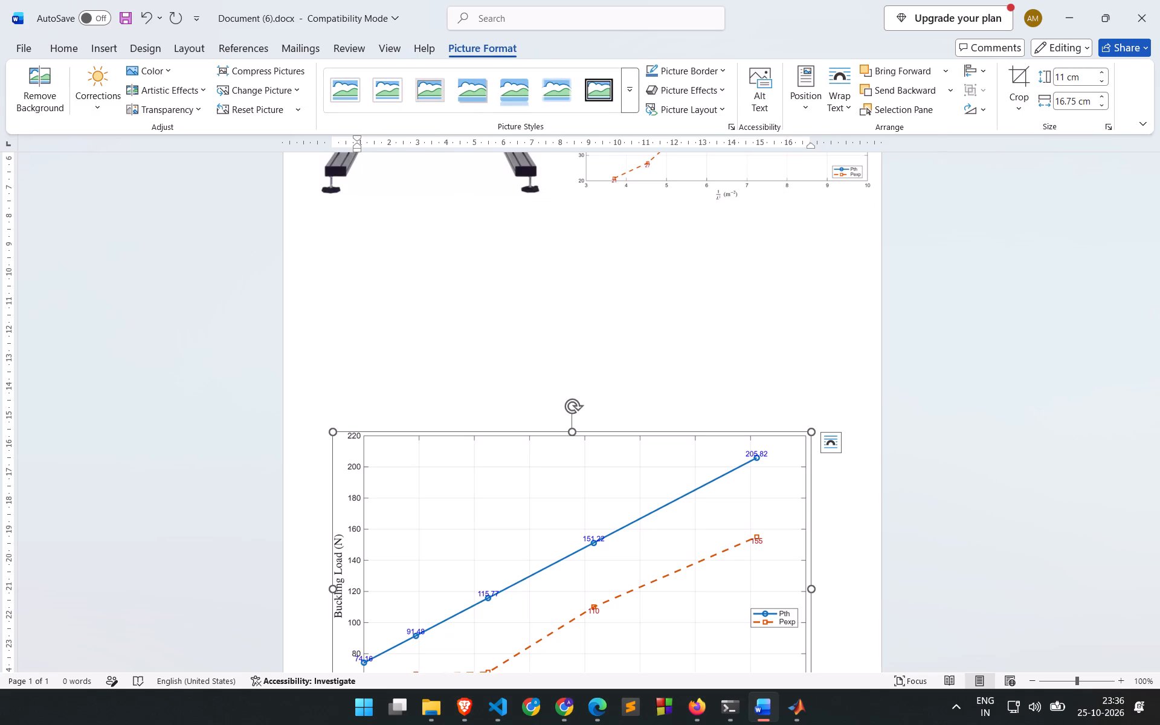
Set the Graph 2 picture's height to 7 cm.
{"action": "left_click", "coordinate": [1066, 79]}
{"action": "key", "text": "7"}
{"action": "left_click", "coordinate": [1043, 222]}
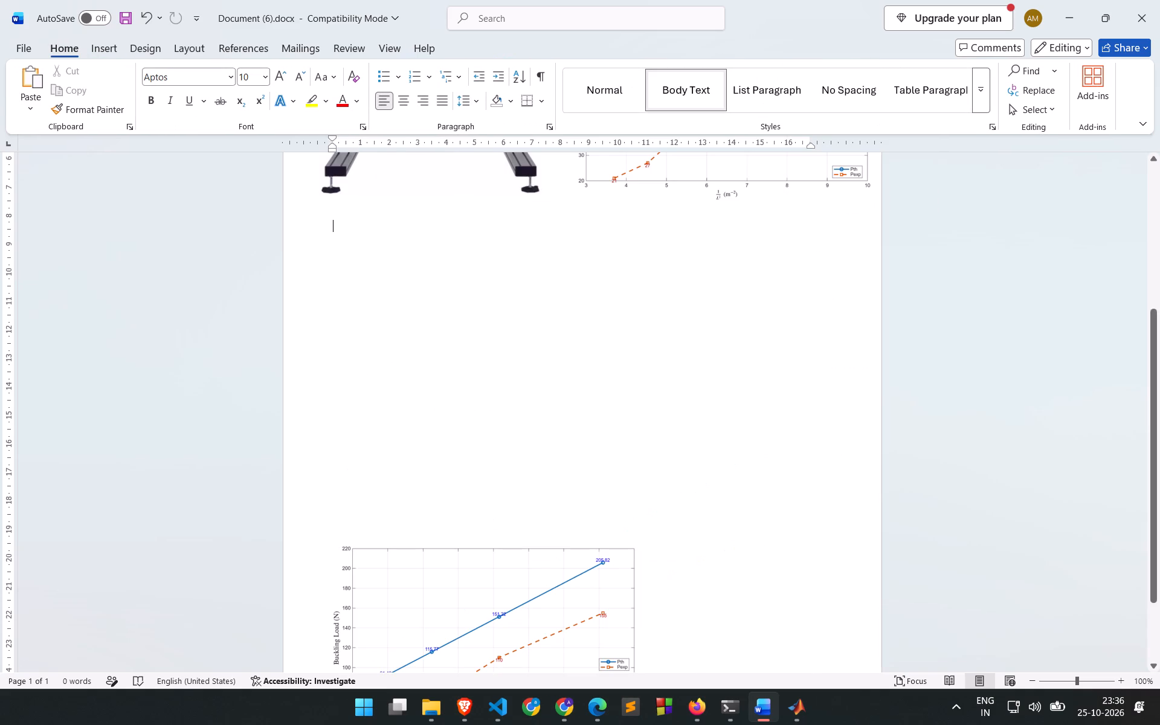
Check the page layout and compare the sizes of the Graph 1 and Graph 2 pictures.
{"action": "scroll", "coordinate": [813, 335], "scroll_direction": "down", "scroll_amount": 5}
{"action": "scroll", "coordinate": [812, 320], "scroll_direction": "up", "scroll_amount": 9}
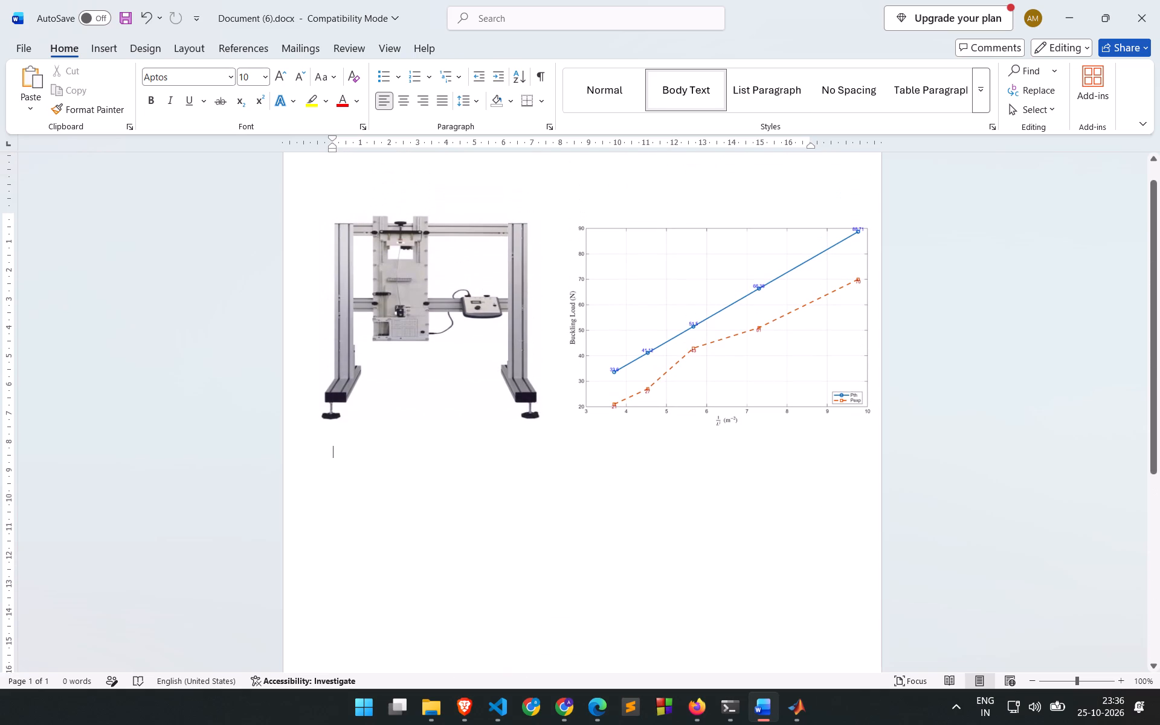
{"action": "scroll", "coordinate": [819, 305], "scroll_direction": "down", "scroll_amount": 10}
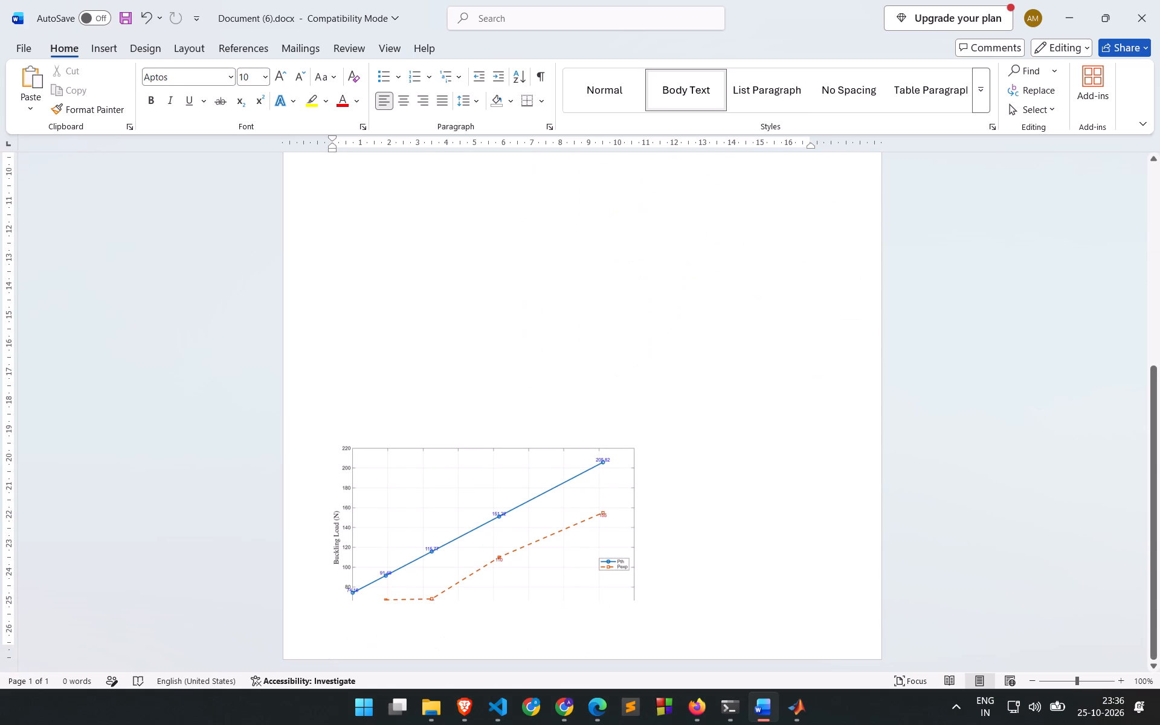
{"action": "scroll", "coordinate": [826, 297], "scroll_direction": "up", "scroll_amount": 7}
{"action": "left_click", "coordinate": [811, 280]}
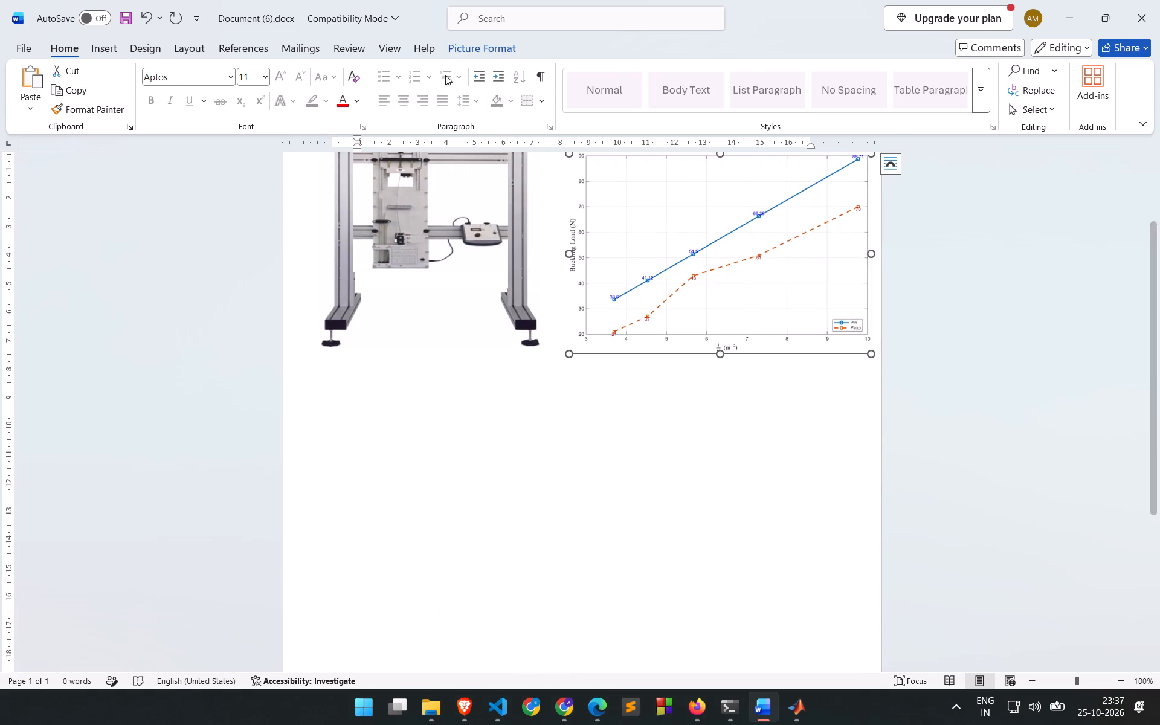
{"action": "left_click", "coordinate": [451, 55]}
{"action": "scroll", "coordinate": [592, 379], "scroll_direction": "down", "scroll_amount": 5}
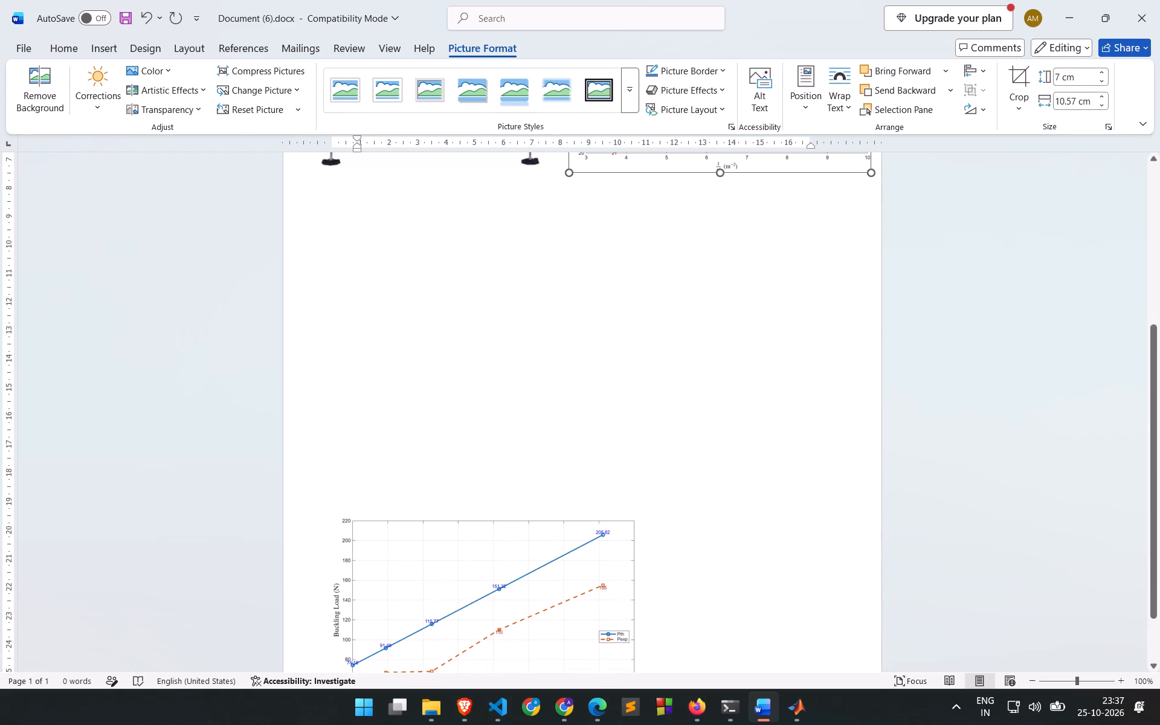
{"action": "left_click", "coordinate": [471, 596]}
{"action": "scroll", "coordinate": [582, 388], "scroll_direction": "down", "scroll_amount": 4}
{"action": "scroll", "coordinate": [591, 367], "scroll_direction": "up", "scroll_amount": 10}
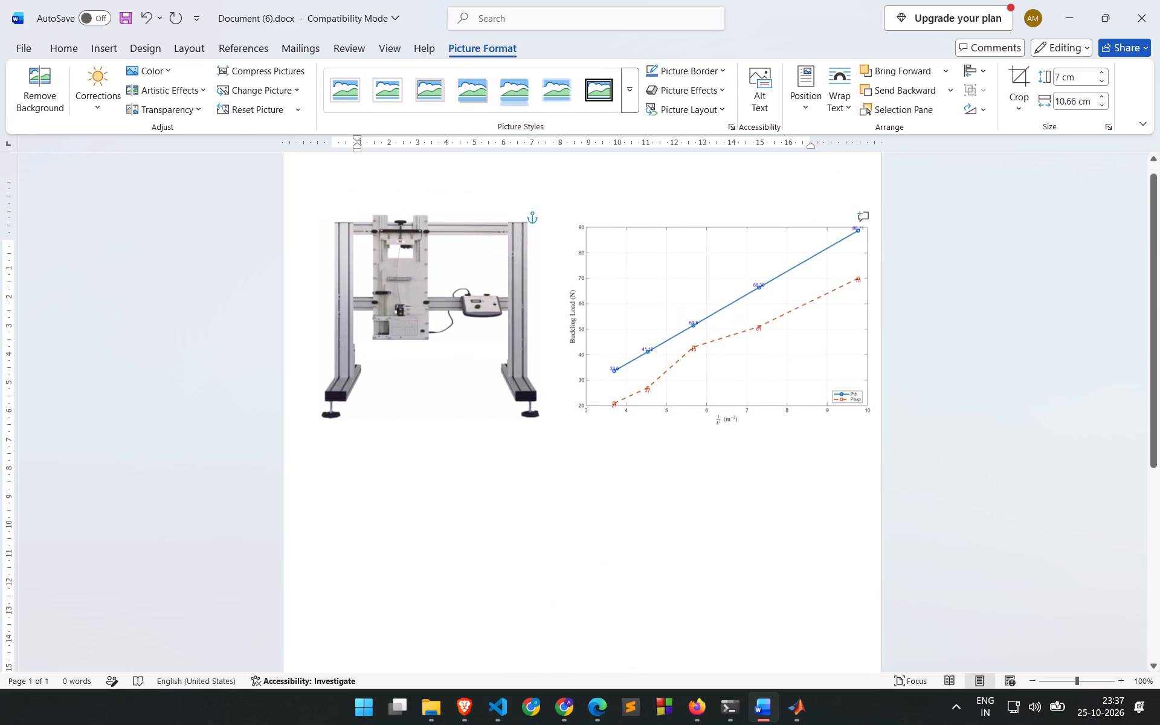
{"action": "scroll", "coordinate": [594, 363], "scroll_direction": "down", "scroll_amount": 13}
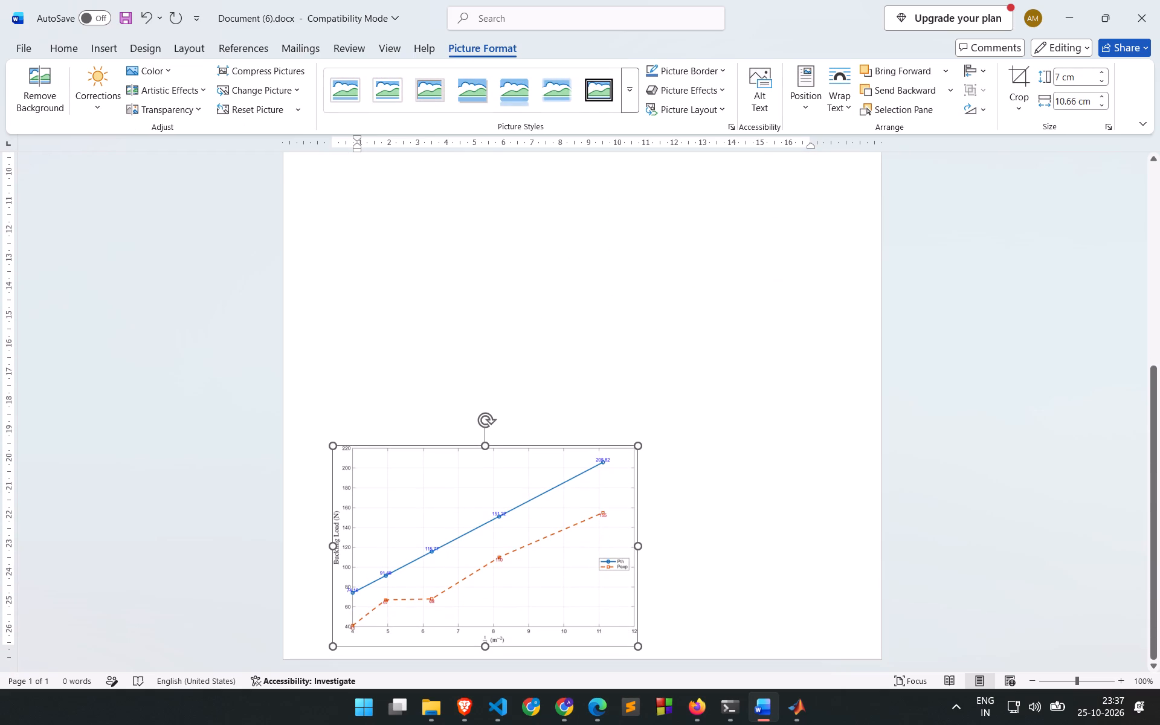
{"action": "scroll", "coordinate": [601, 360], "scroll_direction": "up", "scroll_amount": 8}
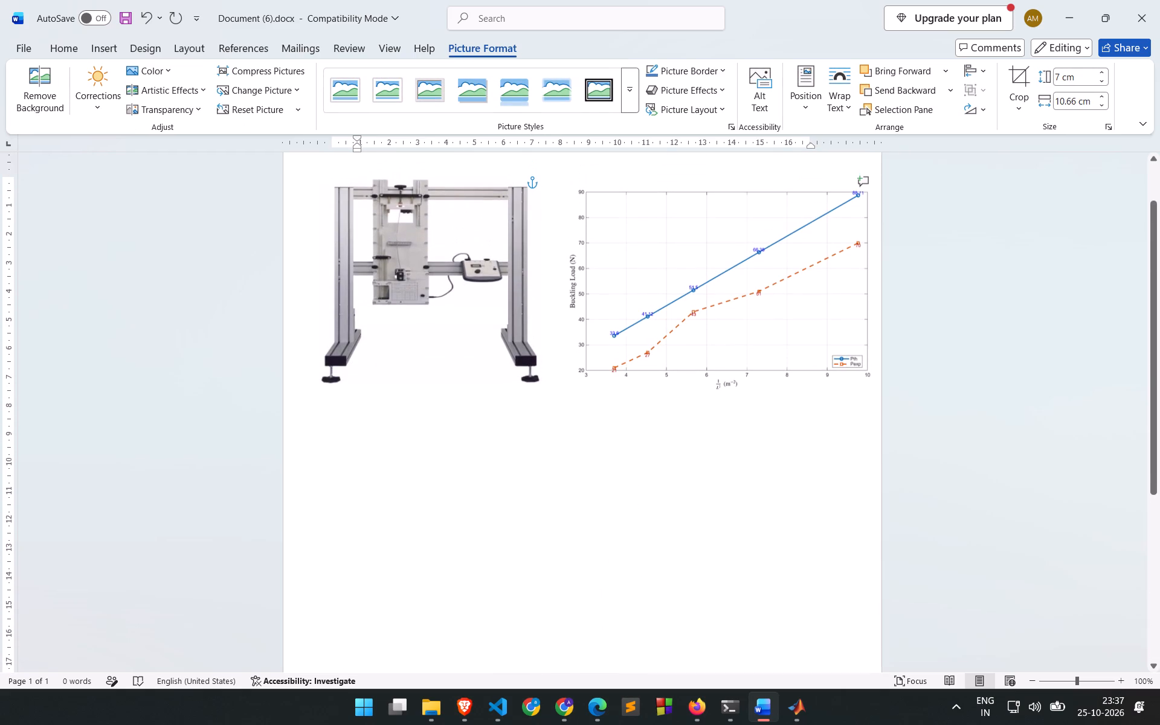
{"action": "scroll", "coordinate": [601, 360], "scroll_direction": "down", "scroll_amount": 10}
{"action": "scroll", "coordinate": [608, 352], "scroll_direction": "up", "scroll_amount": 11}
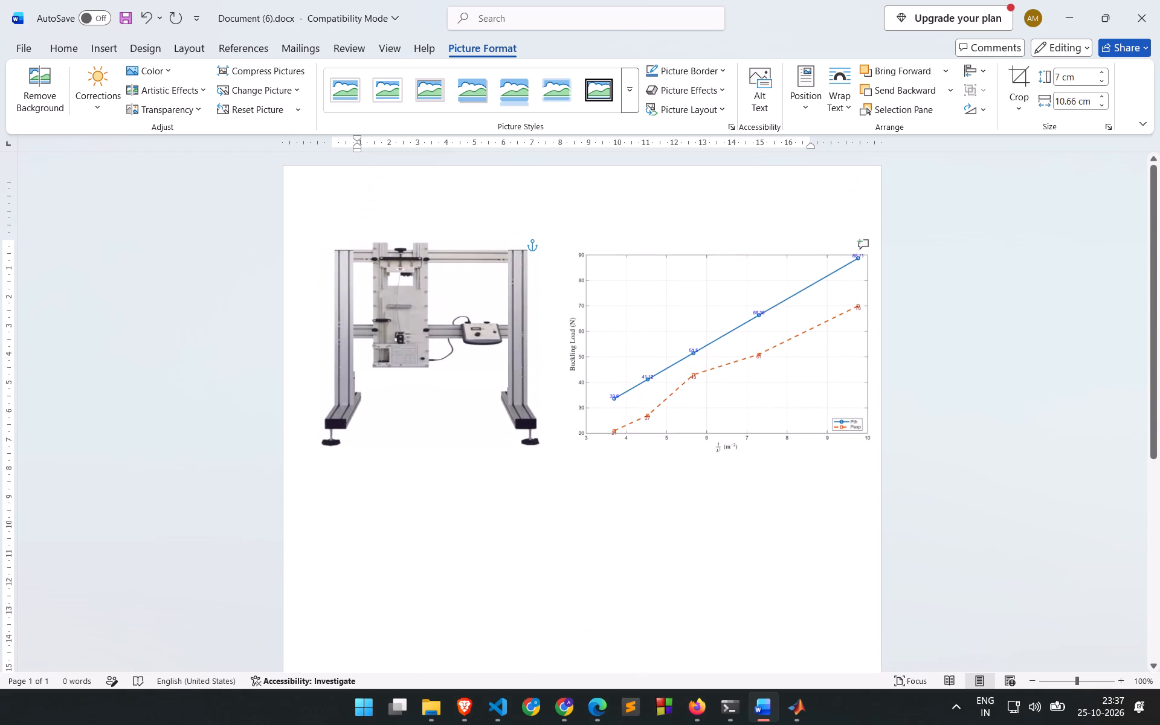
{"action": "scroll", "coordinate": [468, 464], "scroll_direction": "down", "scroll_amount": 8}
{"action": "left_click", "coordinate": [538, 379]}
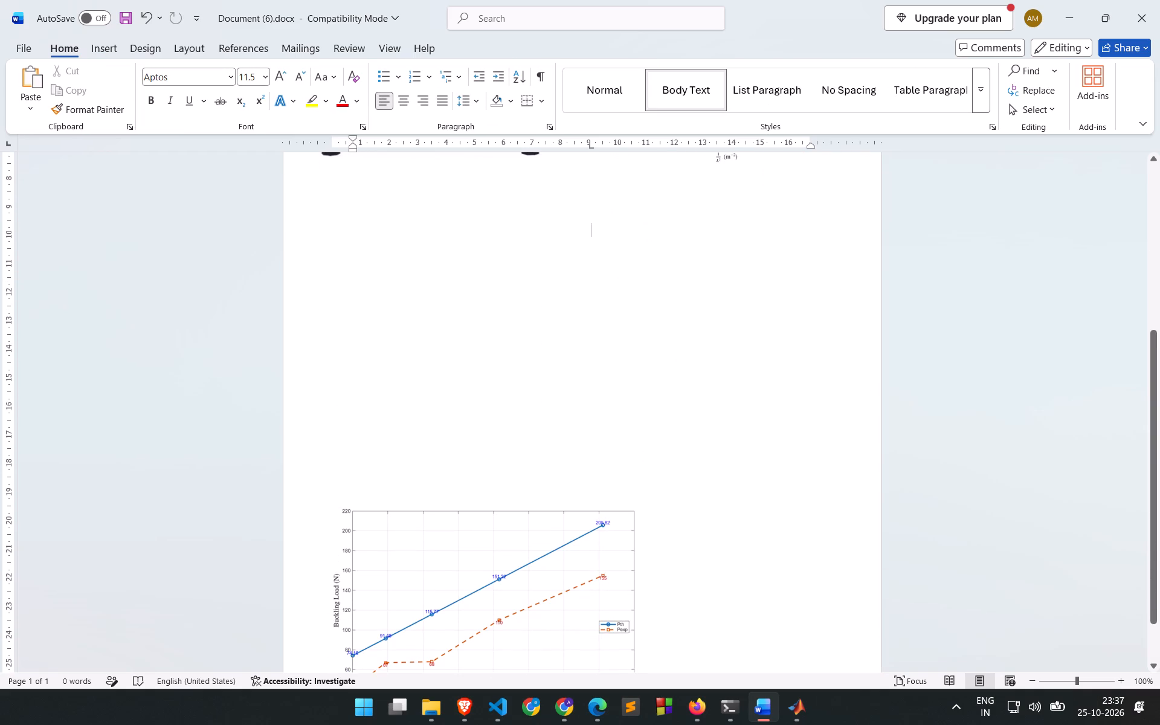
{"action": "scroll", "coordinate": [540, 378], "scroll_direction": "up", "scroll_amount": 8}
{"action": "scroll", "coordinate": [540, 378], "scroll_direction": "down", "scroll_amount": 6}
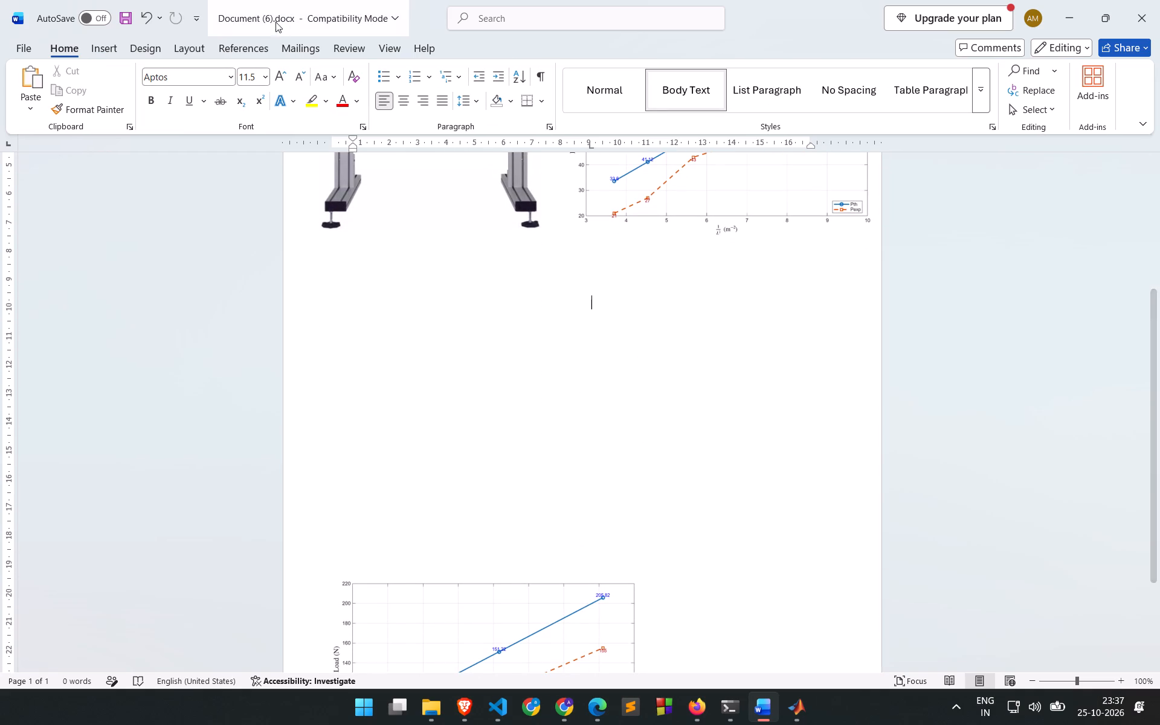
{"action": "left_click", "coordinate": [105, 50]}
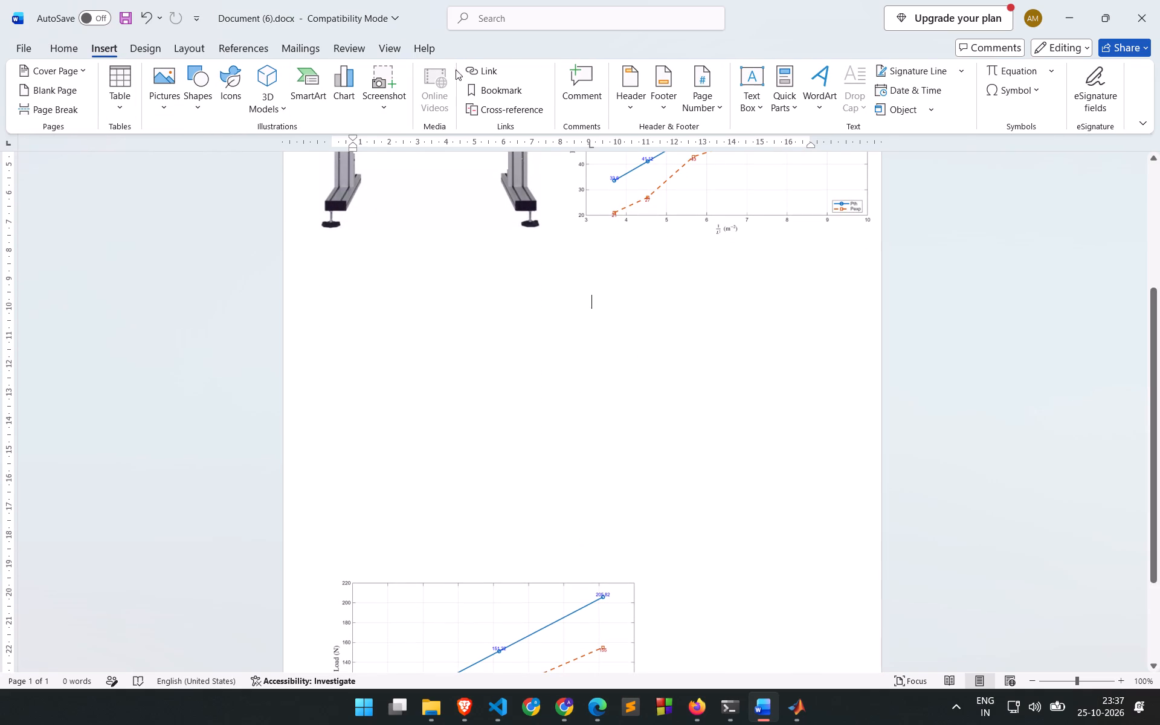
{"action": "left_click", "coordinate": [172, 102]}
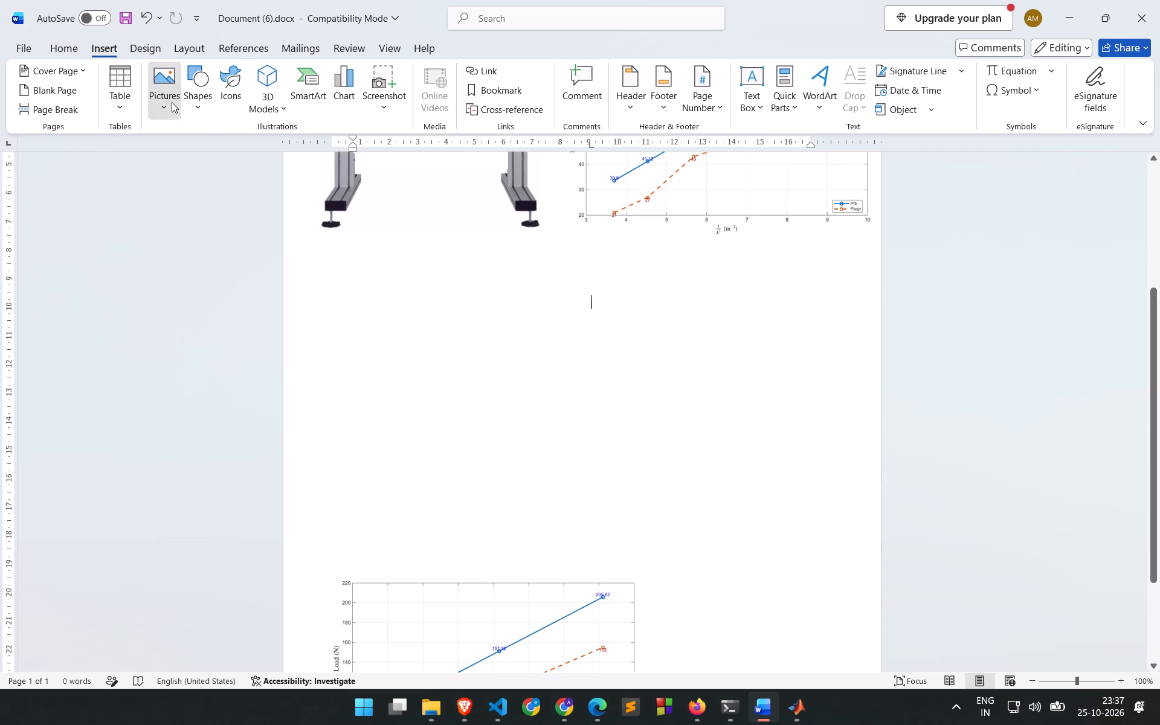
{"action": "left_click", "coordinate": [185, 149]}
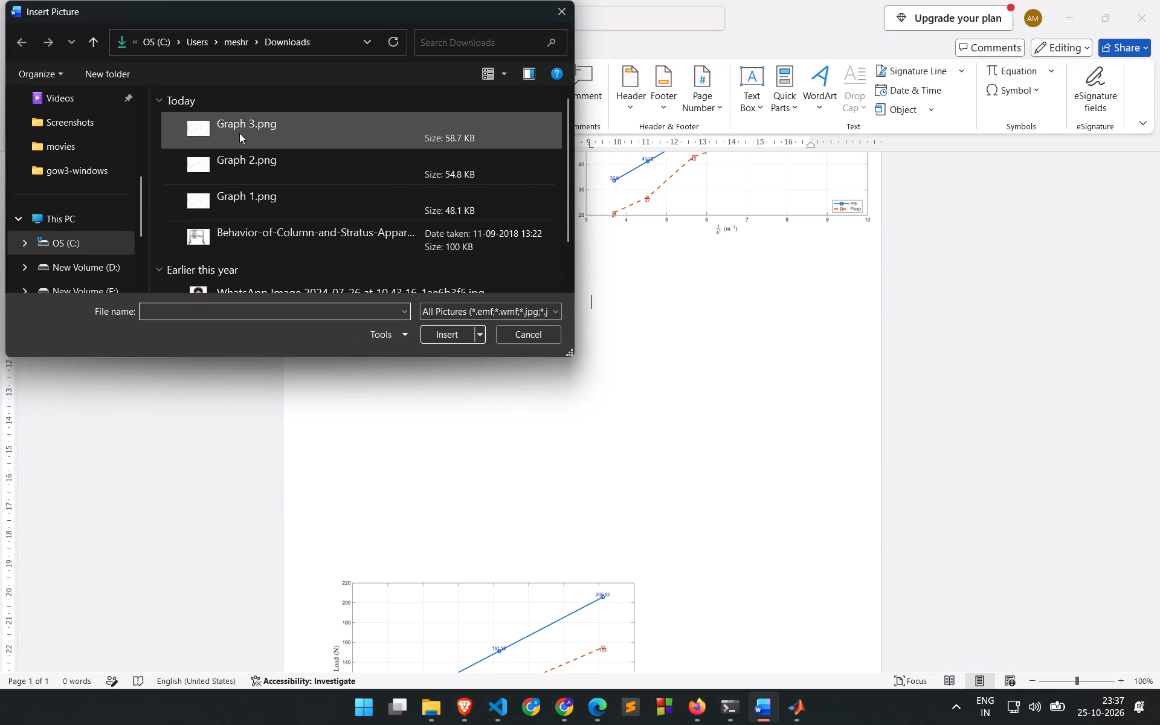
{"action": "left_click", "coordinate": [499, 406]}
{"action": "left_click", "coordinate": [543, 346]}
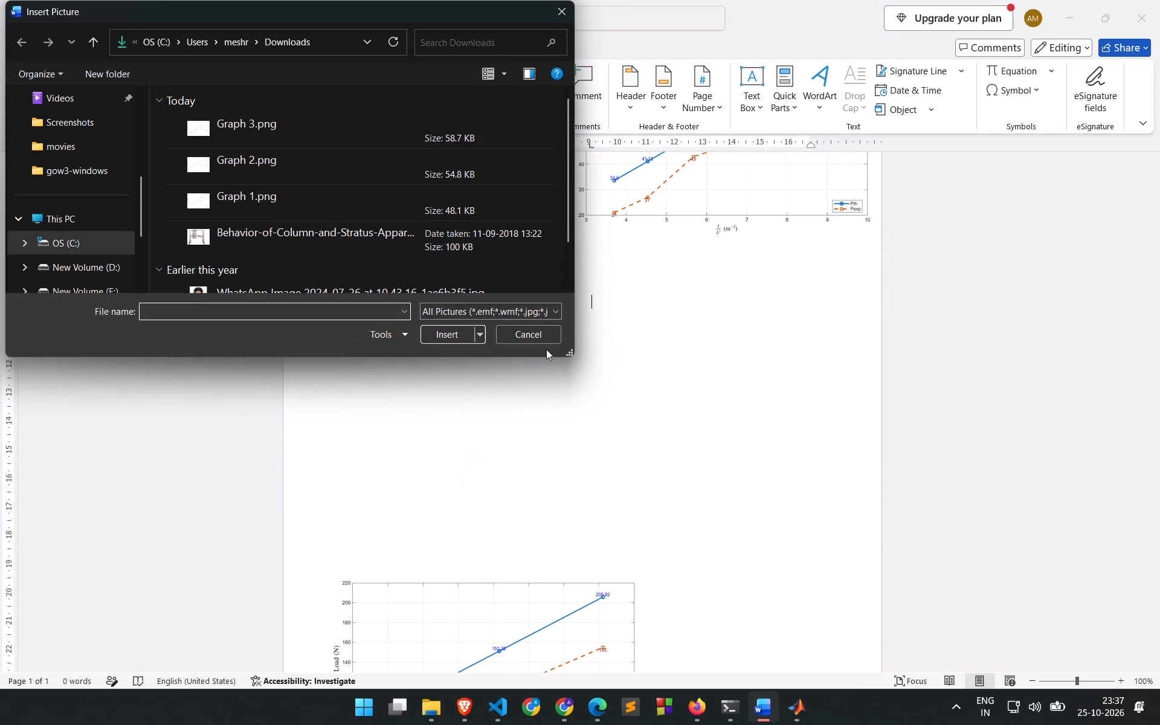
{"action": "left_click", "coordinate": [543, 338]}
Move the Graph 2 picture up the page into the space beneath the apparatus picture.
{"action": "scroll", "coordinate": [548, 347], "scroll_direction": "down", "scroll_amount": 4}
{"action": "left_click_drag", "start_coordinate": [512, 519], "coordinate": [506, 318]}
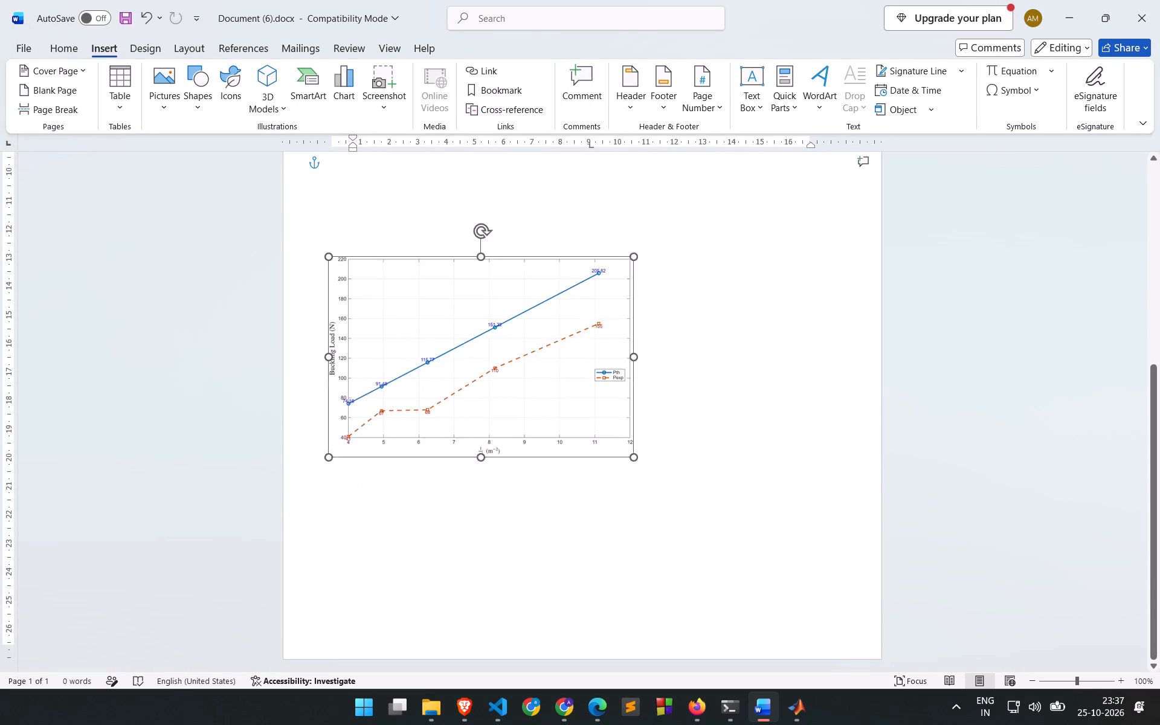
{"action": "left_click_drag", "start_coordinate": [506, 318], "coordinate": [501, 276]}
Insert the picture Graph 3.png from the Downloads folder.
{"action": "scroll", "coordinate": [501, 276], "scroll_direction": "up", "scroll_amount": 4}
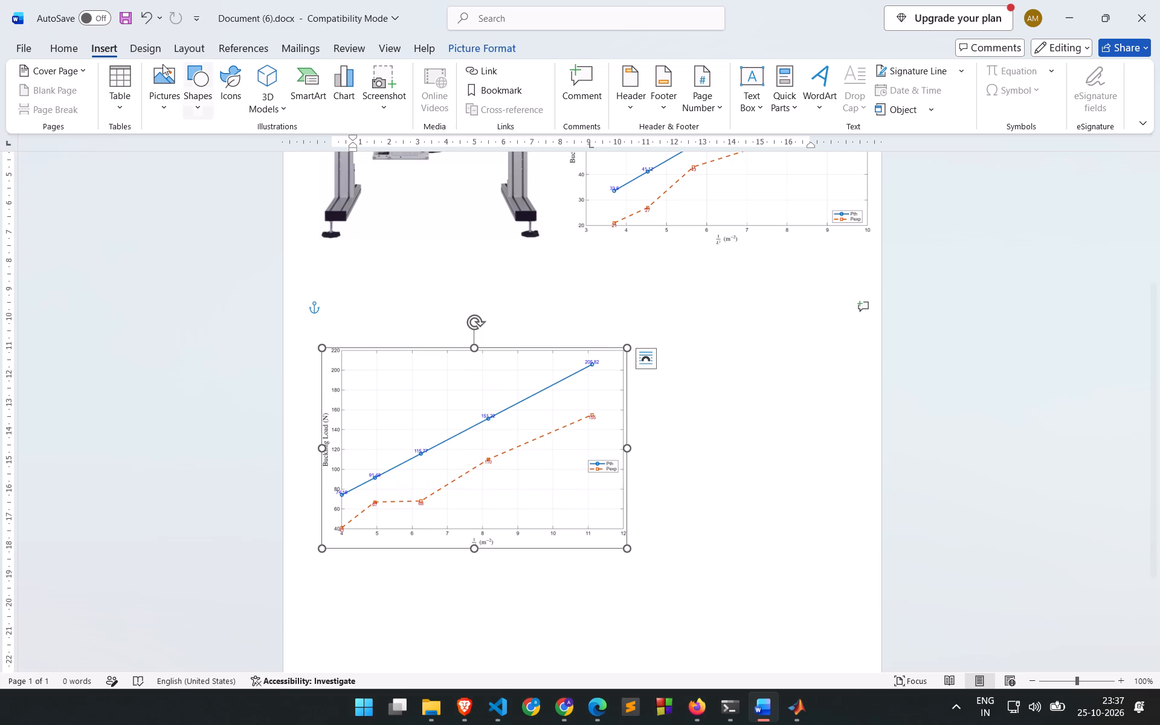
{"action": "left_click", "coordinate": [161, 100]}
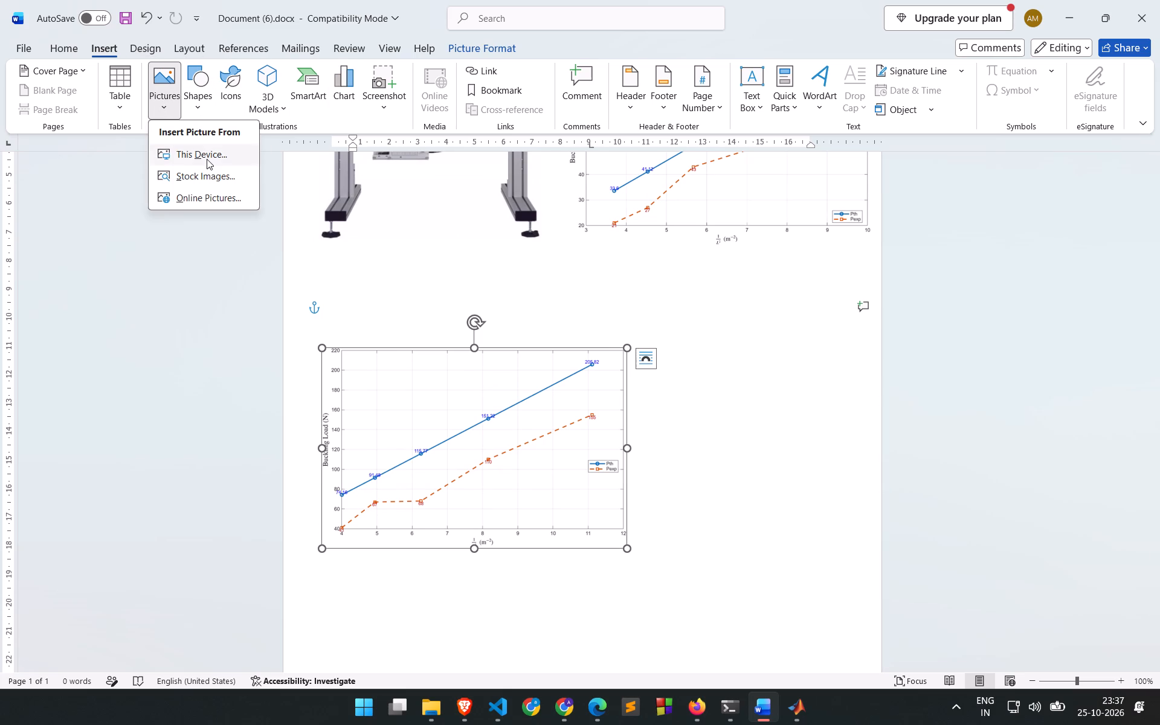
{"action": "left_click", "coordinate": [207, 159]}
{"action": "left_click", "coordinate": [237, 137]}
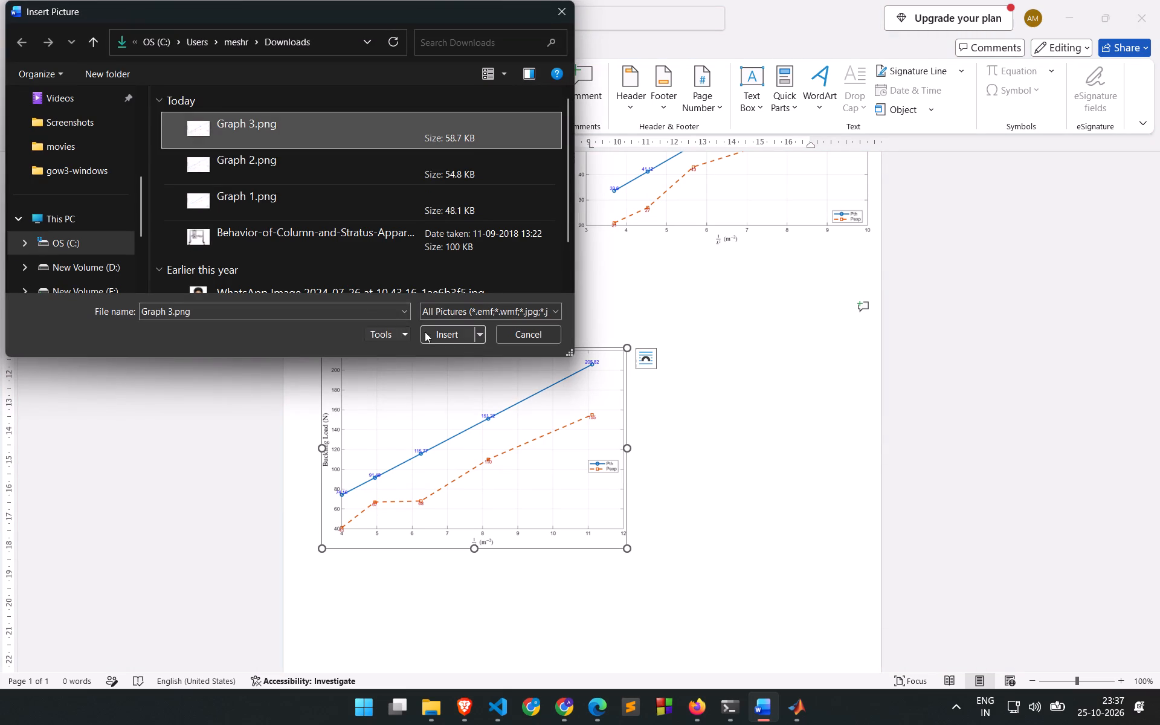
{"action": "left_click", "coordinate": [425, 332]}
Position the Graph 3 picture at the bottom centre of the page with text wrapping.
{"action": "left_click_drag", "start_coordinate": [695, 405], "coordinate": [551, 452]}
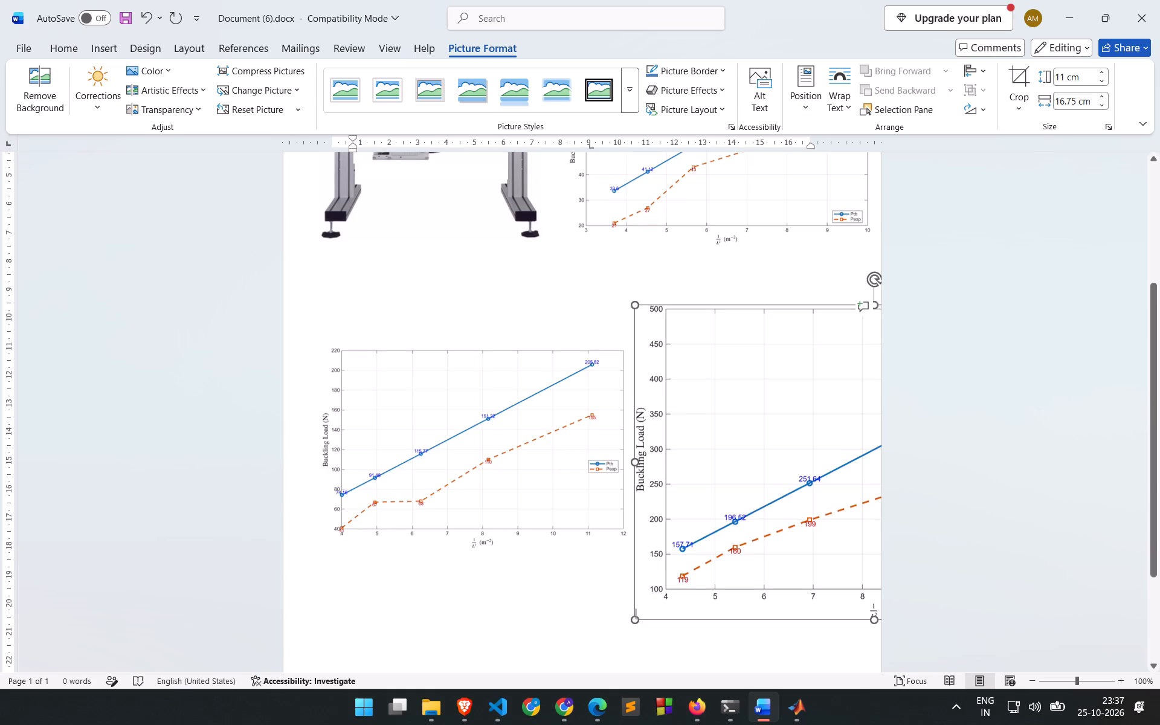
{"action": "left_click_drag", "start_coordinate": [825, 417], "coordinate": [720, 445]}
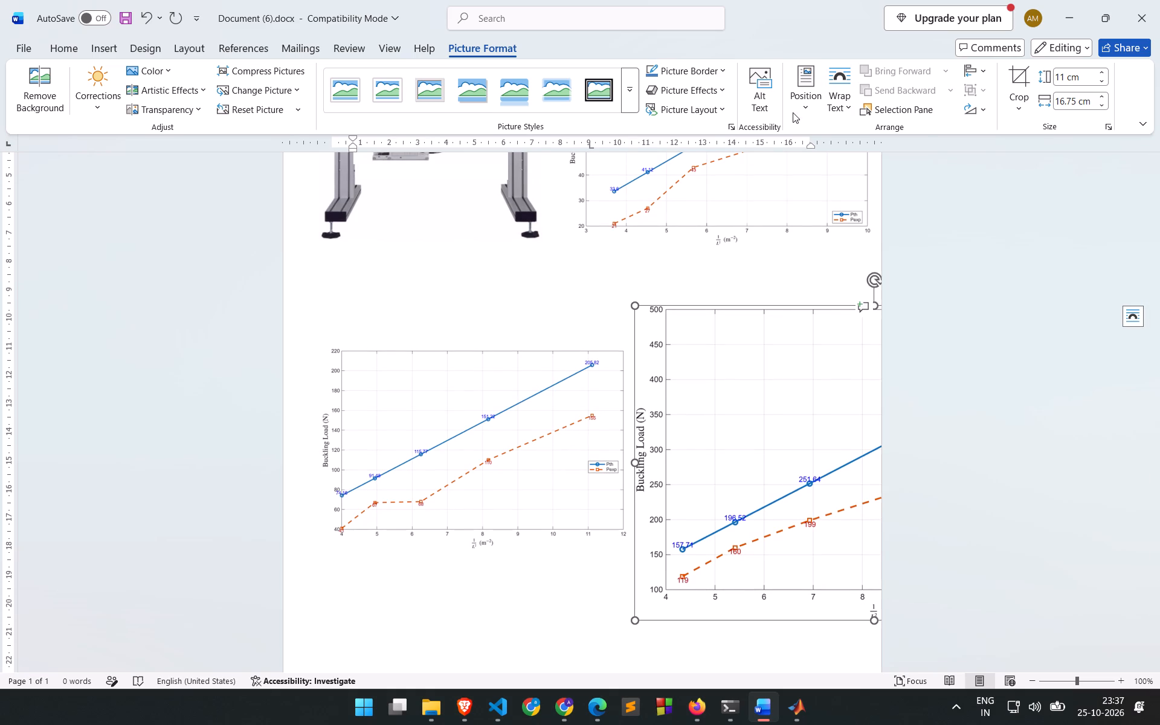
{"action": "left_click", "coordinate": [793, 112]}
{"action": "left_click", "coordinate": [868, 321]}
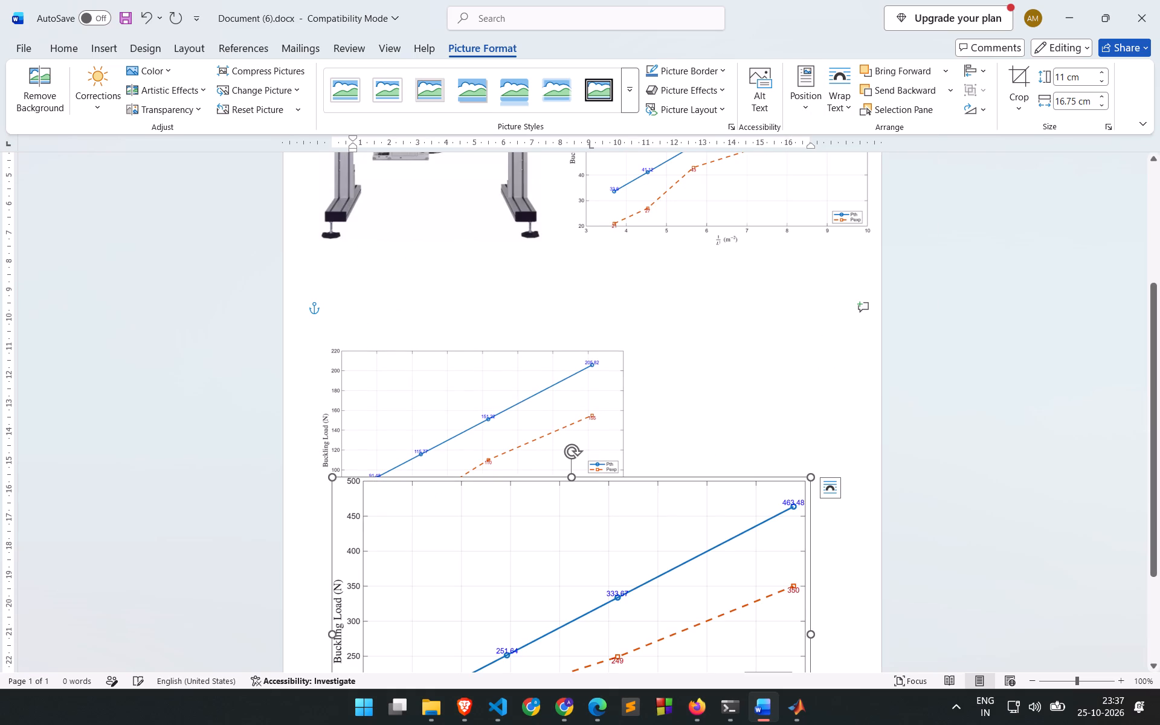
Set the Graph 3 picture's height to 7 cm.
{"action": "left_click", "coordinate": [1072, 82]}
{"action": "key", "text": "7"}
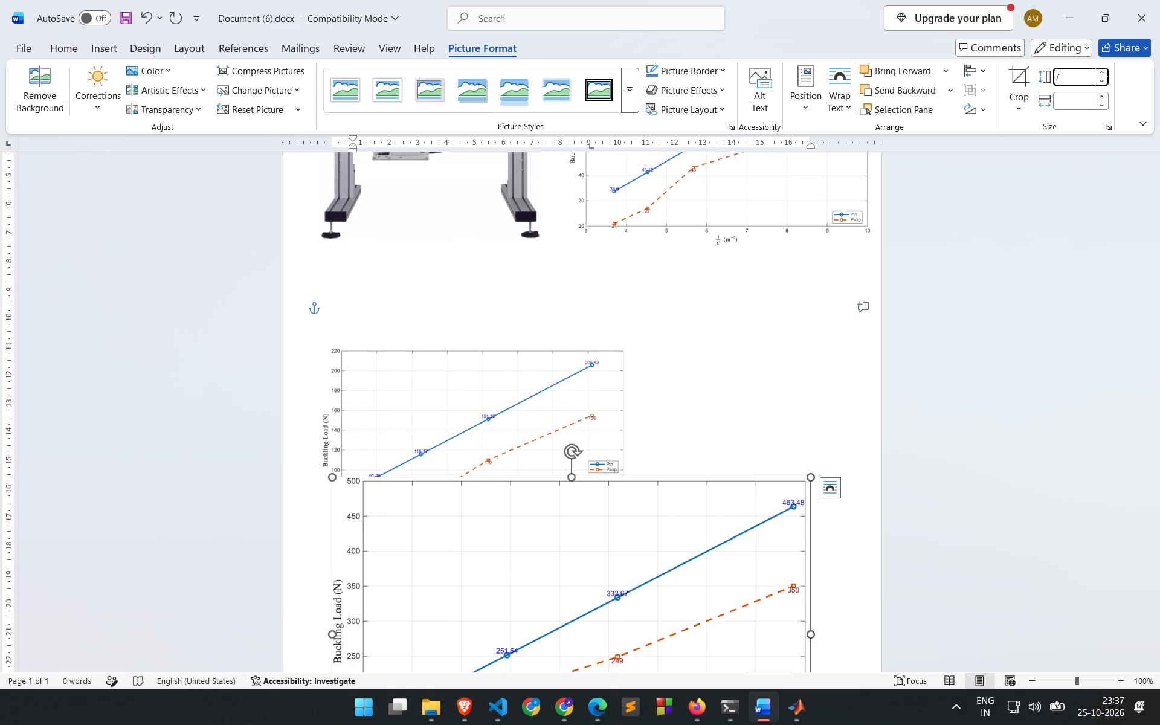
{"action": "left_click", "coordinate": [840, 375]}
{"action": "scroll", "coordinate": [840, 375], "scroll_direction": "down", "scroll_amount": 4}
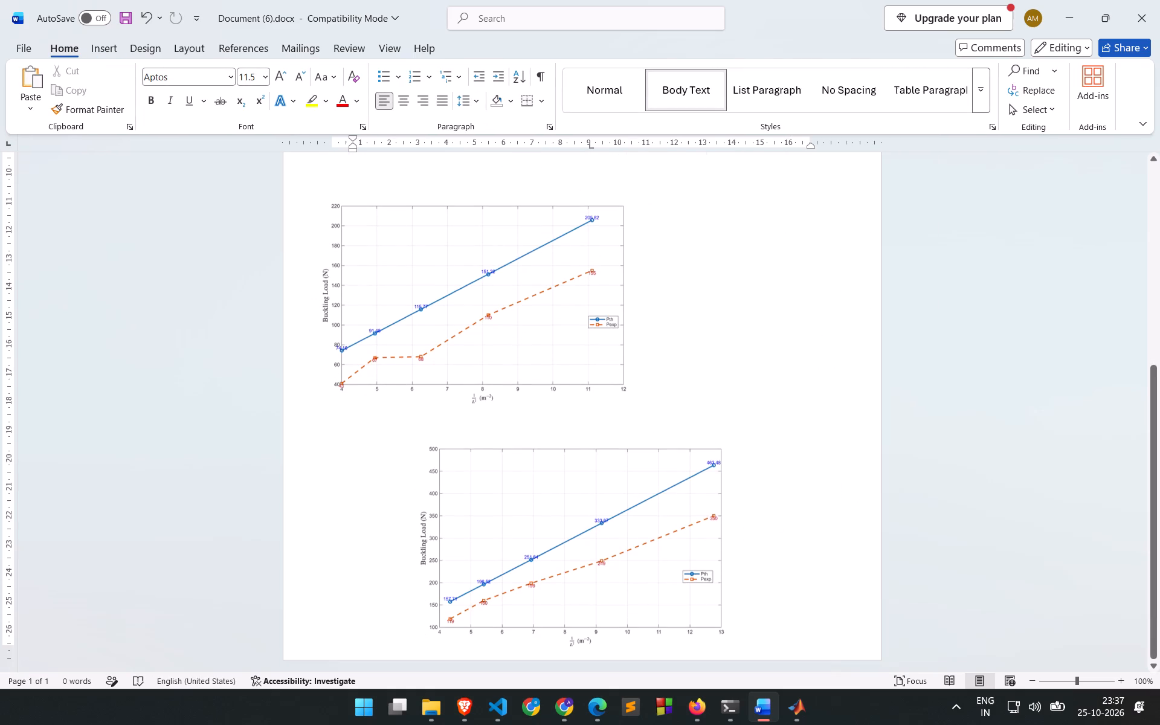
Shift the Graph 3 picture left and the Graph 2 picture slightly right so they roughly line up on the page.
{"action": "left_click_drag", "start_coordinate": [627, 523], "coordinate": [543, 517]}
{"action": "left_click_drag", "start_coordinate": [549, 294], "coordinate": [580, 295]}
{"action": "scroll", "coordinate": [750, 268], "scroll_direction": "up", "scroll_amount": 8}
{"action": "scroll", "coordinate": [678, 347], "scroll_direction": "down", "scroll_amount": 5}
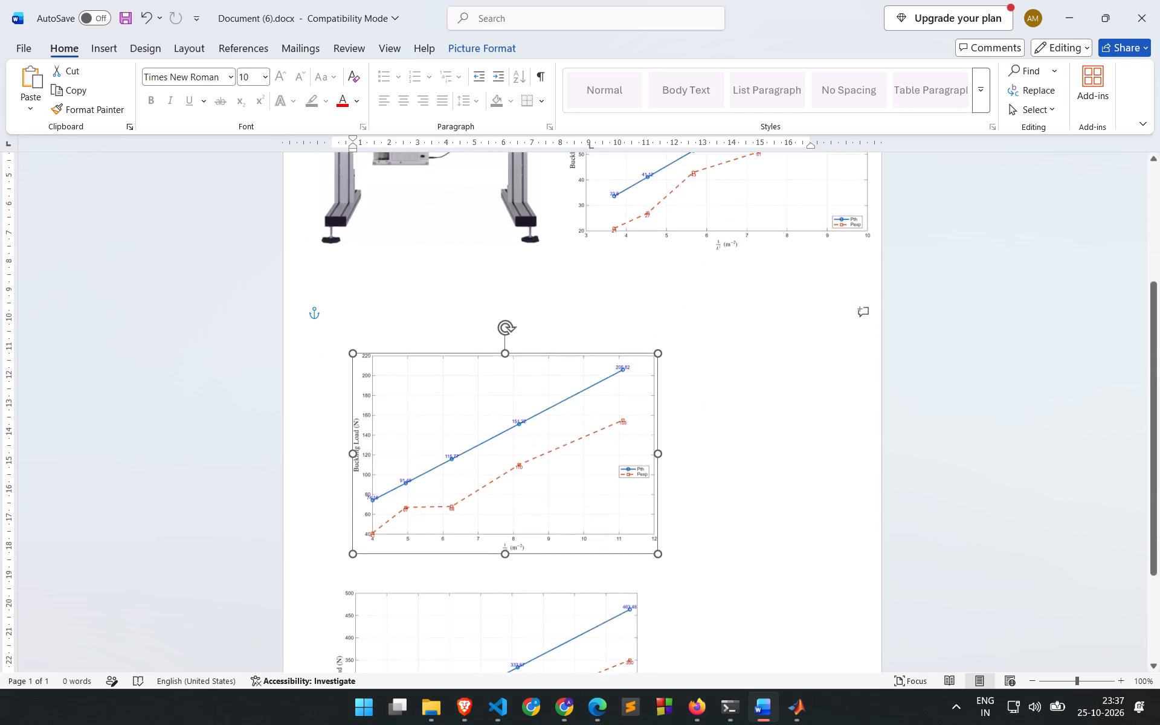
{"action": "scroll", "coordinate": [680, 347], "scroll_direction": "down", "scroll_amount": 3}
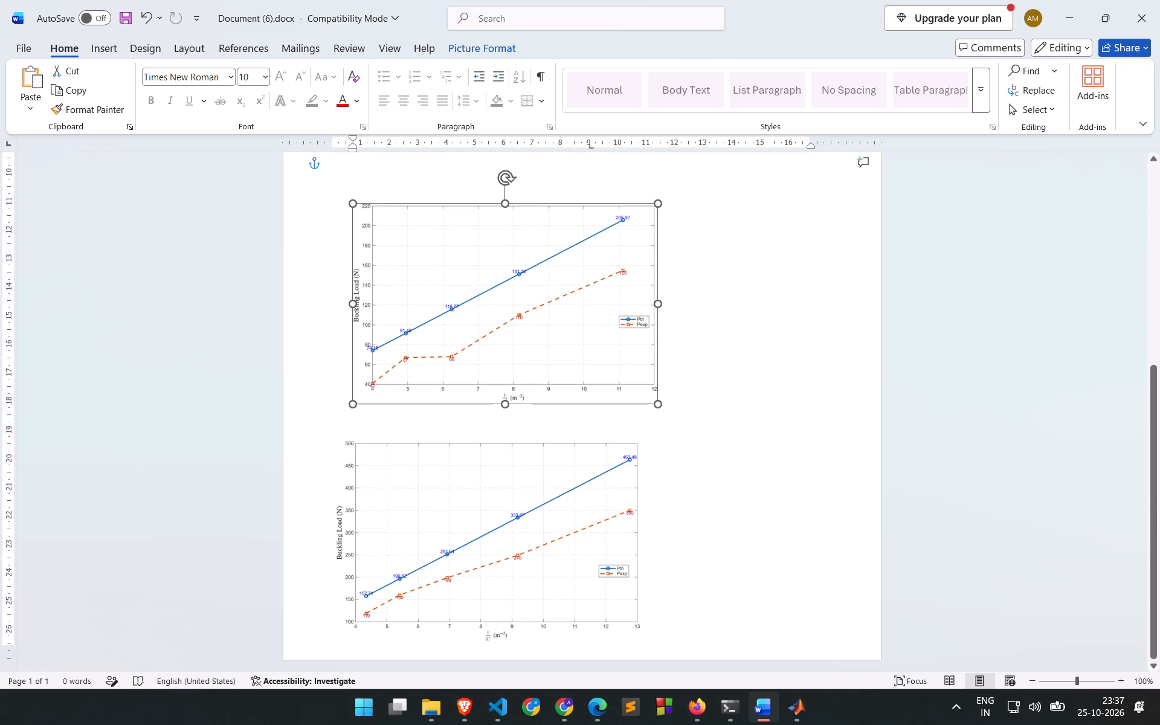
{"action": "left_click", "coordinate": [967, 368]}
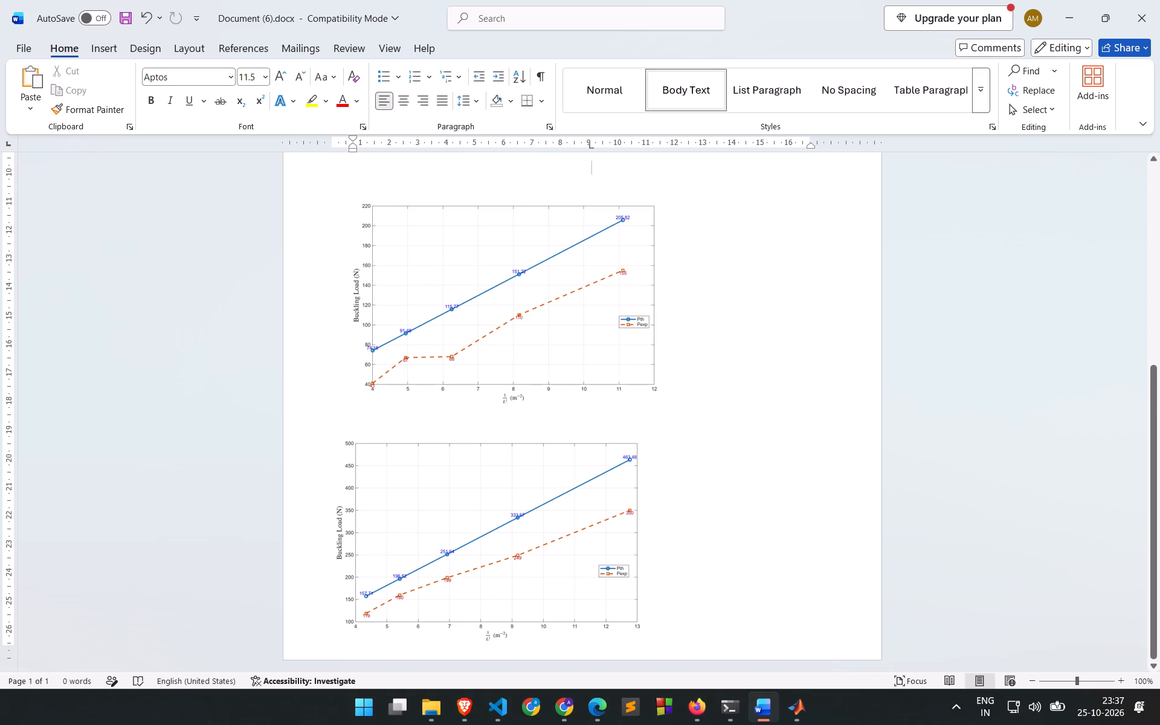
{"action": "scroll", "coordinate": [967, 368], "scroll_direction": "up", "scroll_amount": 8}
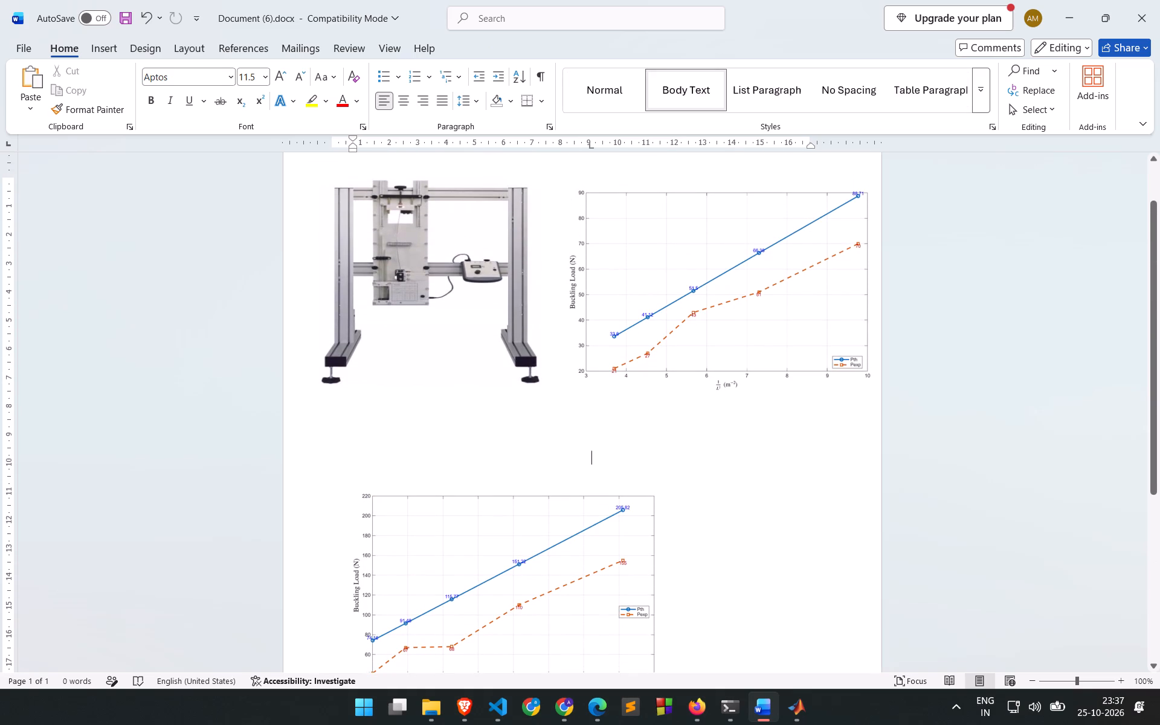
{"action": "scroll", "coordinate": [965, 363], "scroll_direction": "down", "scroll_amount": 4}
{"action": "scroll", "coordinate": [965, 363], "scroll_direction": "up", "scroll_amount": 4}
Move the apparatus picture left toward the page edge to widen the gap beside Graph 1.
{"action": "left_click_drag", "start_coordinate": [415, 246], "coordinate": [399, 248]}
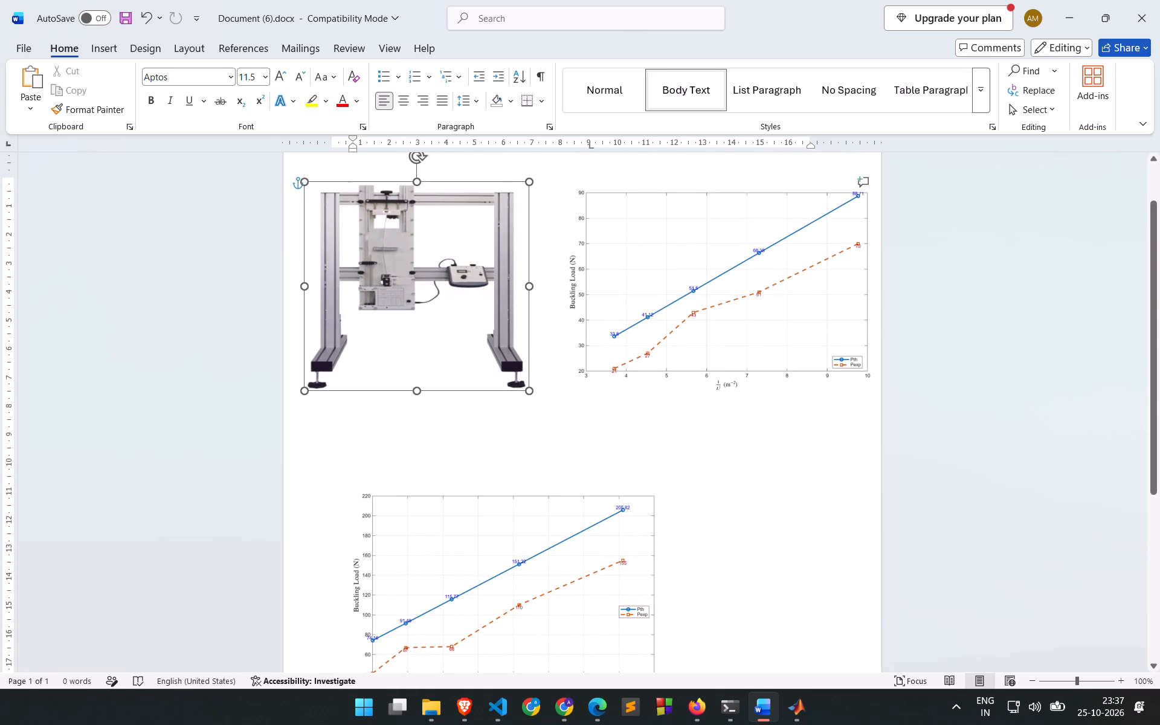
{"action": "left_click_drag", "start_coordinate": [399, 248], "coordinate": [390, 249]}
Set the Graph 1 picture's height to 8 cm and shift it left so it fits within the page width.
{"action": "left_click", "coordinate": [603, 277]}
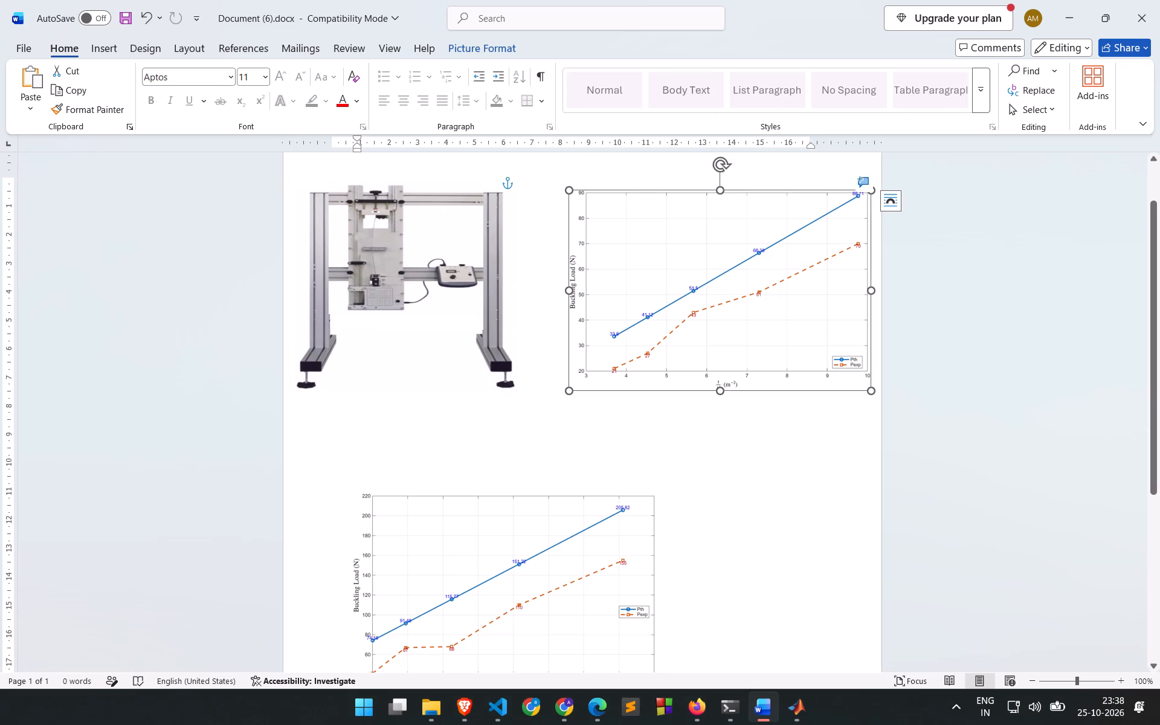
{"action": "left_click", "coordinate": [458, 54]}
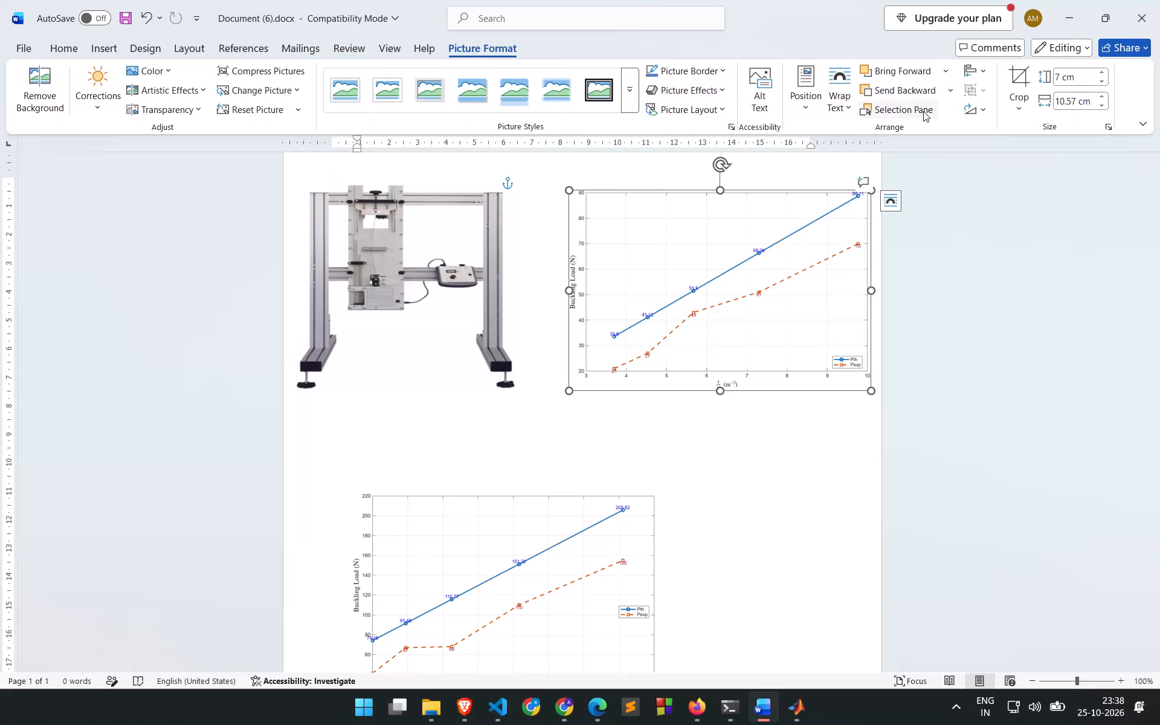
{"action": "left_click", "coordinate": [1060, 77]}
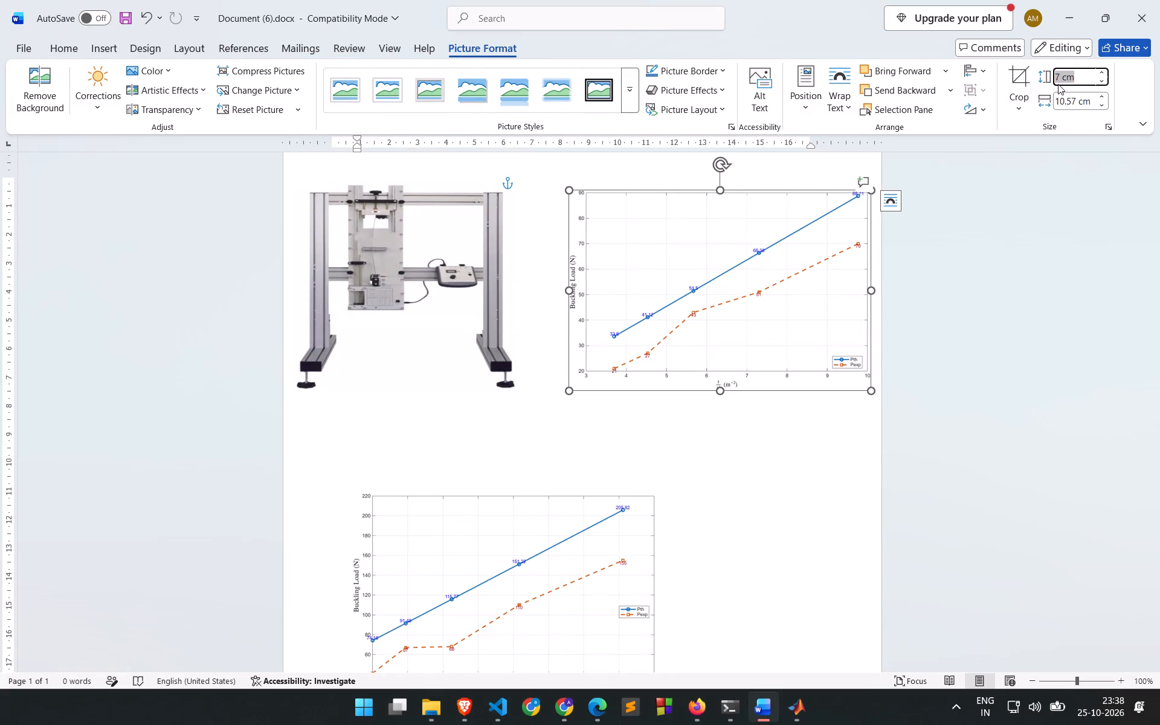
{"action": "key", "text": "8"}
{"action": "left_click", "coordinate": [983, 279]}
{"action": "left_click_drag", "start_coordinate": [819, 306], "coordinate": [805, 306]}
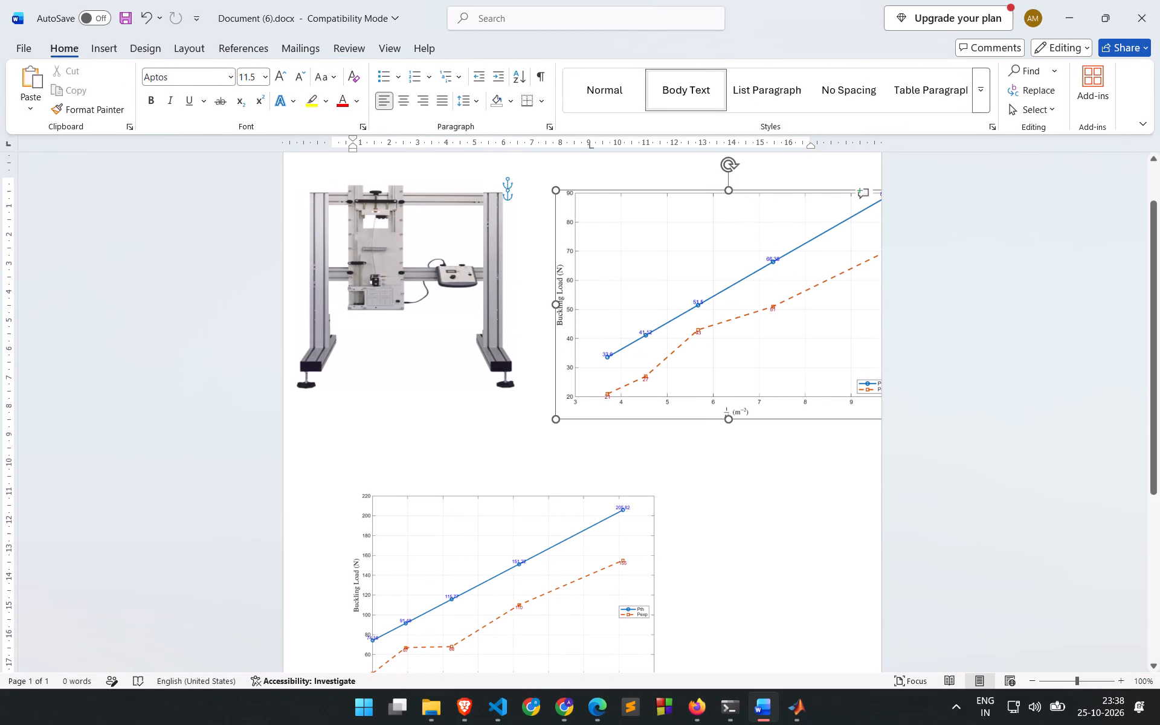
{"action": "left_click_drag", "start_coordinate": [805, 306], "coordinate": [782, 306]}
{"action": "left_click", "coordinate": [1118, 315]}
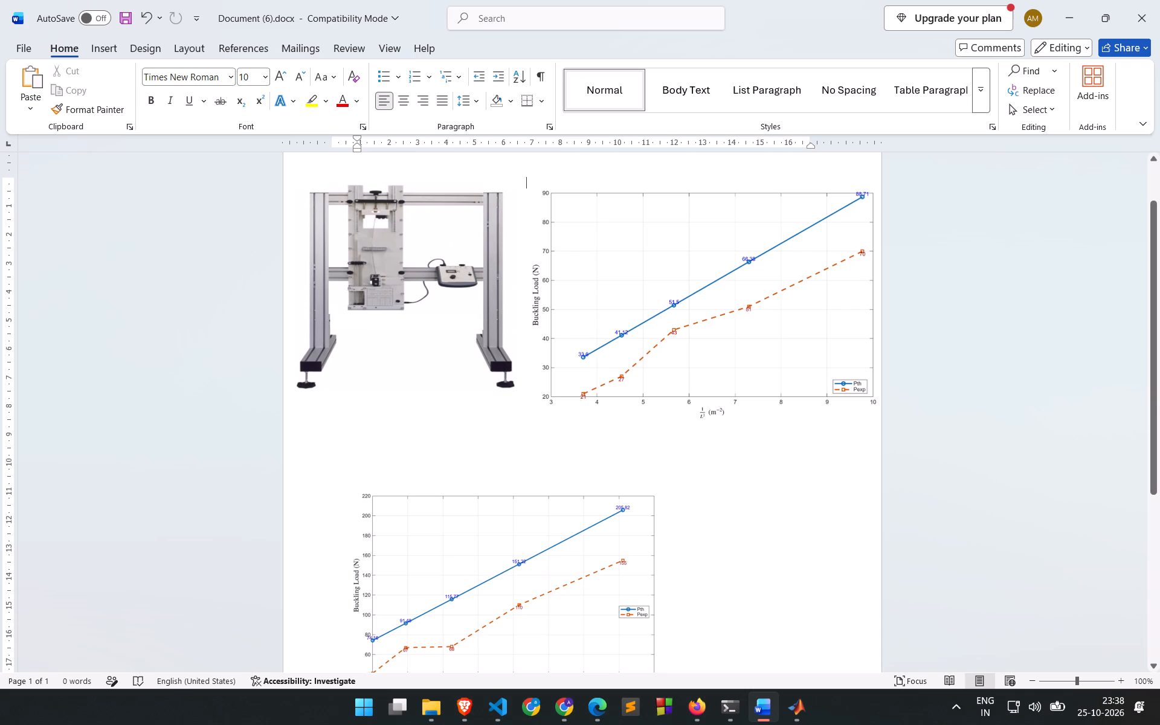
Nudge the apparatus picture a little further left, close to the page's left edge.
{"action": "left_click_drag", "start_coordinate": [466, 270], "coordinate": [462, 268]}
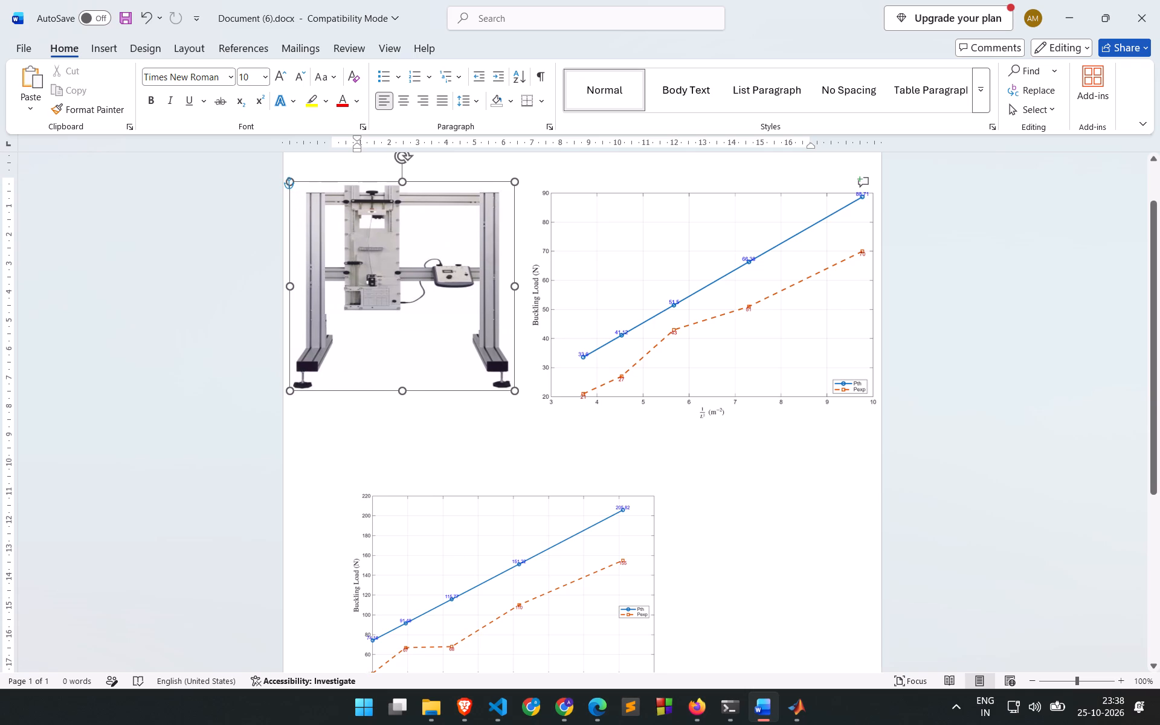
{"action": "left_click_drag", "start_coordinate": [462, 268], "coordinate": [460, 268]}
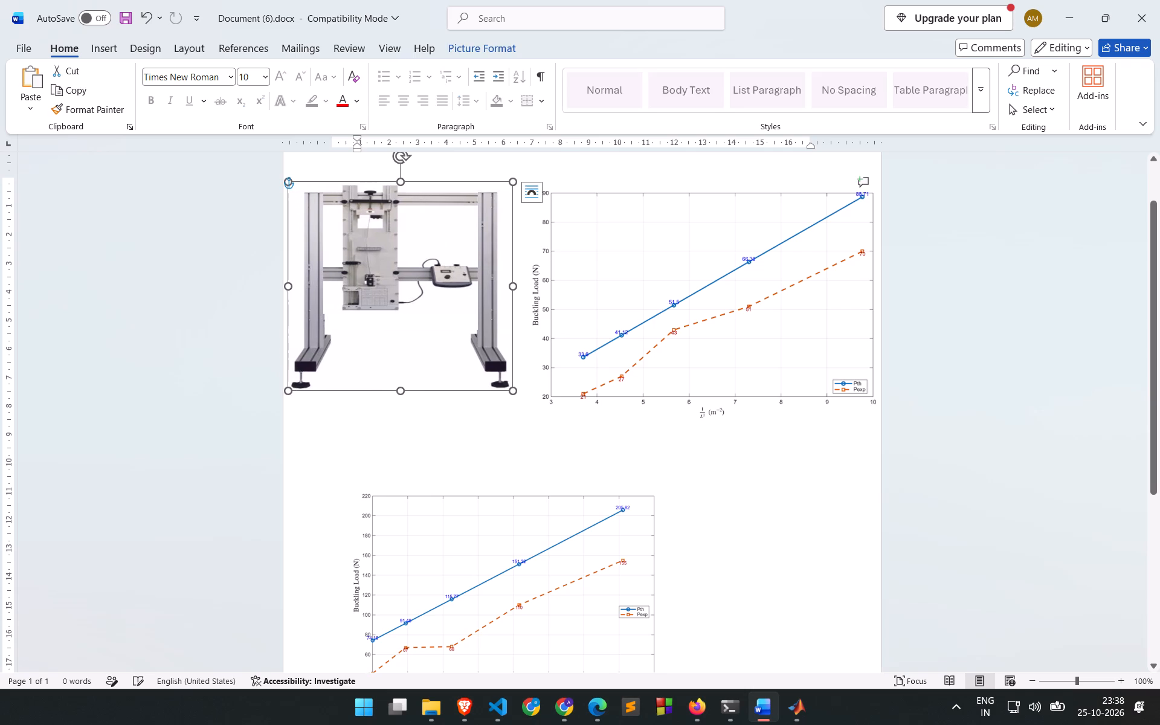
{"action": "left_click", "coordinate": [1000, 377]}
Set the Graph 2 picture's height to 8 cm and move it up the page, clear of Graph 3.
{"action": "scroll", "coordinate": [1000, 377], "scroll_direction": "down", "scroll_amount": 3}
{"action": "left_click", "coordinate": [604, 507]}
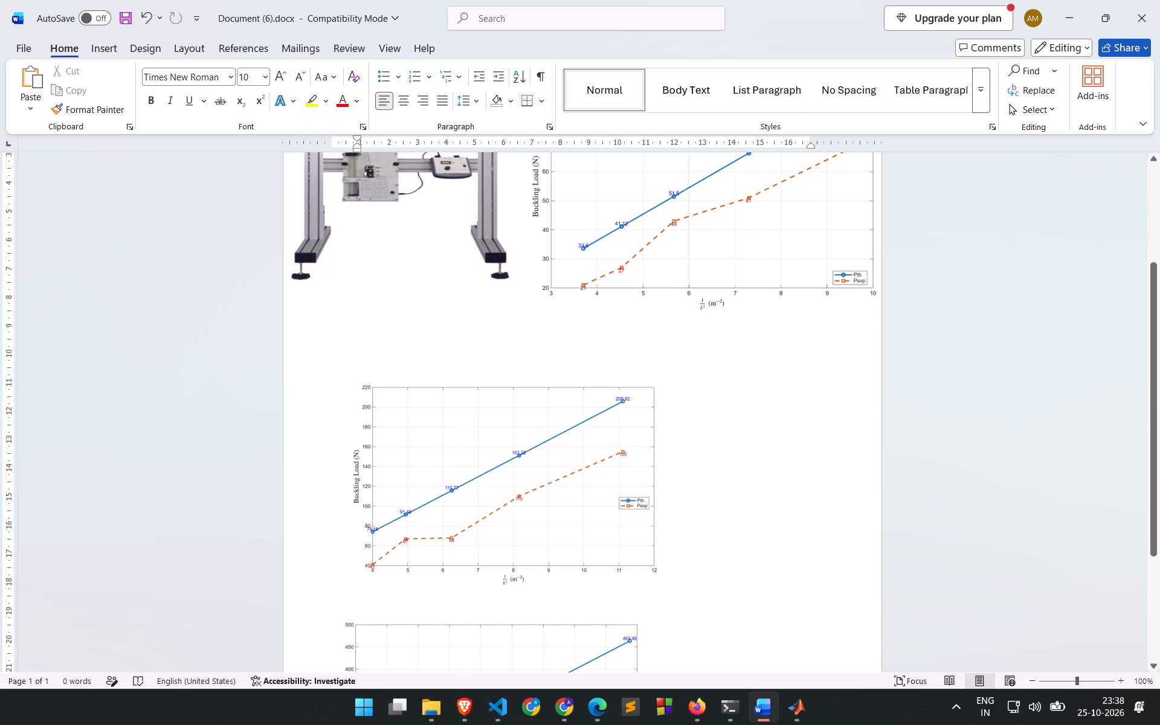
{"action": "left_click", "coordinate": [473, 45]}
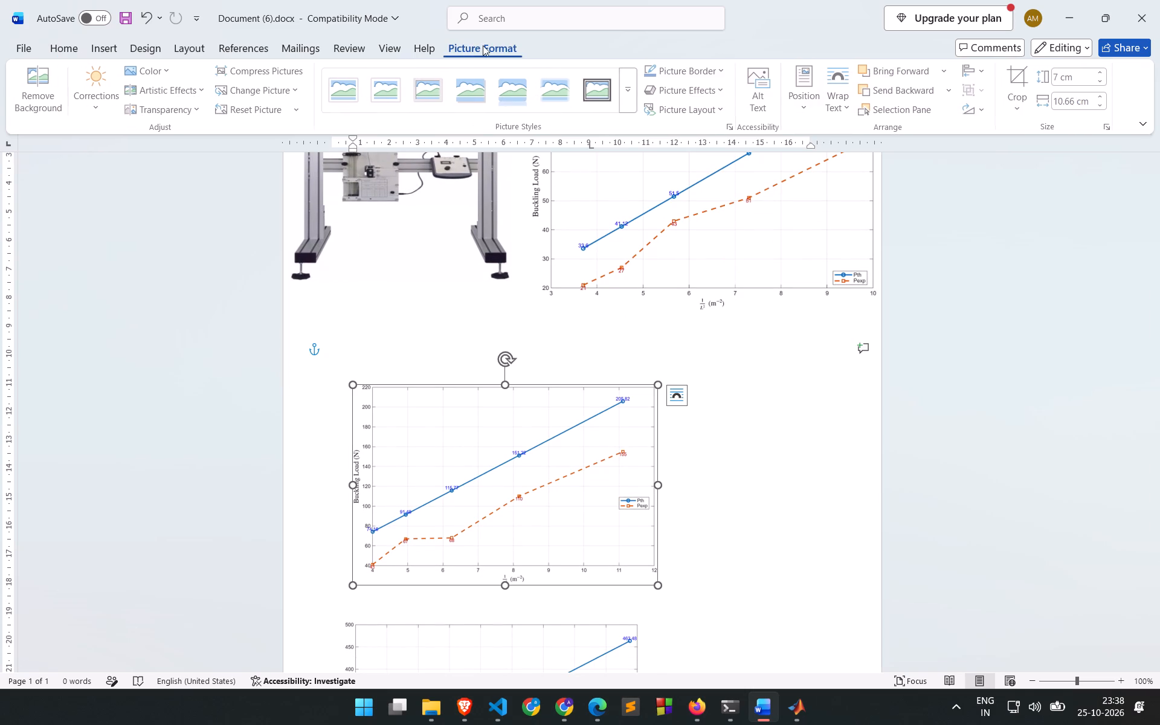
{"action": "left_click", "coordinate": [1061, 79]}
{"action": "key", "text": "8"}
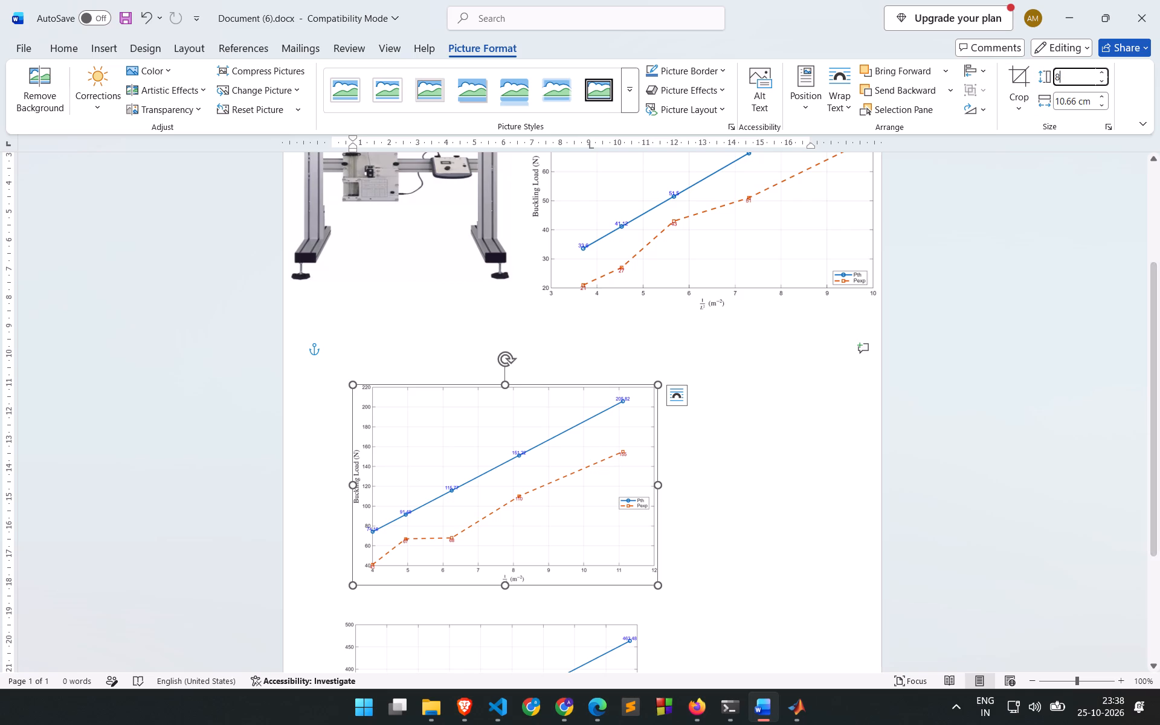
{"action": "left_click", "coordinate": [1051, 248]}
{"action": "scroll", "coordinate": [994, 260], "scroll_direction": "down", "scroll_amount": 4}
{"action": "left_click_drag", "start_coordinate": [689, 468], "coordinate": [689, 465]}
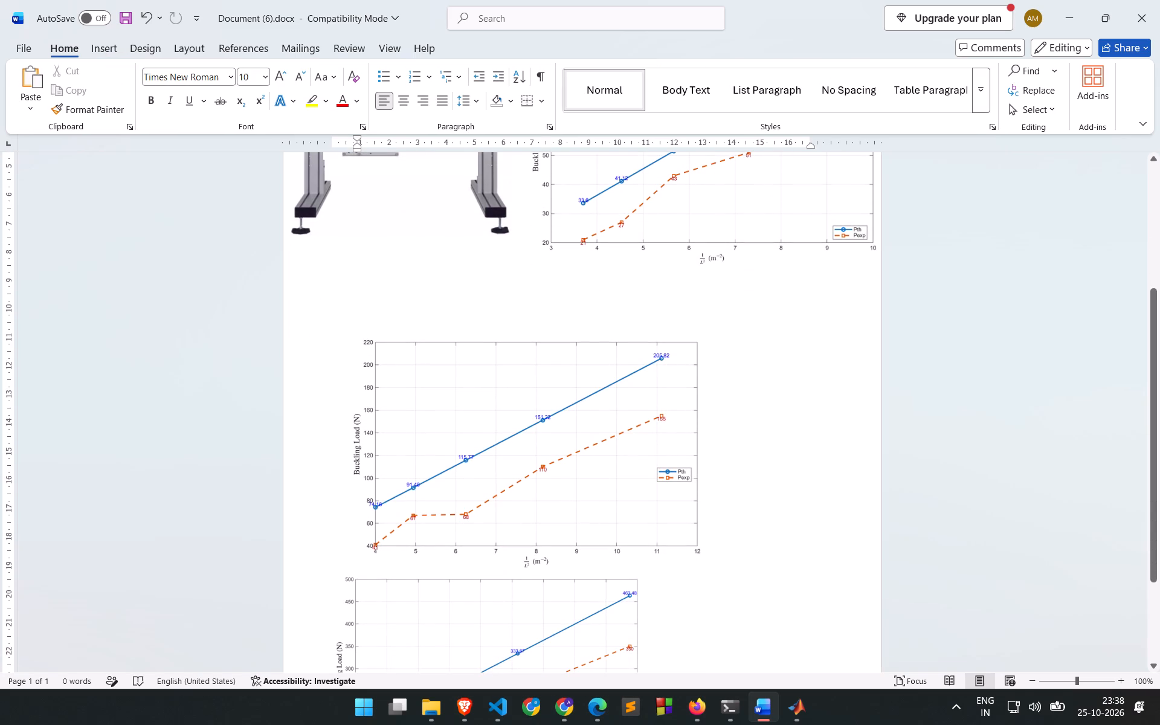
{"action": "left_click_drag", "start_coordinate": [689, 465], "coordinate": [690, 443]}
{"action": "left_click", "coordinate": [1104, 413]}
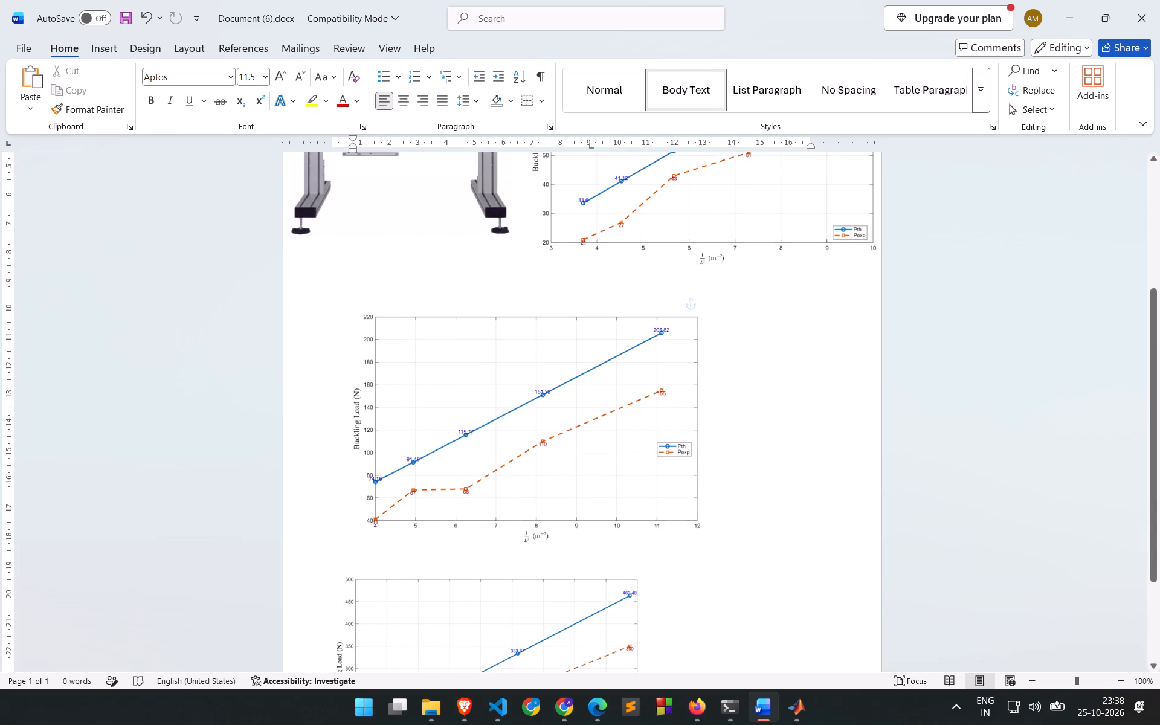
Set the Graph 3 picture's height to 8 cm.
{"action": "scroll", "coordinate": [990, 392], "scroll_direction": "down", "scroll_amount": 3}
{"action": "left_click", "coordinate": [588, 523]}
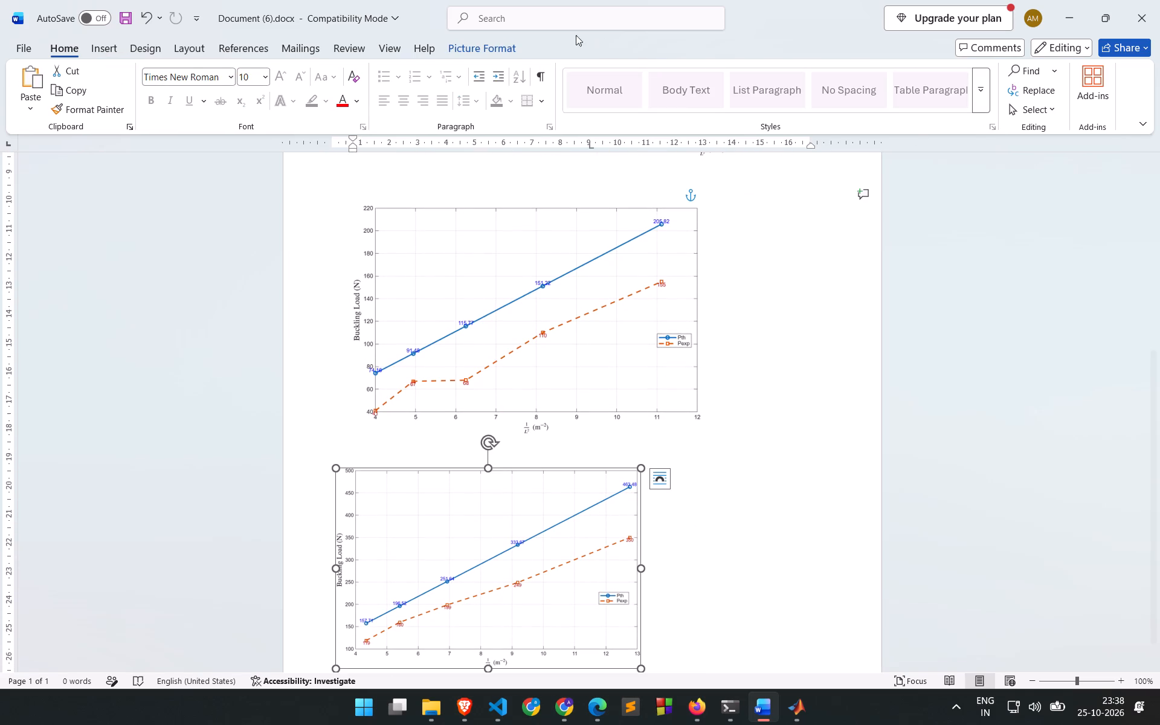
{"action": "left_click", "coordinate": [494, 41]}
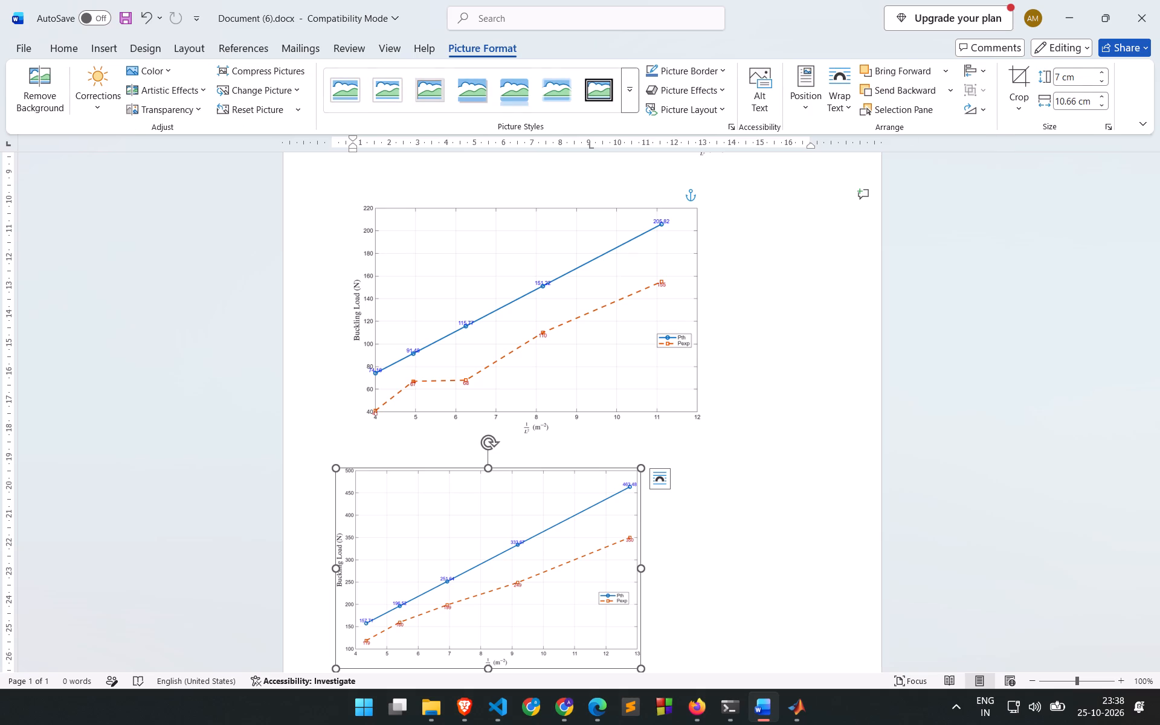
{"action": "left_click", "coordinate": [1061, 74]}
{"action": "key", "text": "8"}
{"action": "key", "text": "Return"}
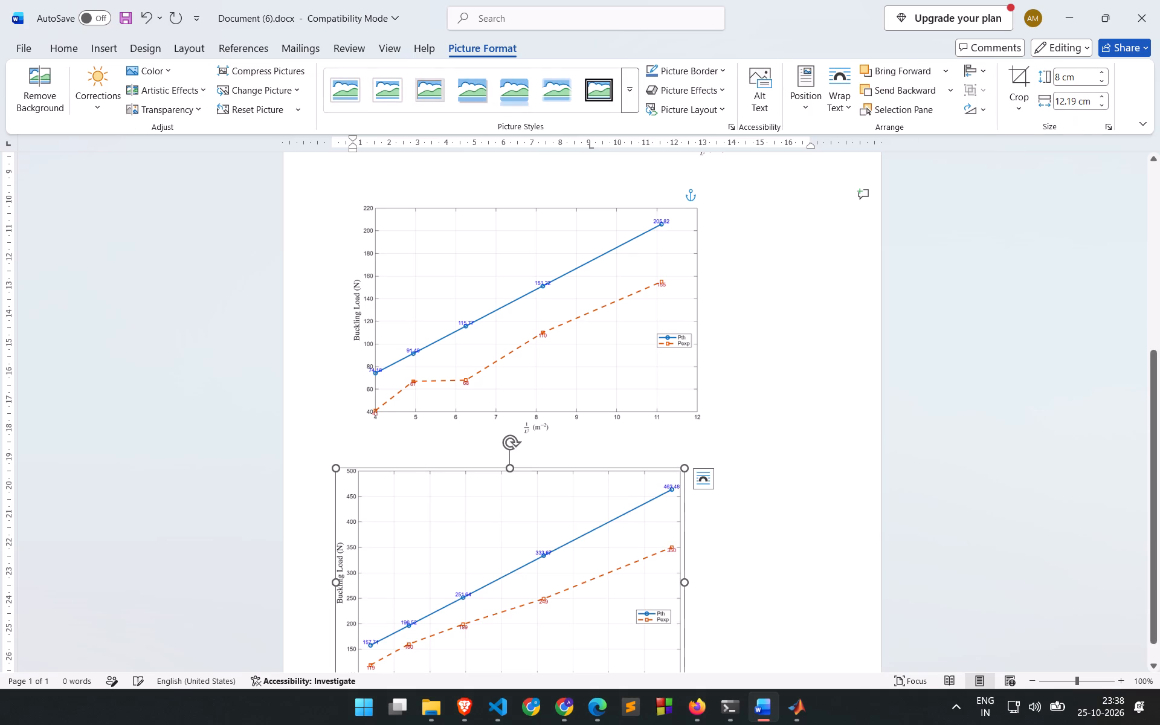
Reposition the Graph 3 and Graph 2 pictures so they stack in line with a gap between them, and check the page layout.
{"action": "scroll", "coordinate": [906, 324], "scroll_direction": "down", "scroll_amount": 3}
{"action": "left_click_drag", "start_coordinate": [603, 559], "coordinate": [628, 541]}
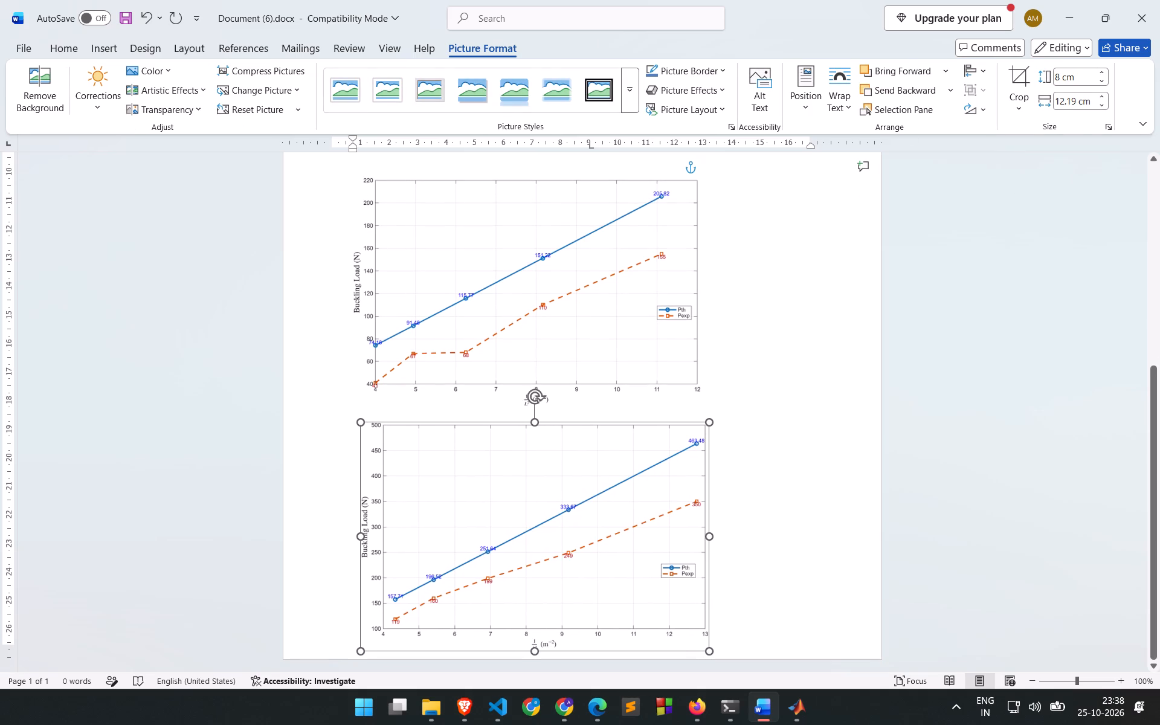
{"action": "left_click_drag", "start_coordinate": [628, 541], "coordinate": [634, 543]}
{"action": "left_click_drag", "start_coordinate": [605, 314], "coordinate": [605, 306]}
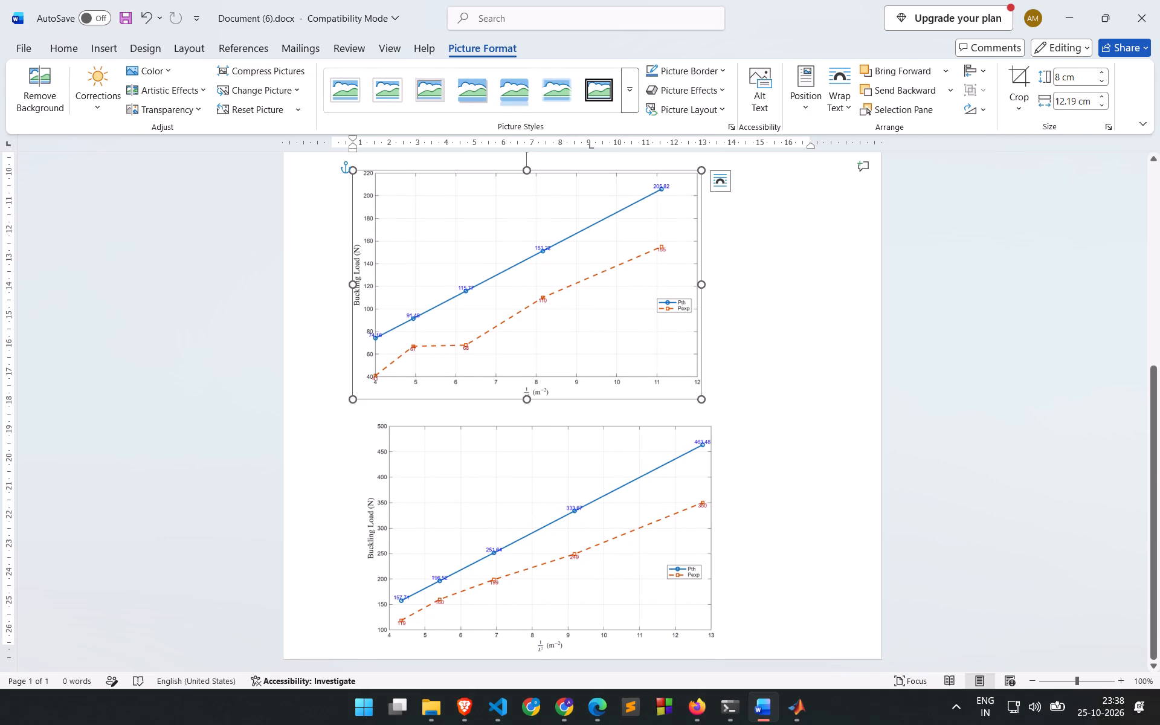
{"action": "left_click_drag", "start_coordinate": [623, 492], "coordinate": [614, 489]}
{"action": "left_click", "coordinate": [952, 453]}
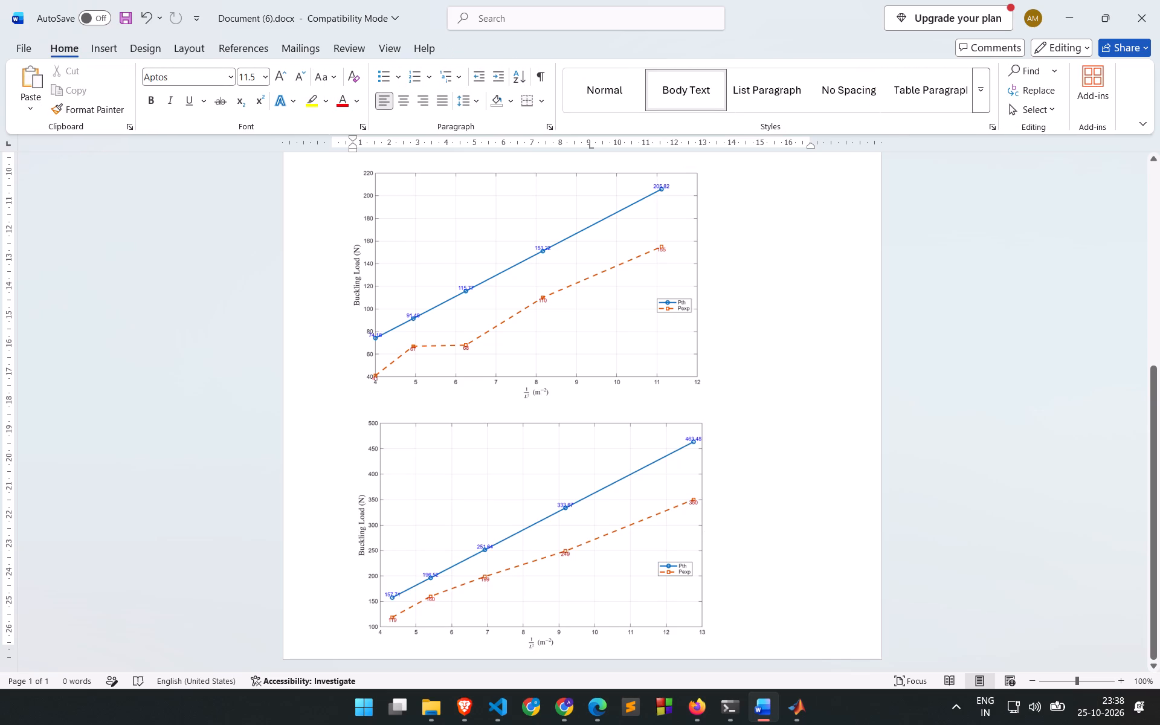
{"action": "scroll", "coordinate": [775, 391], "scroll_direction": "up", "scroll_amount": 10}
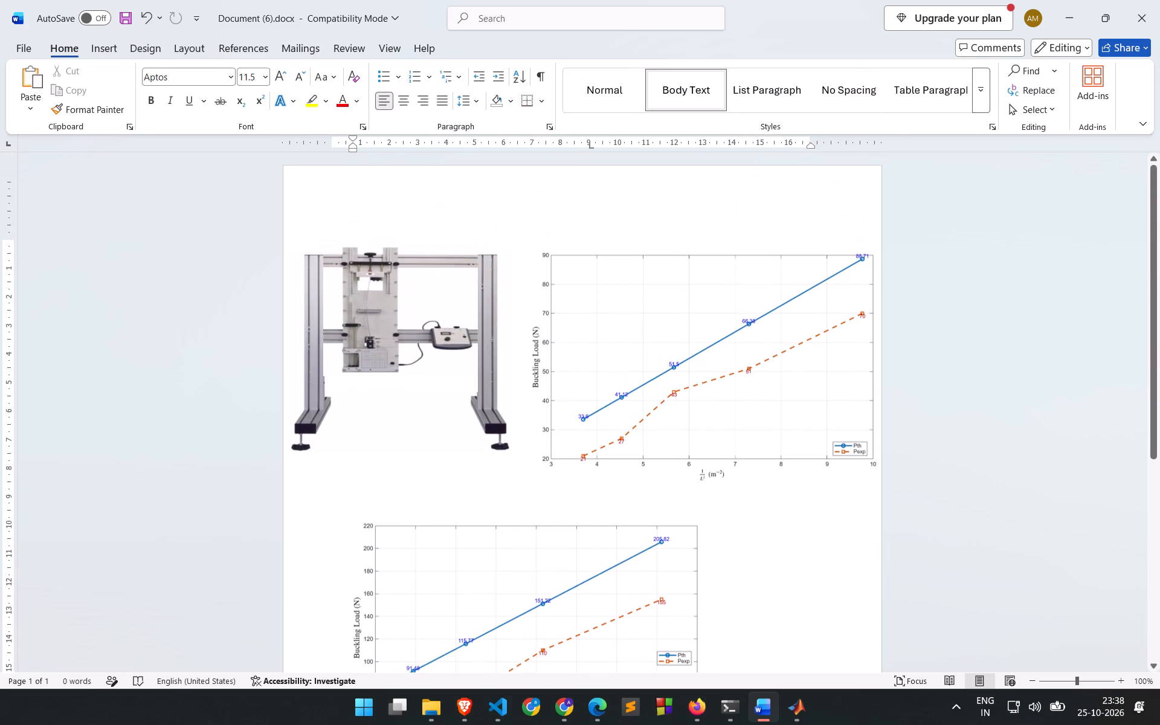
{"action": "left_click", "coordinate": [752, 193]}
{"action": "scroll", "coordinate": [753, 195], "scroll_direction": "down", "scroll_amount": 6}
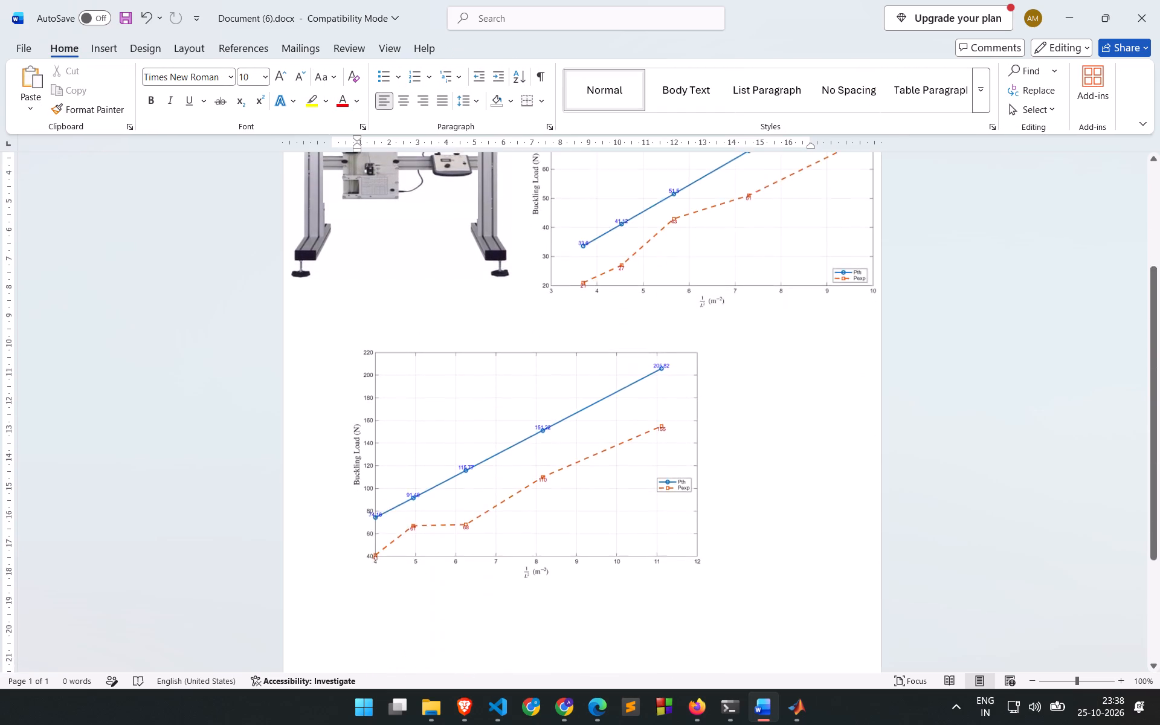
{"action": "scroll", "coordinate": [753, 195], "scroll_direction": "down", "scroll_amount": 4}
{"action": "scroll", "coordinate": [753, 195], "scroll_direction": "up", "scroll_amount": 10}
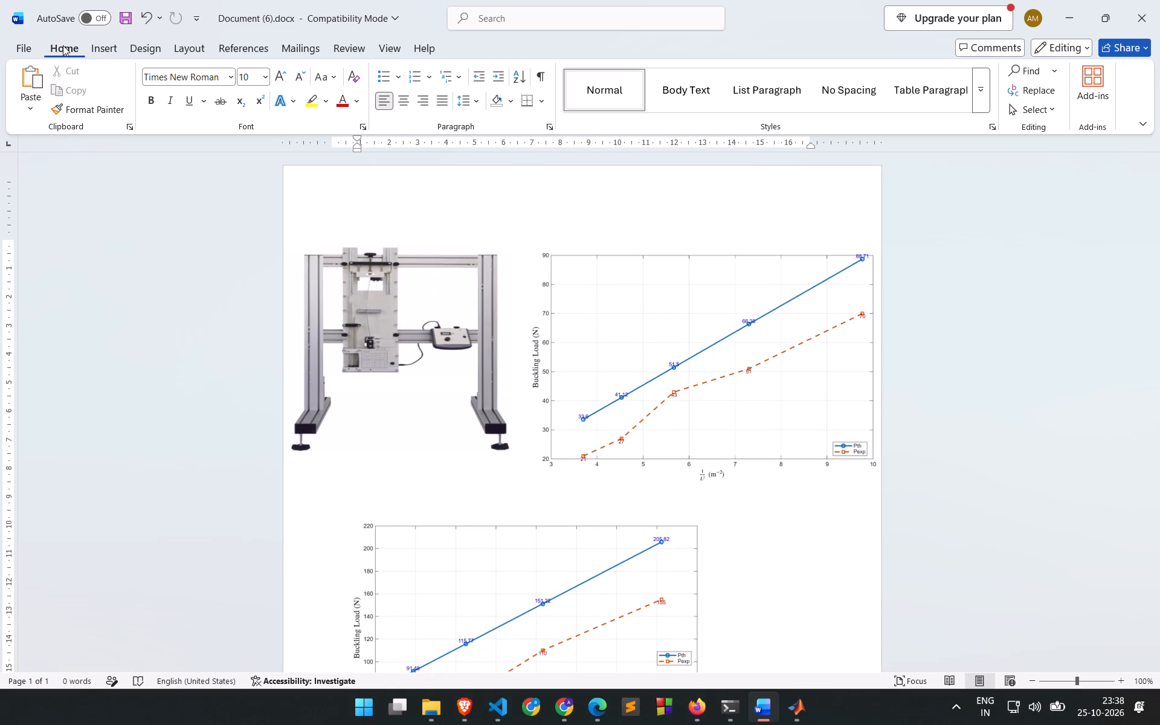
Save a copy of the document in the Downloads folder as a PDF named buckling.
{"action": "left_click", "coordinate": [16, 51]}
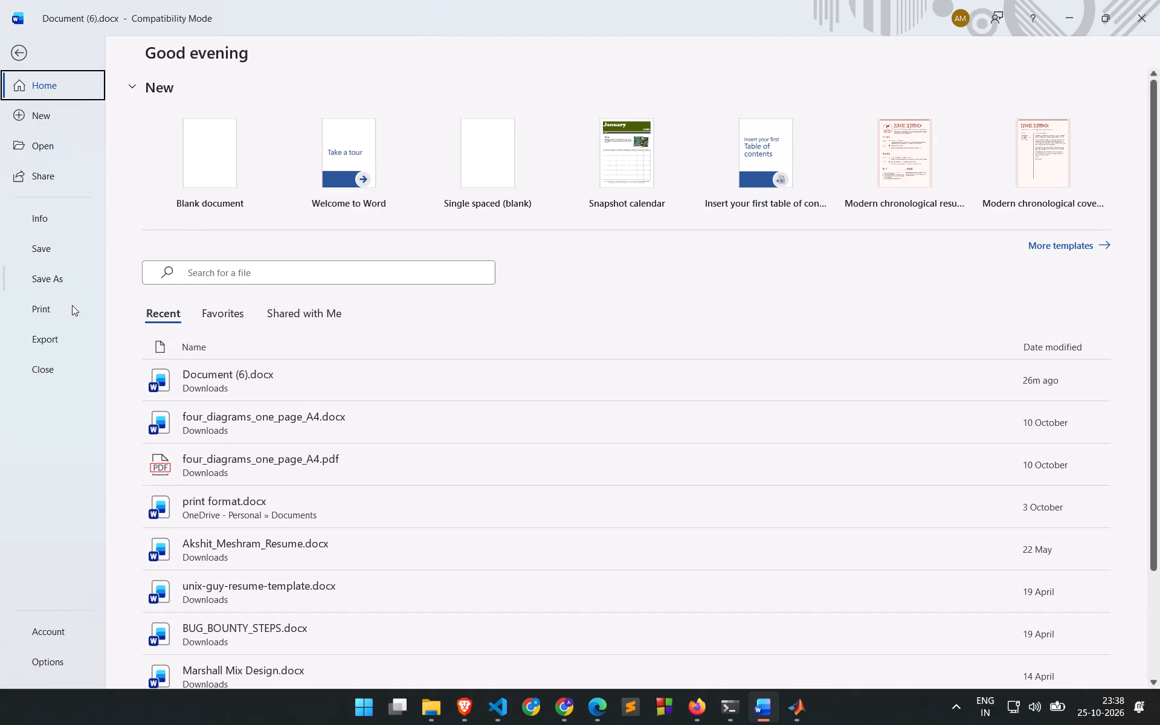
{"action": "left_click", "coordinate": [57, 348]}
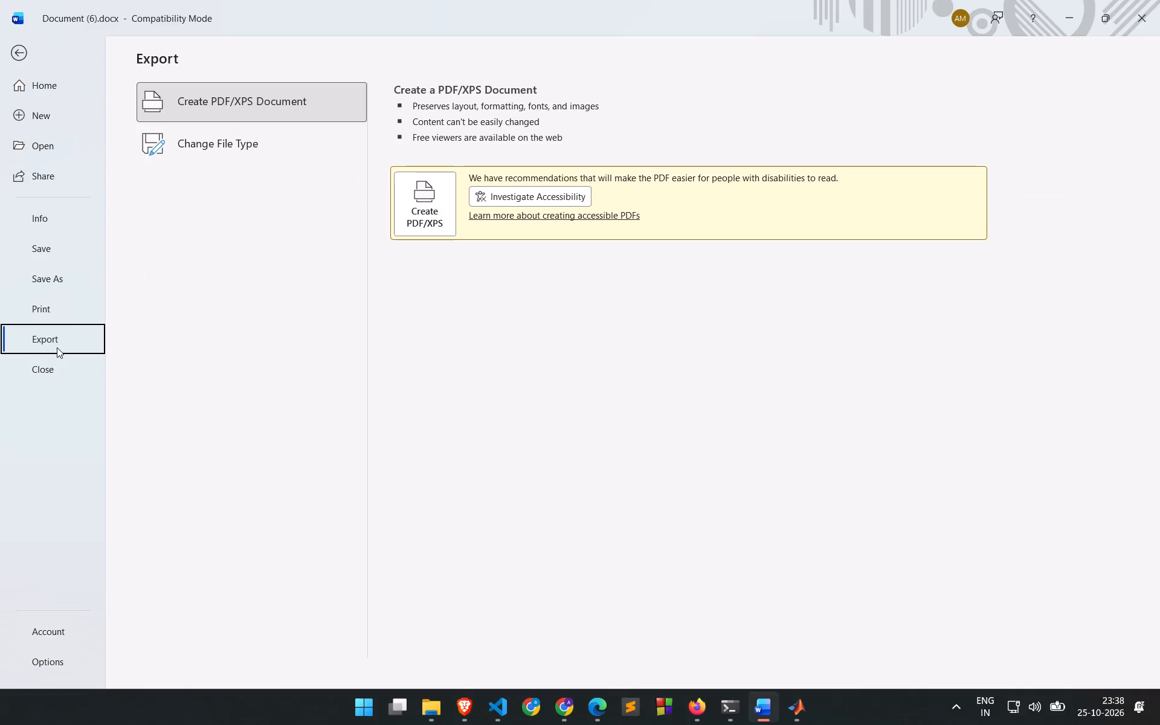
{"action": "left_click", "coordinate": [64, 280]}
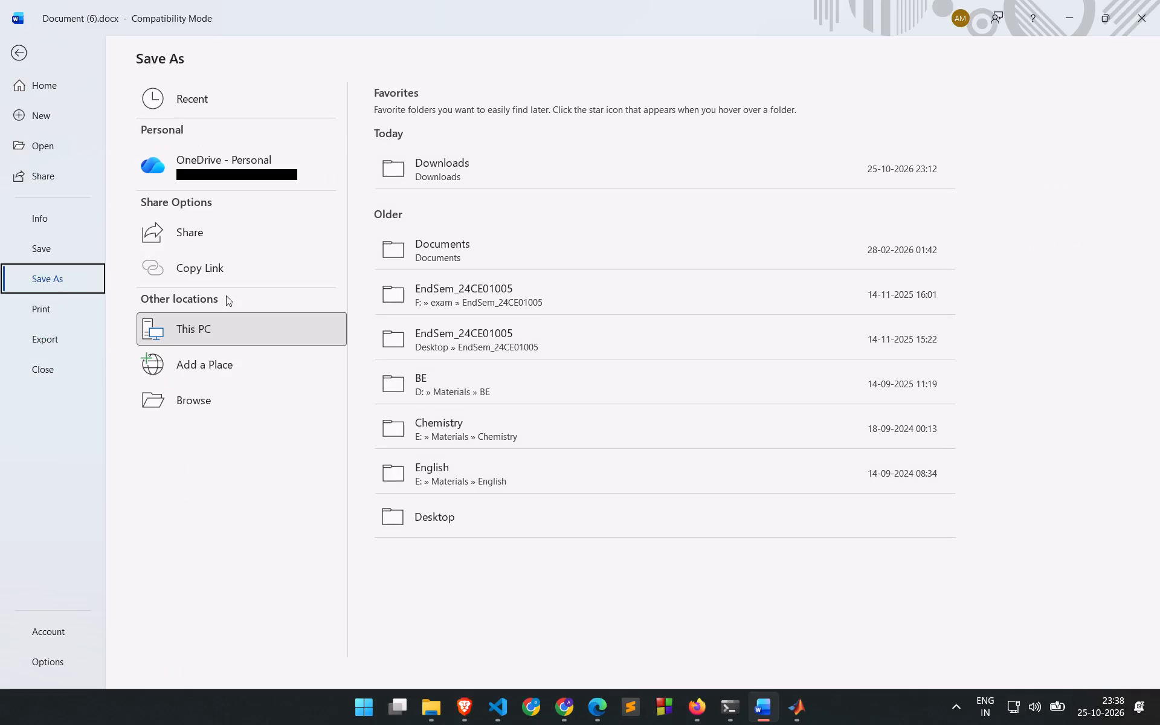
{"action": "left_click", "coordinate": [405, 184]}
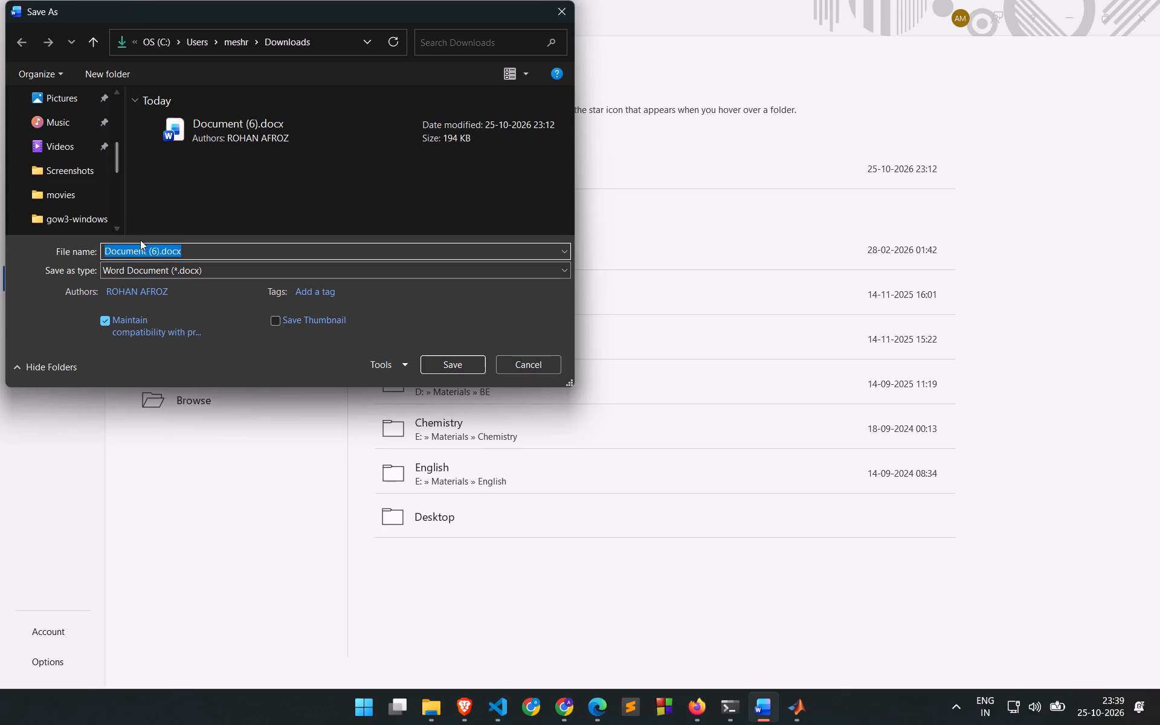
{"action": "left_click", "coordinate": [158, 251]}
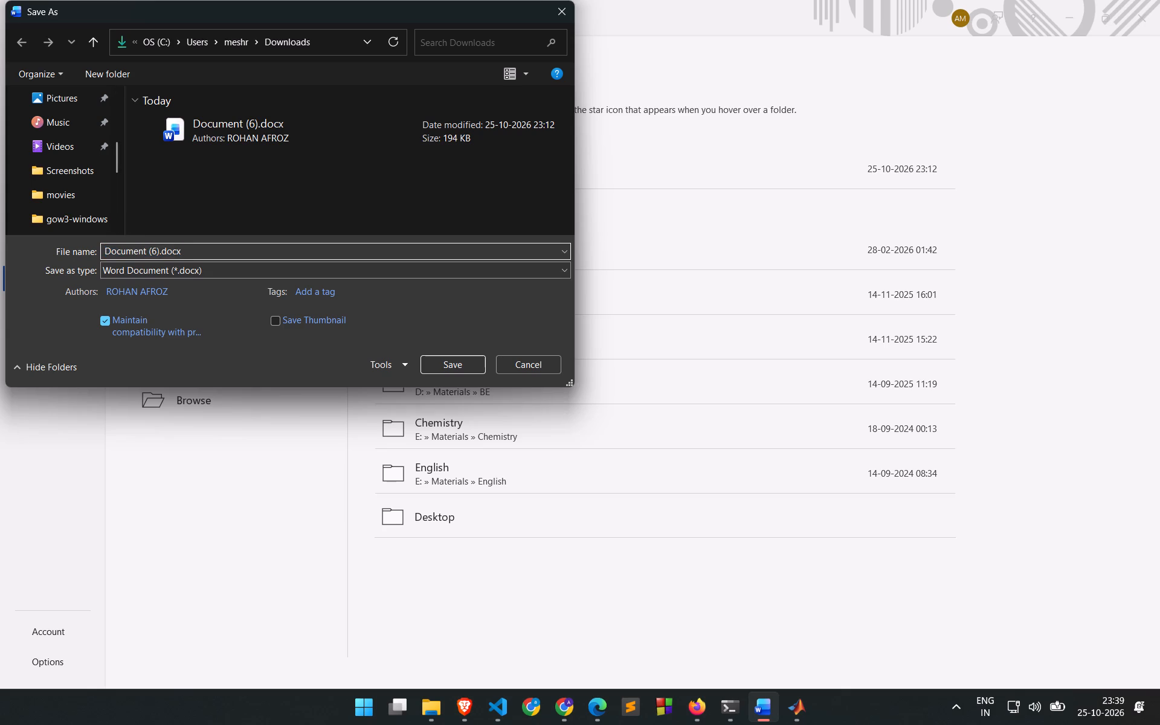
{"action": "key", "text": "ctrl+BackSpace"}
{"action": "key", "text": "ctrl+BackSpace"}
{"action": "key", "text": "ctrl+BackSpace"}
{"action": "left_click", "coordinate": [199, 276]}
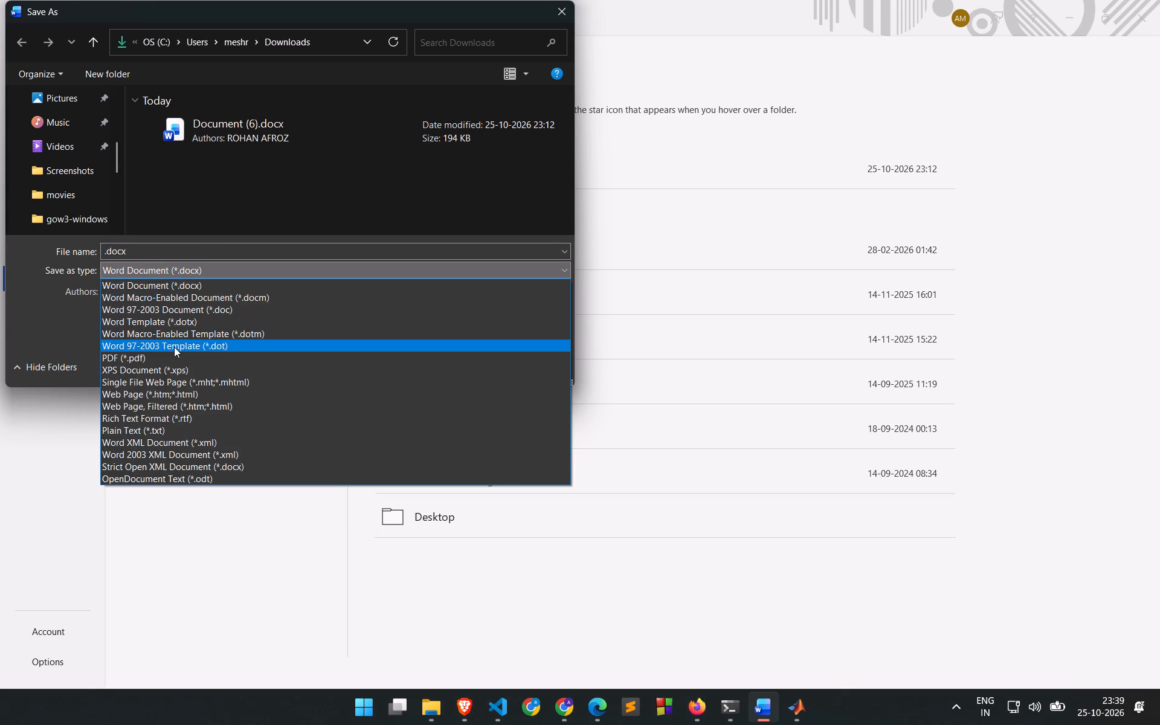
{"action": "left_click", "coordinate": [173, 353]}
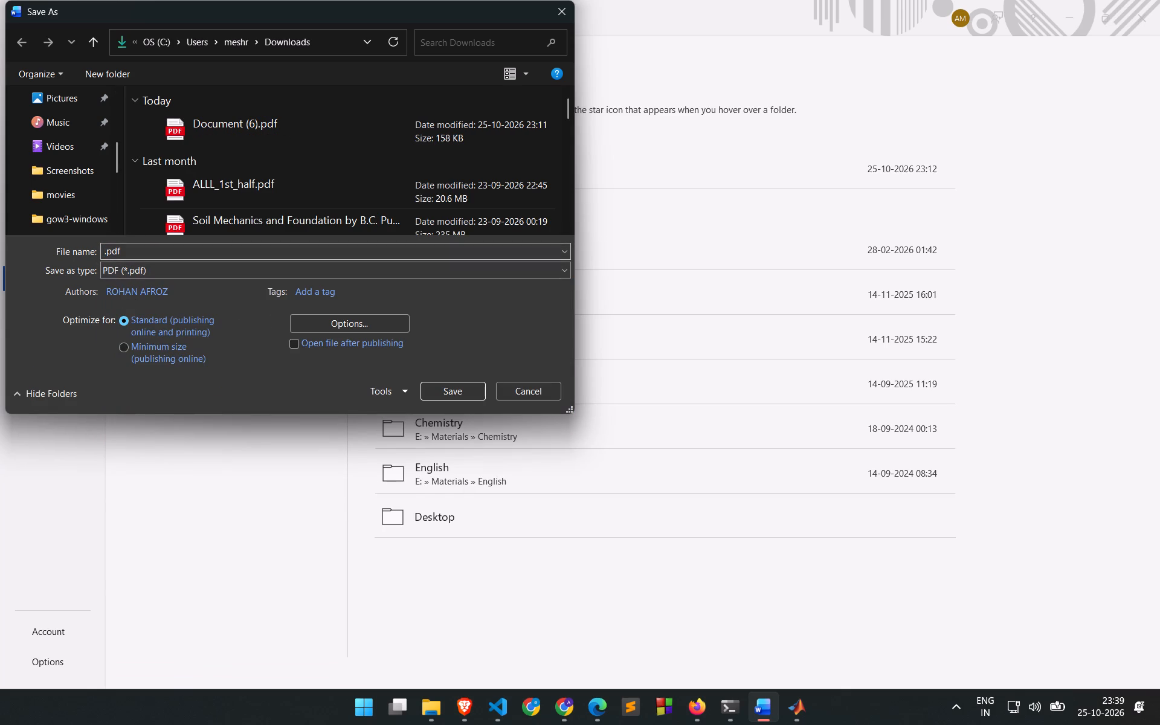
{"action": "left_click", "coordinate": [104, 255]}
{"action": "left_click", "coordinate": [104, 249]}
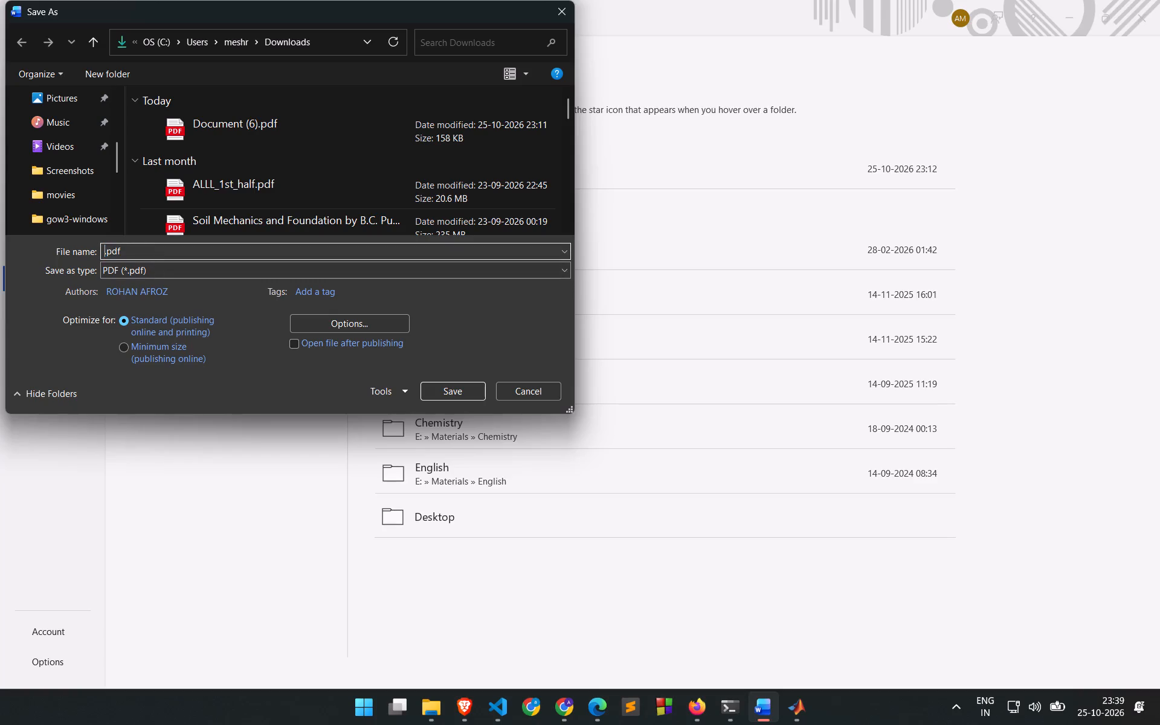
{"action": "type", "text": "buckling"}
{"action": "key", "text": "Return"}
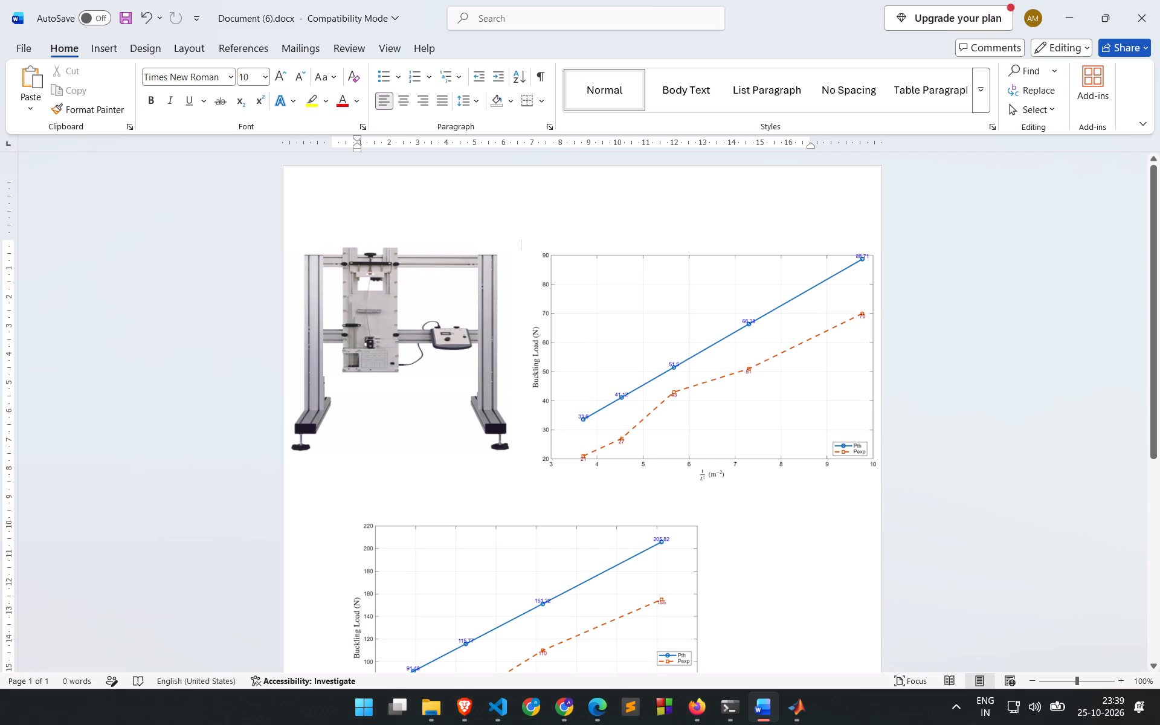